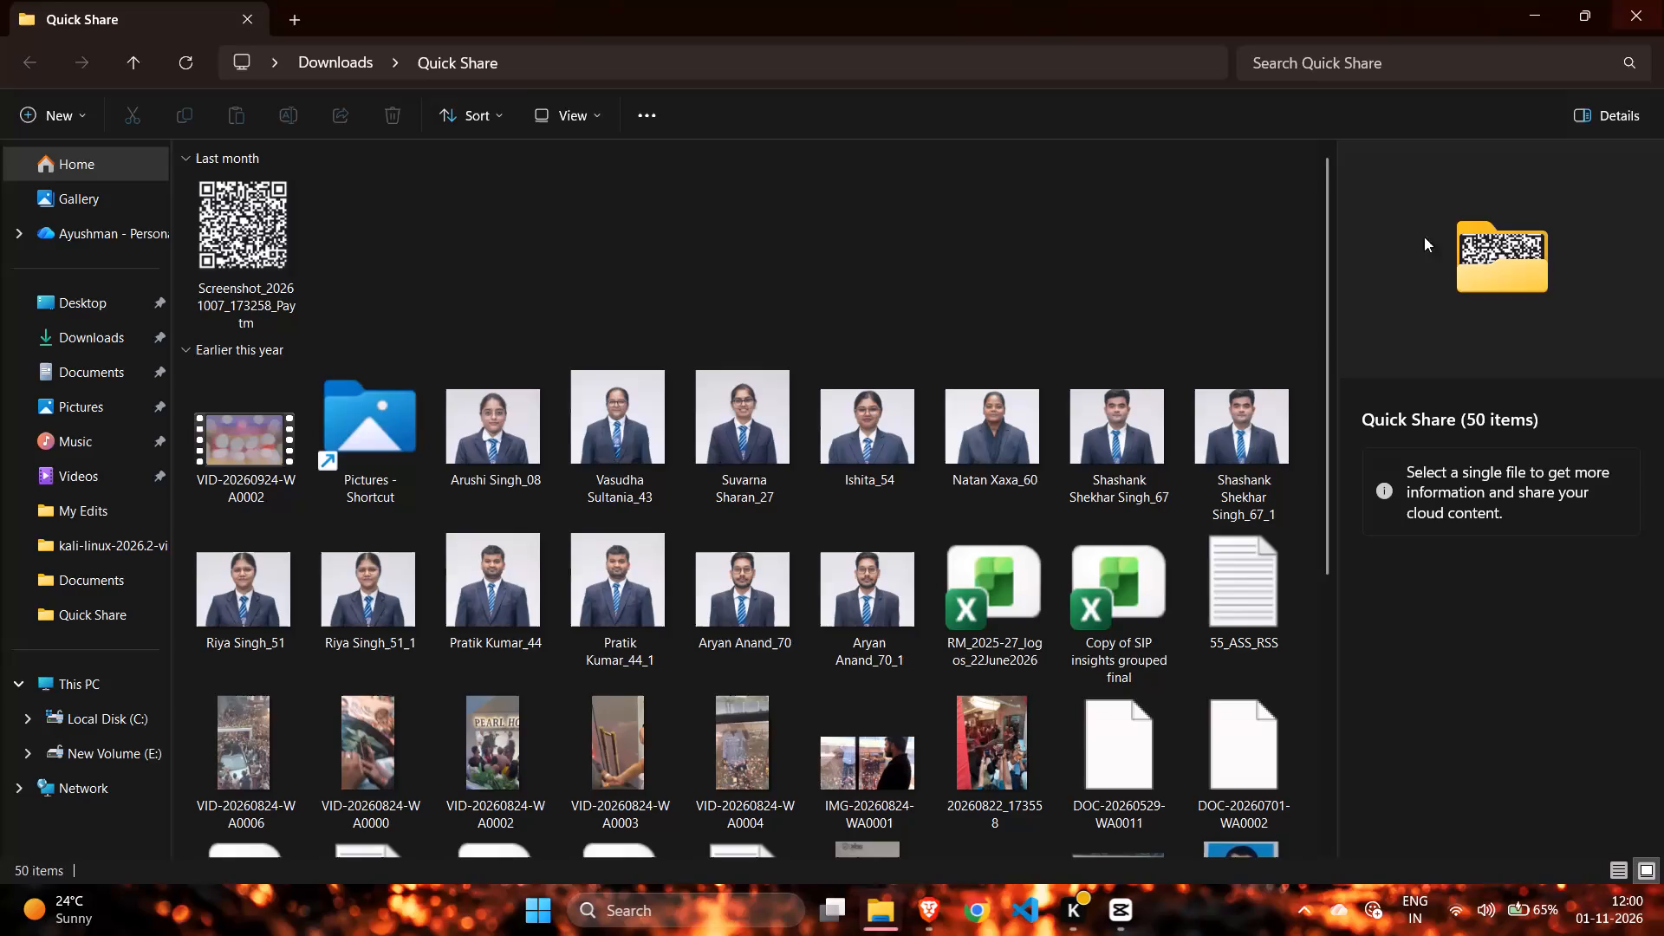
Close the Quick Share folder window and return to the CapCut project 1101.
scroll(594, 356, down, 4)
scroll(594, 354, up, 11)
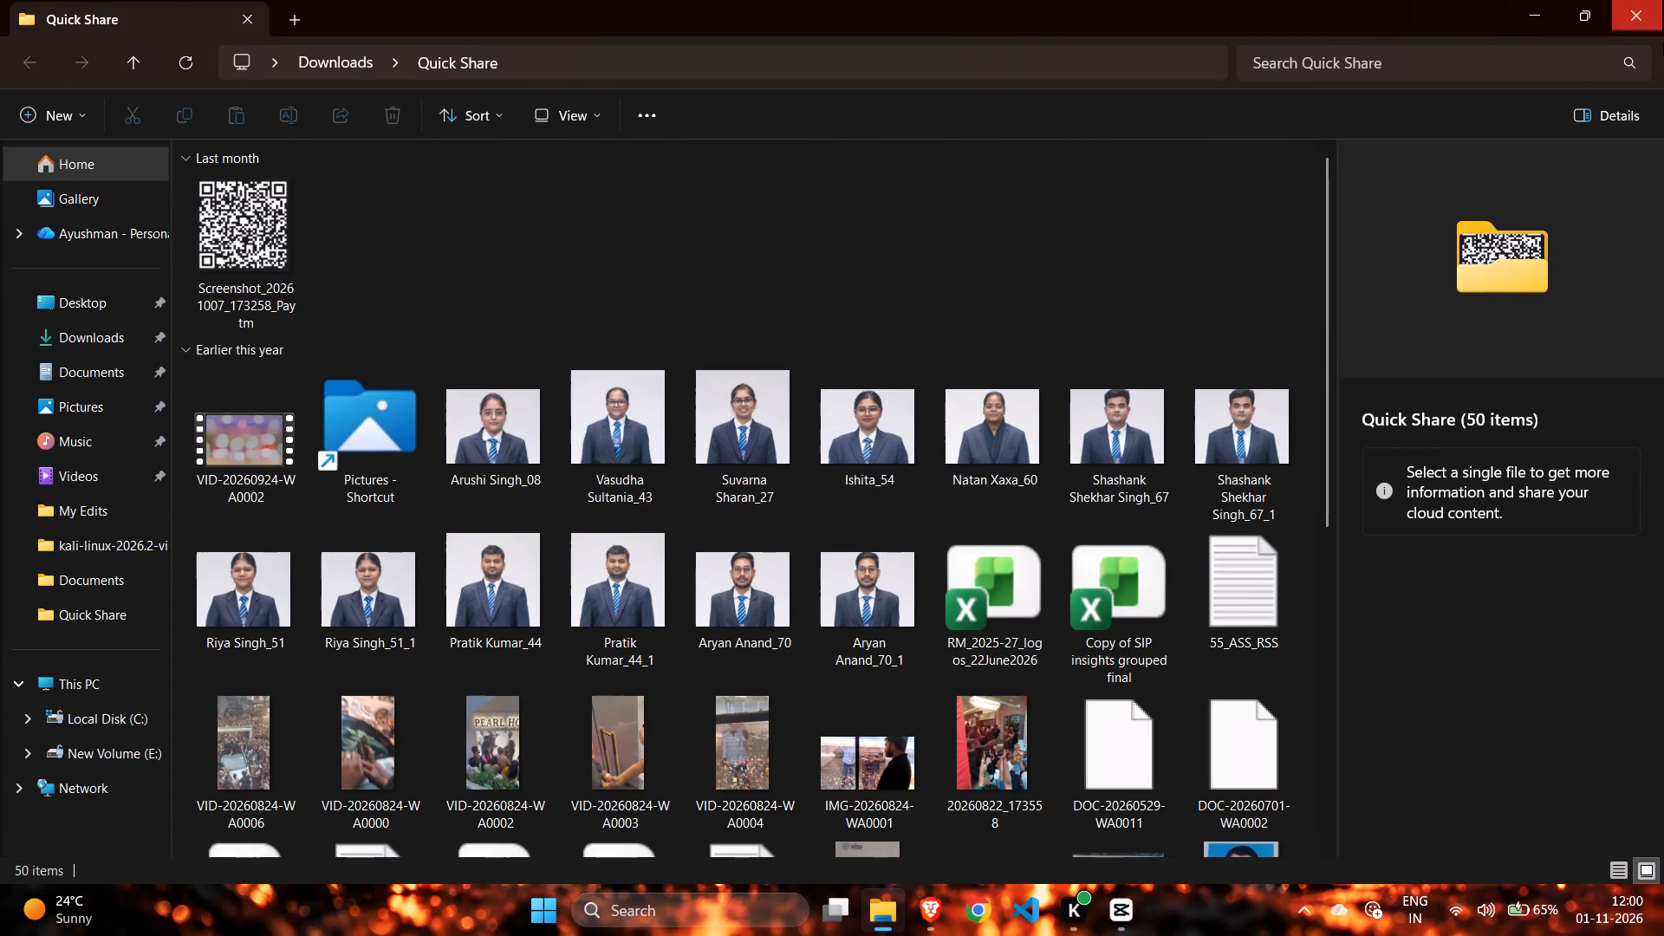
click(1632, 0)
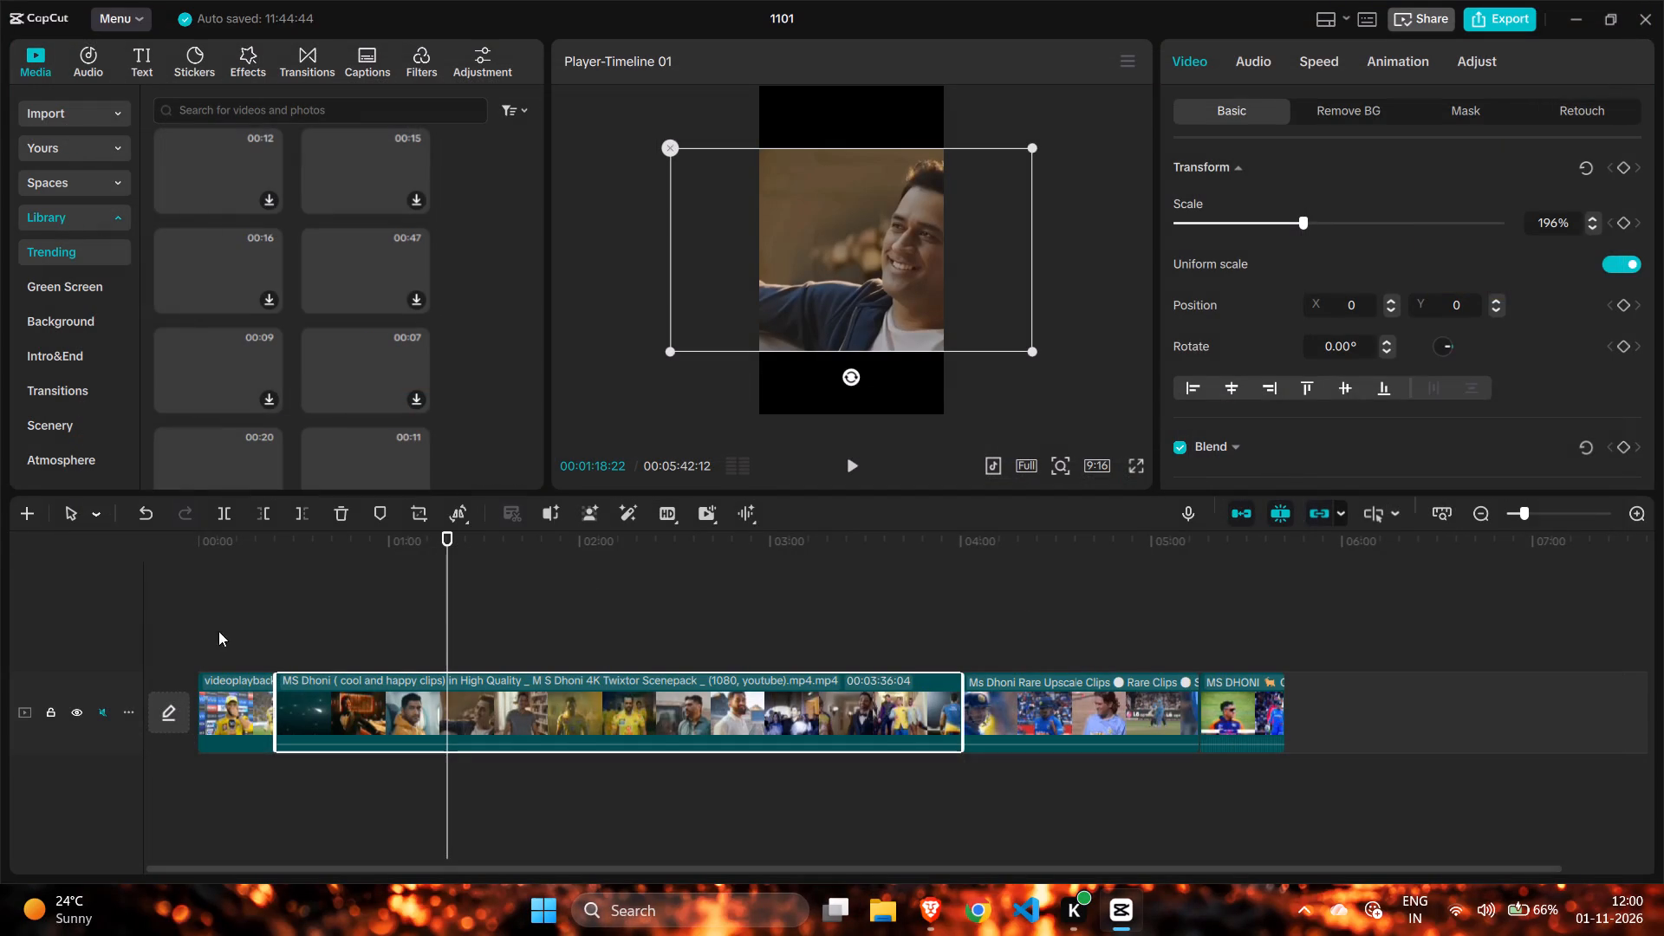
Scrub back and forth through the timeline to review the footage in all four Dhoni clips, finishing at the start.
click(185, 631)
click(204, 619)
drag(203, 613, 770, 680)
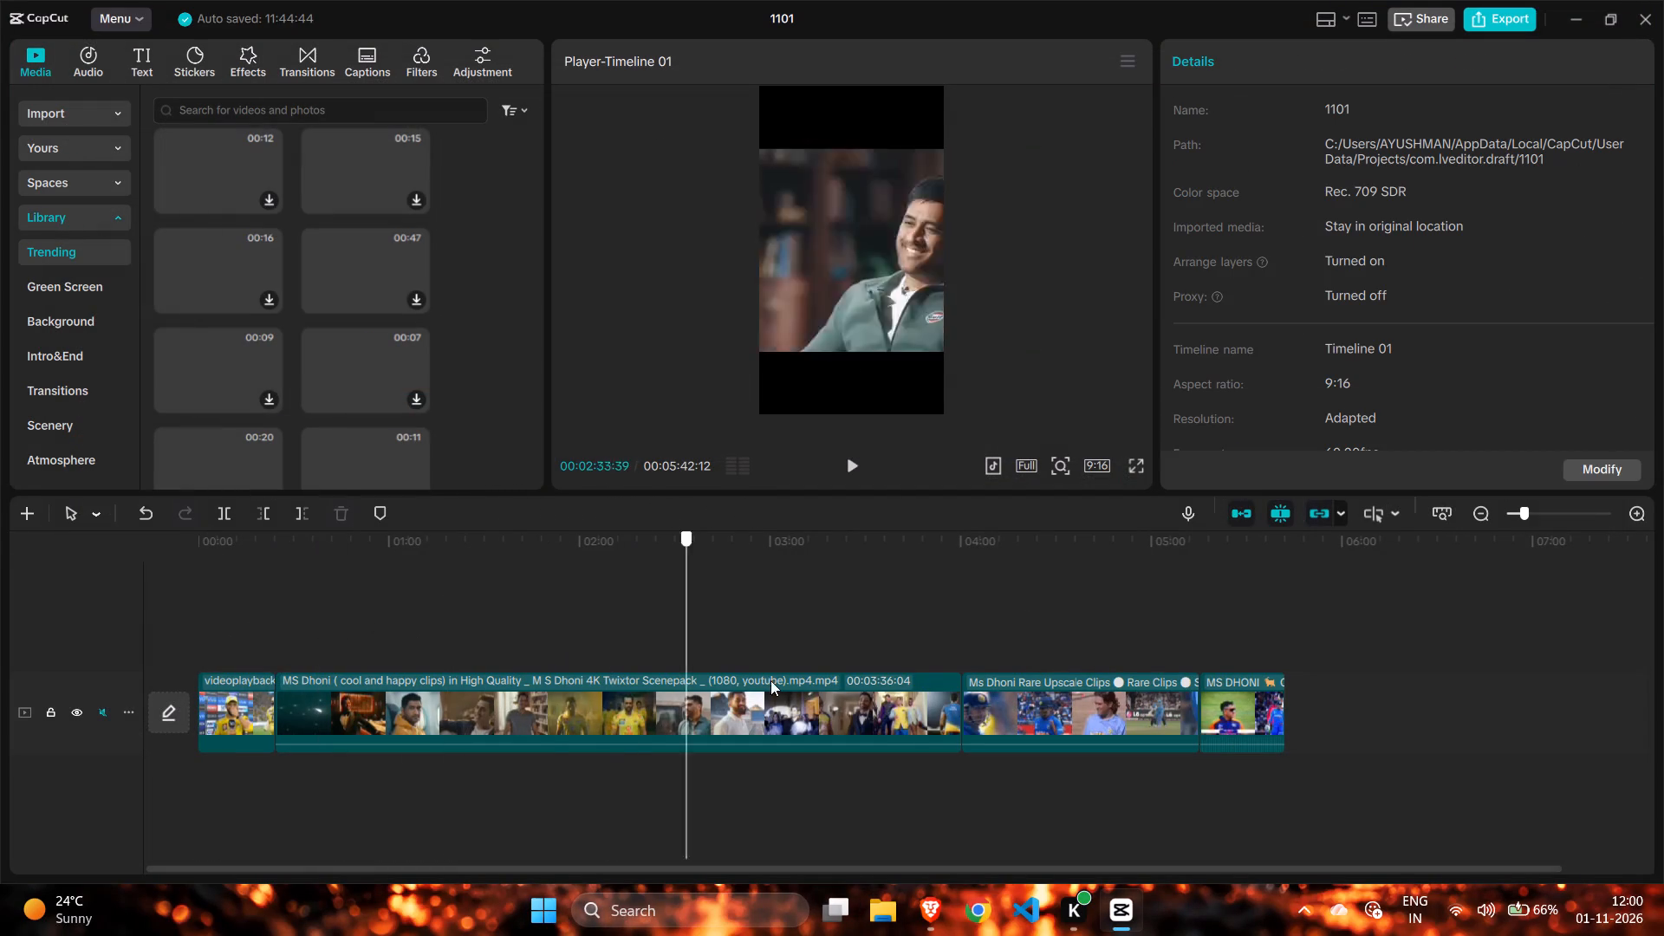
drag(770, 680, 1195, 699)
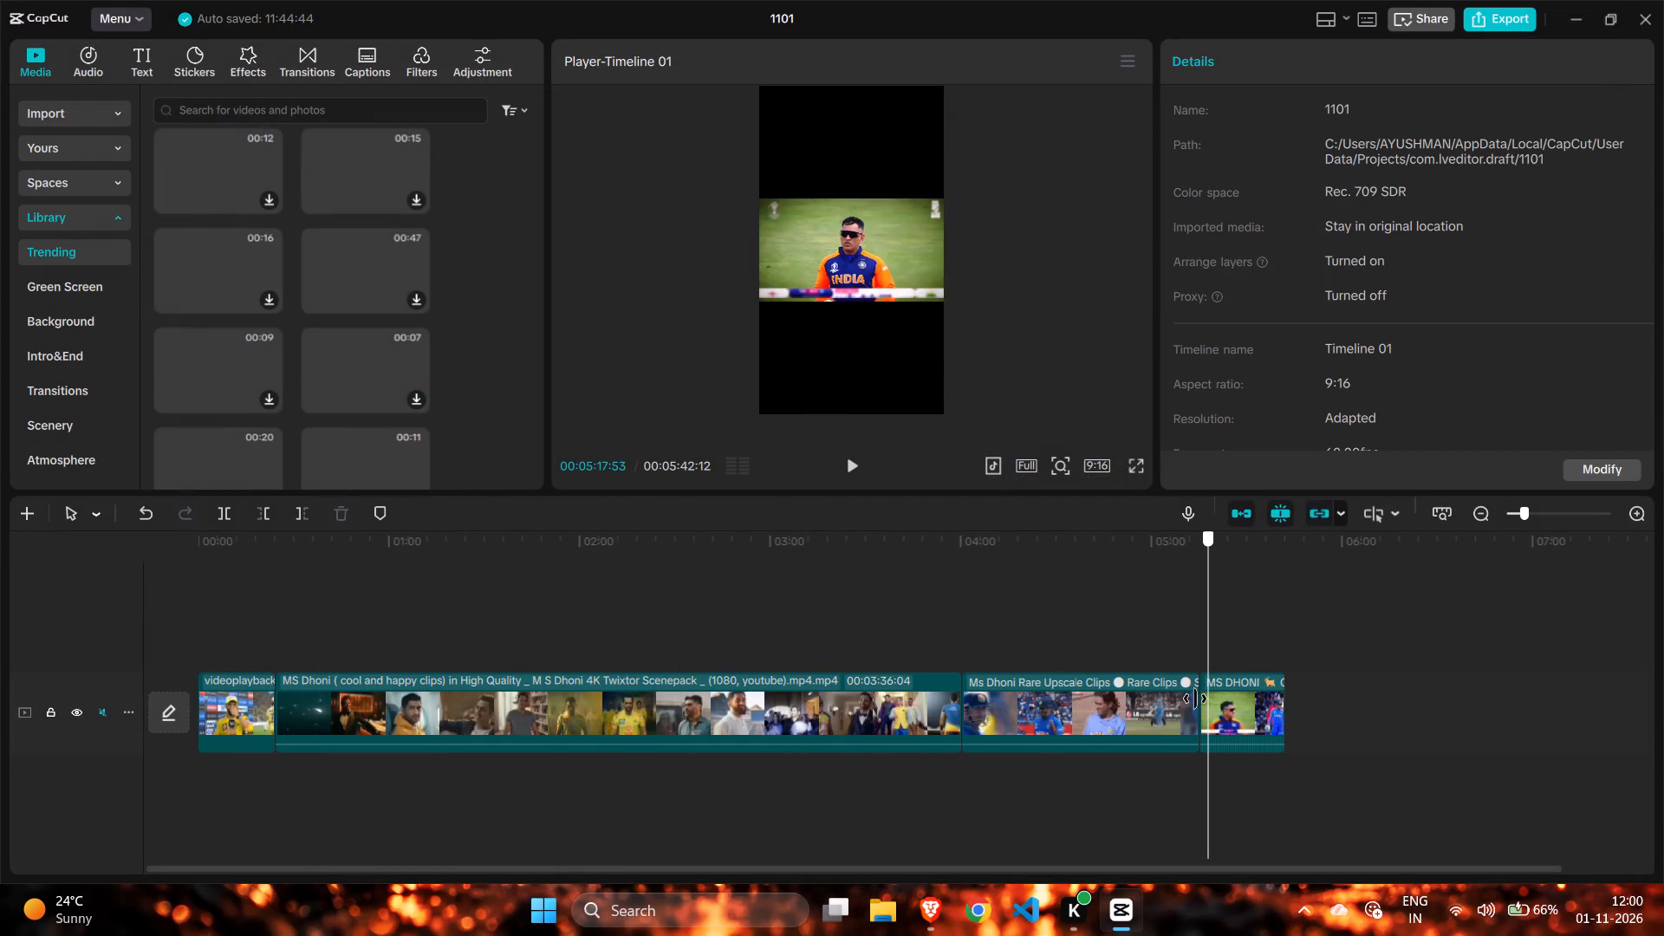
drag(1195, 699, 272, 690)
drag(278, 611, 189, 605)
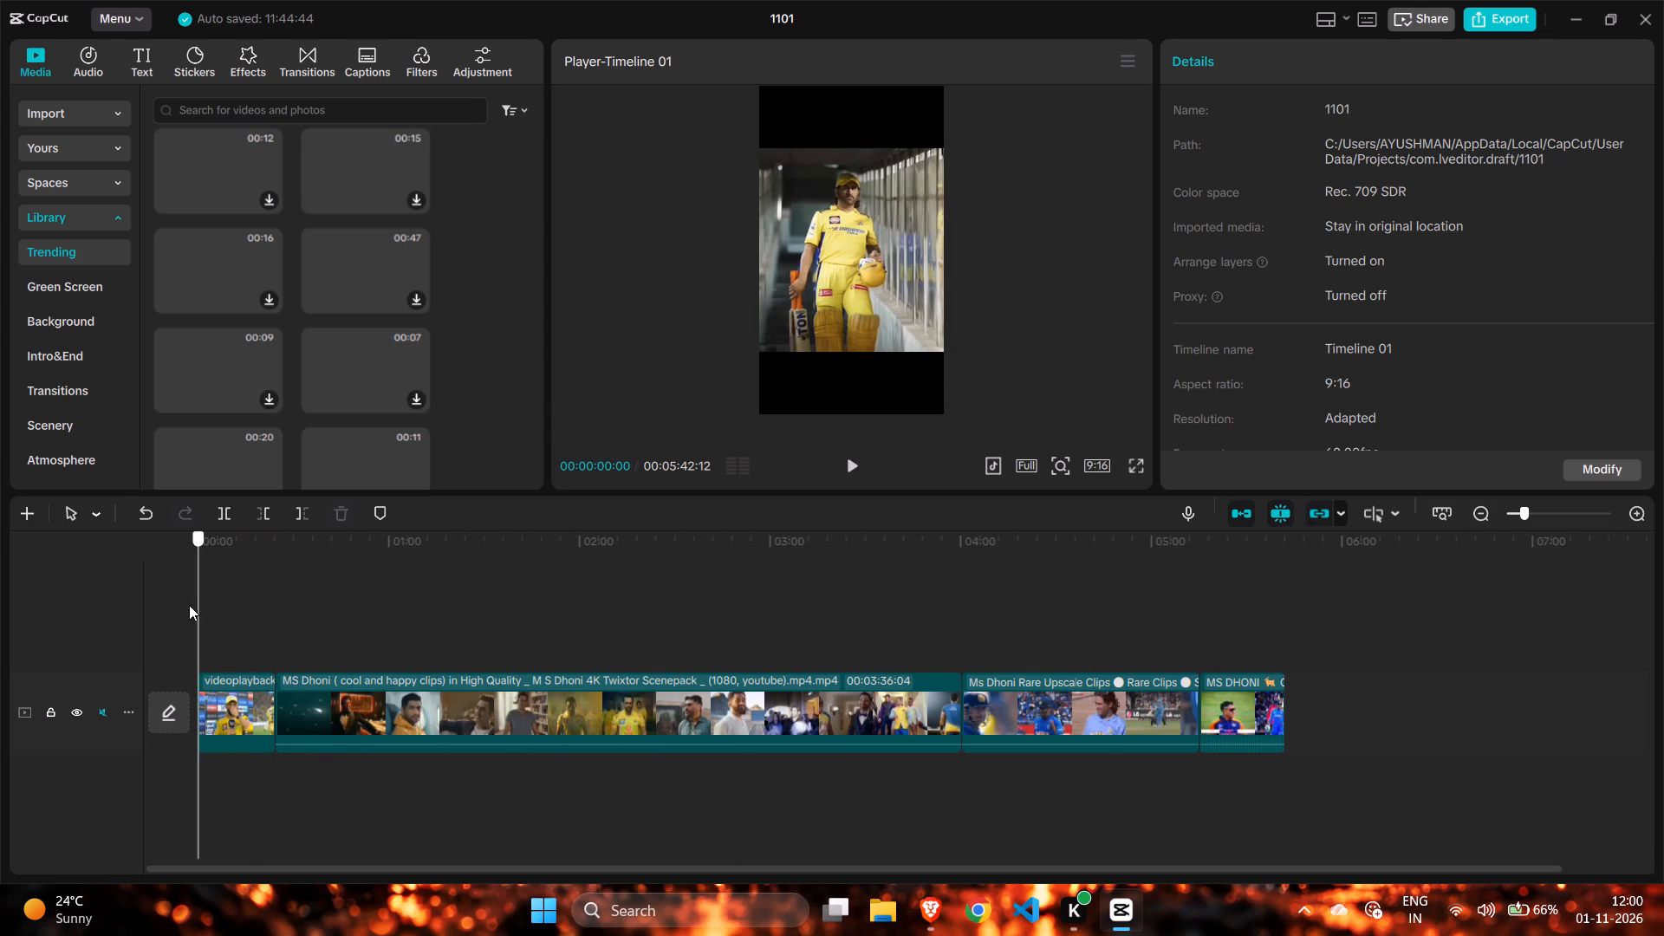
drag(189, 605, 200, 605)
drag(201, 606, 289, 618)
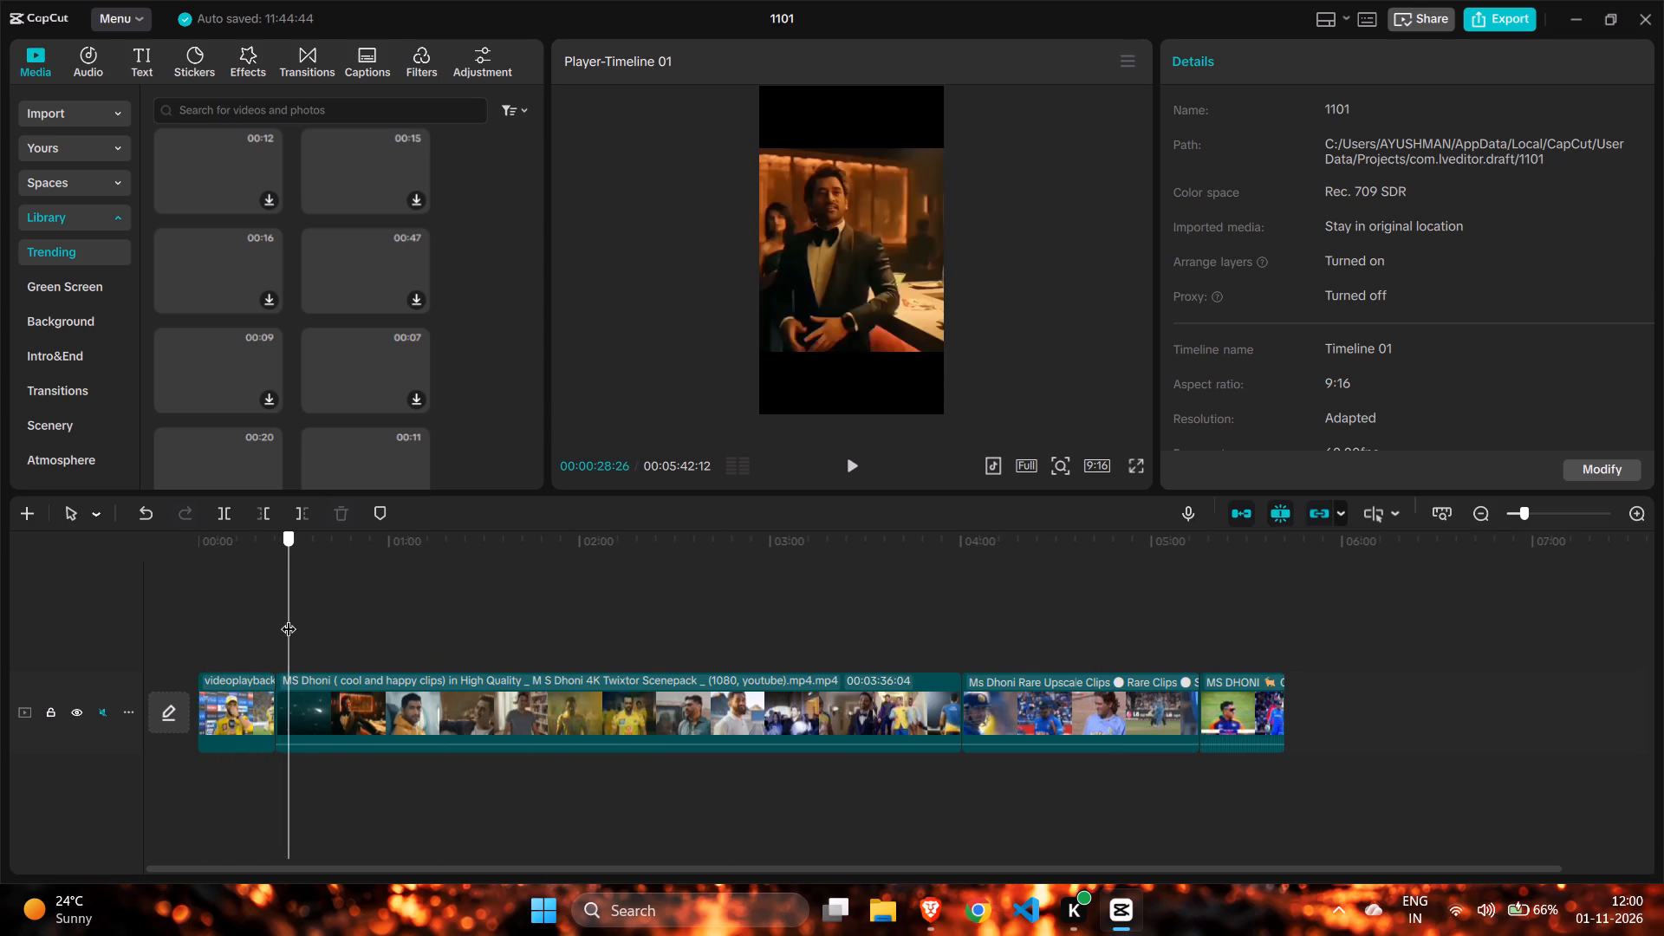
drag(289, 618, 280, 634)
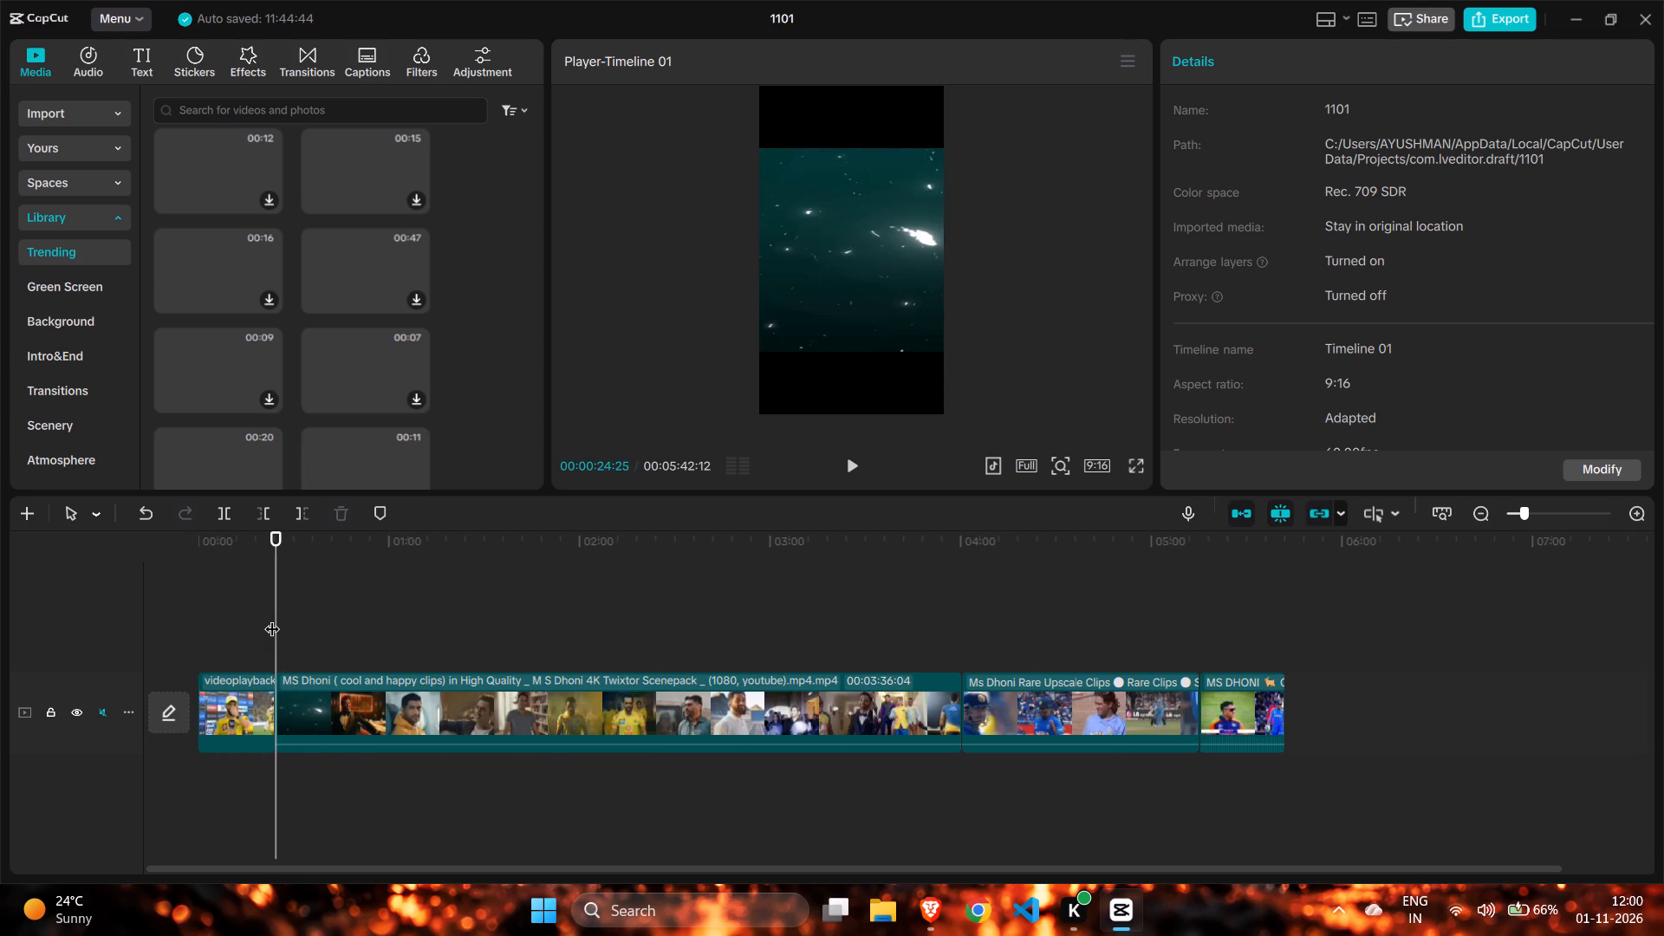
drag(273, 535, 965, 653)
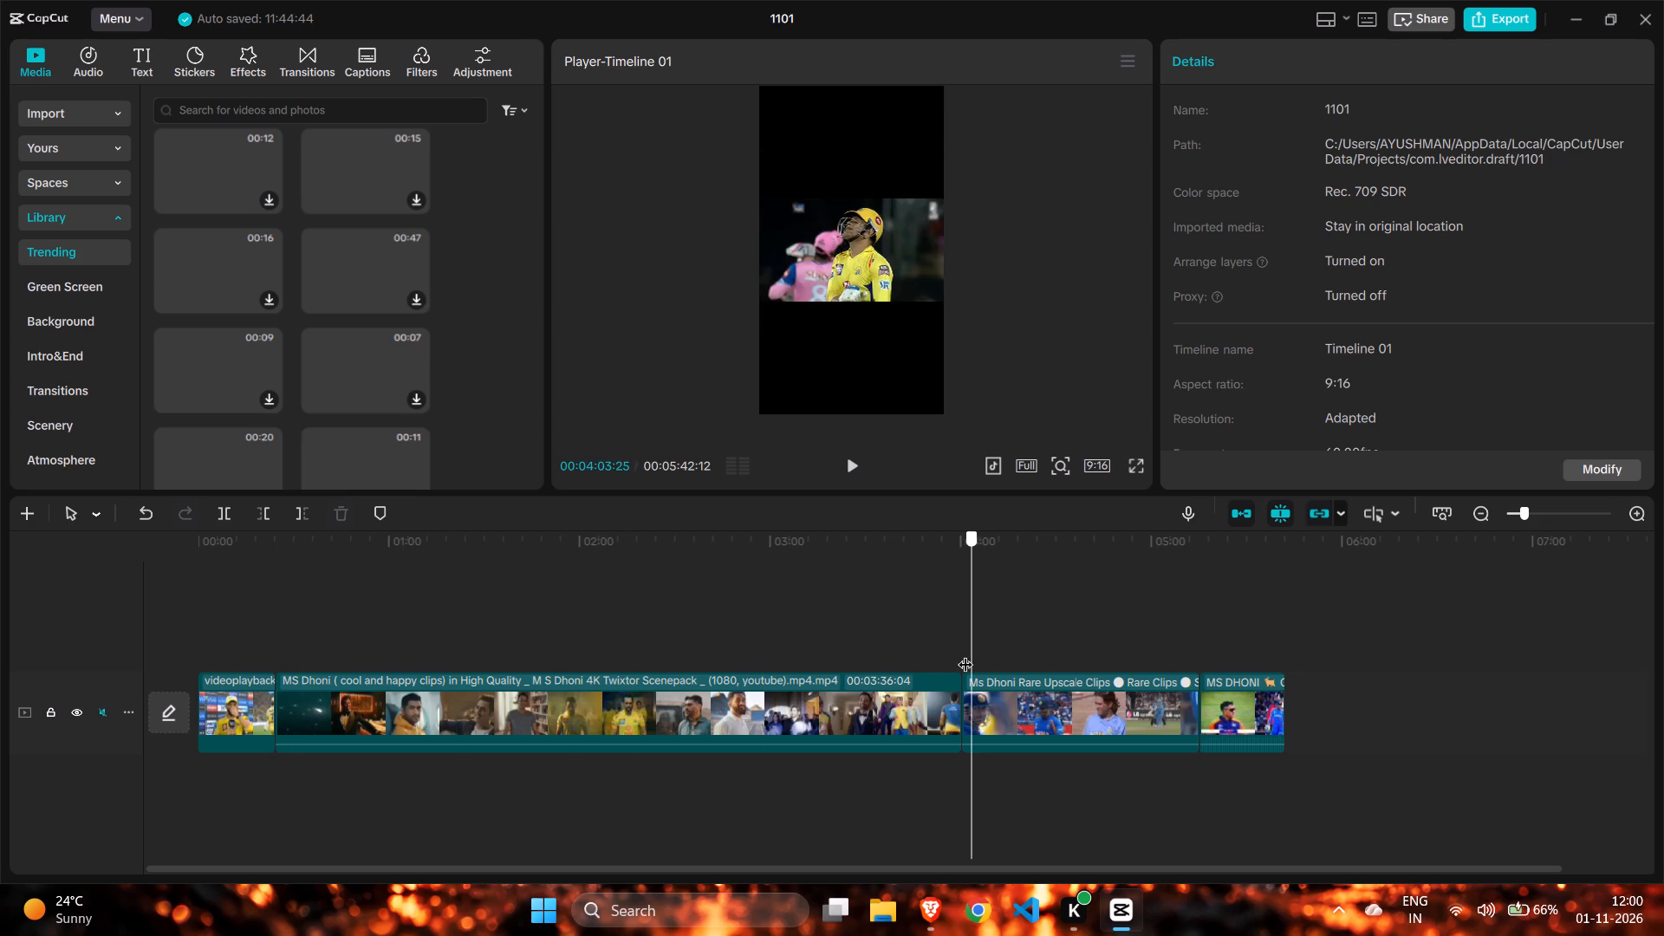
drag(965, 653, 1194, 644)
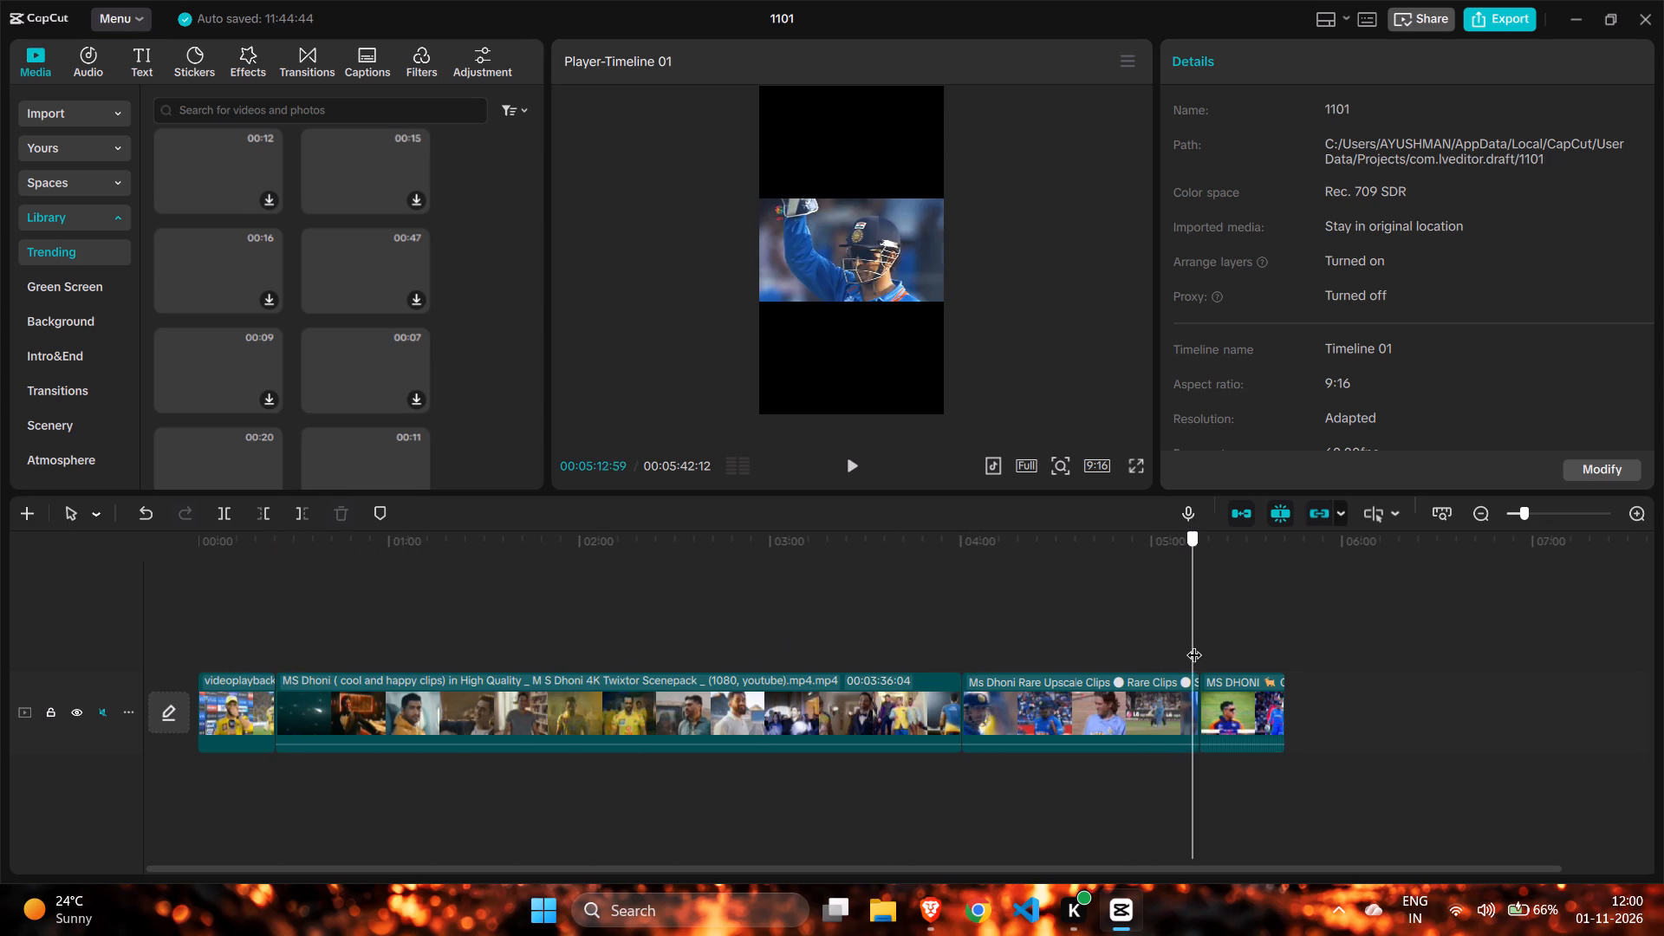
drag(1194, 644, 181, 647)
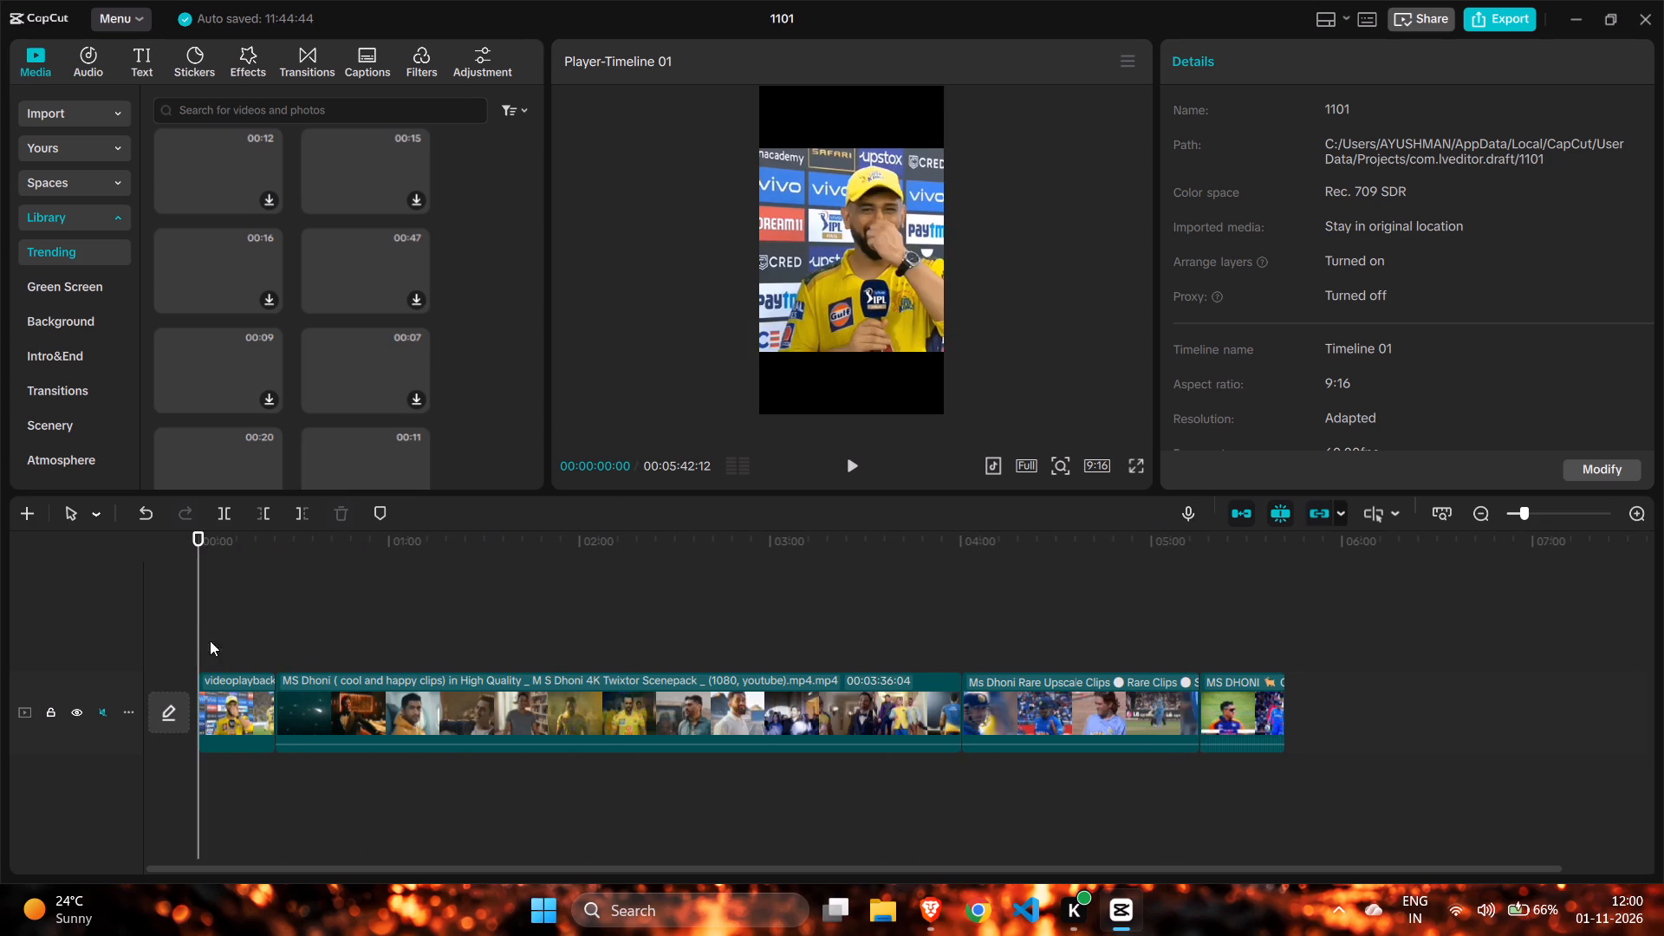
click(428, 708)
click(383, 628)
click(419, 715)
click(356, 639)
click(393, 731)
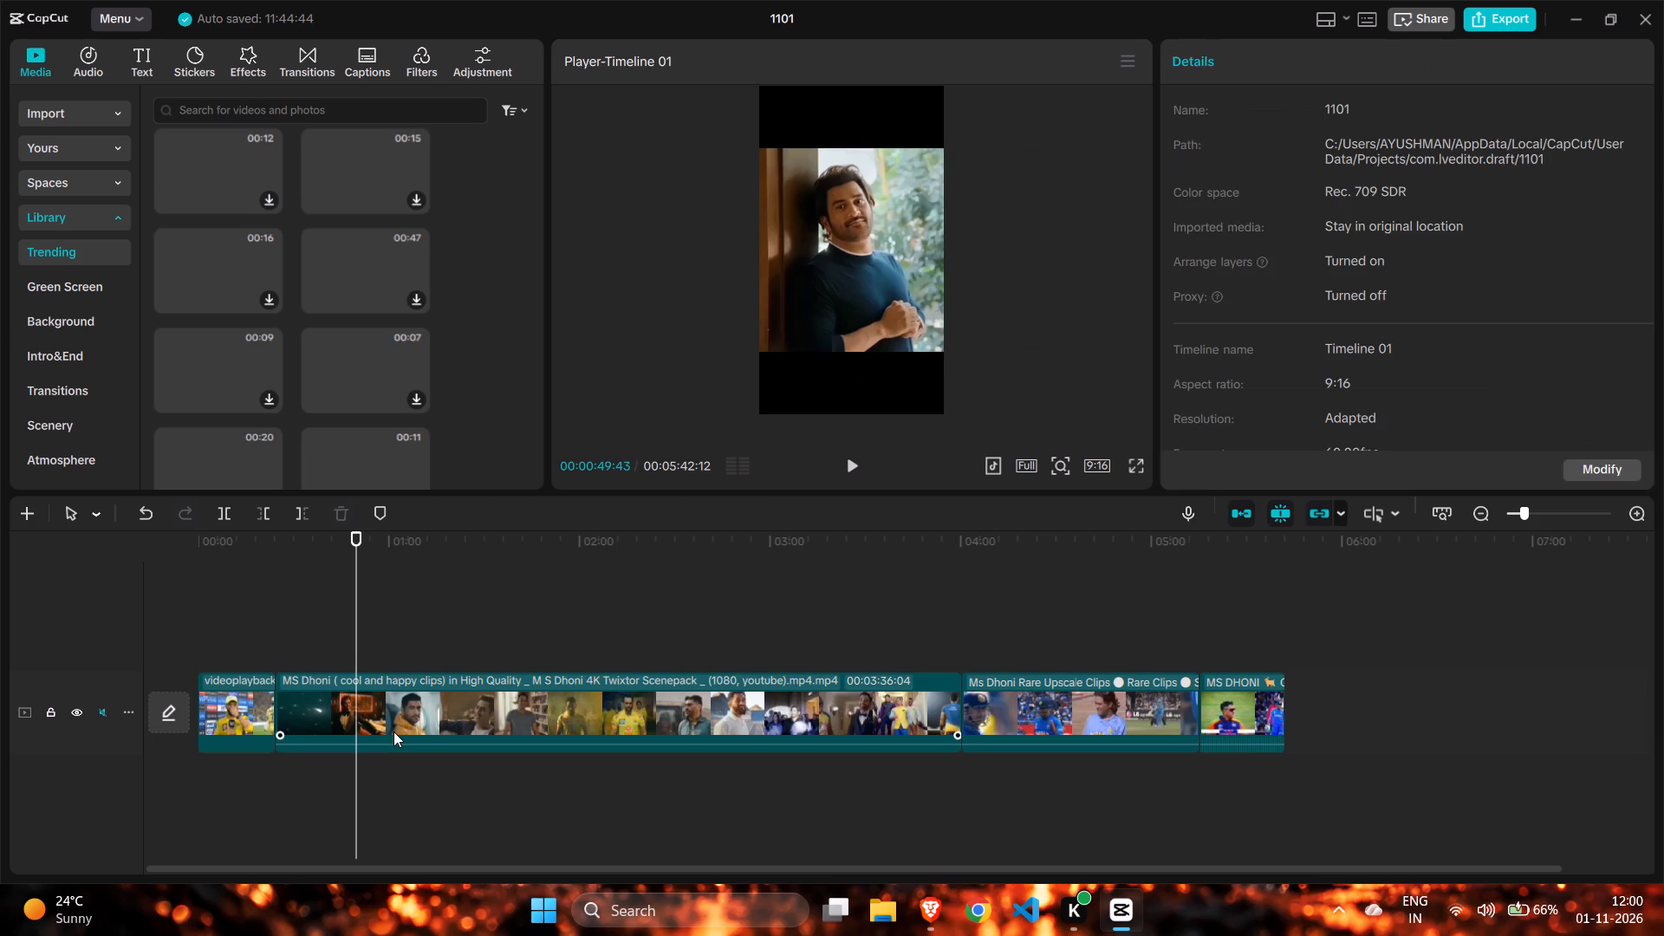
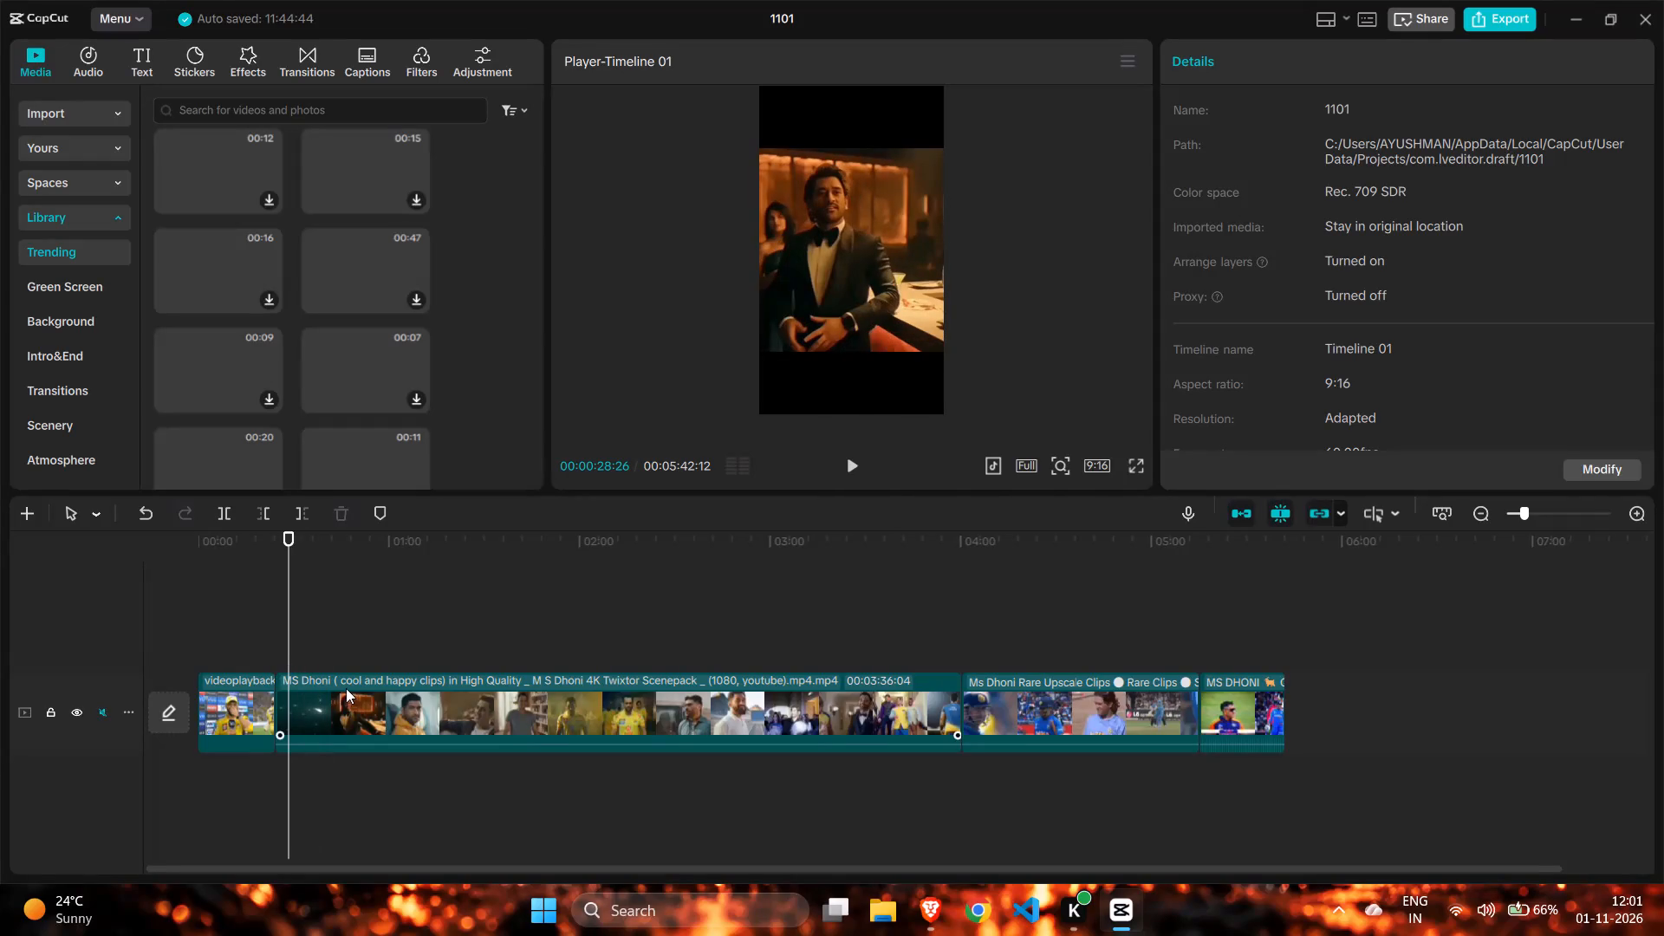
Scale the Ms Dhoni Rare Upscale Clips clip up to 196% so it fills more of the vertical frame.
click(366, 646)
click(602, 615)
click(679, 601)
drag(679, 601, 1004, 627)
click(1063, 685)
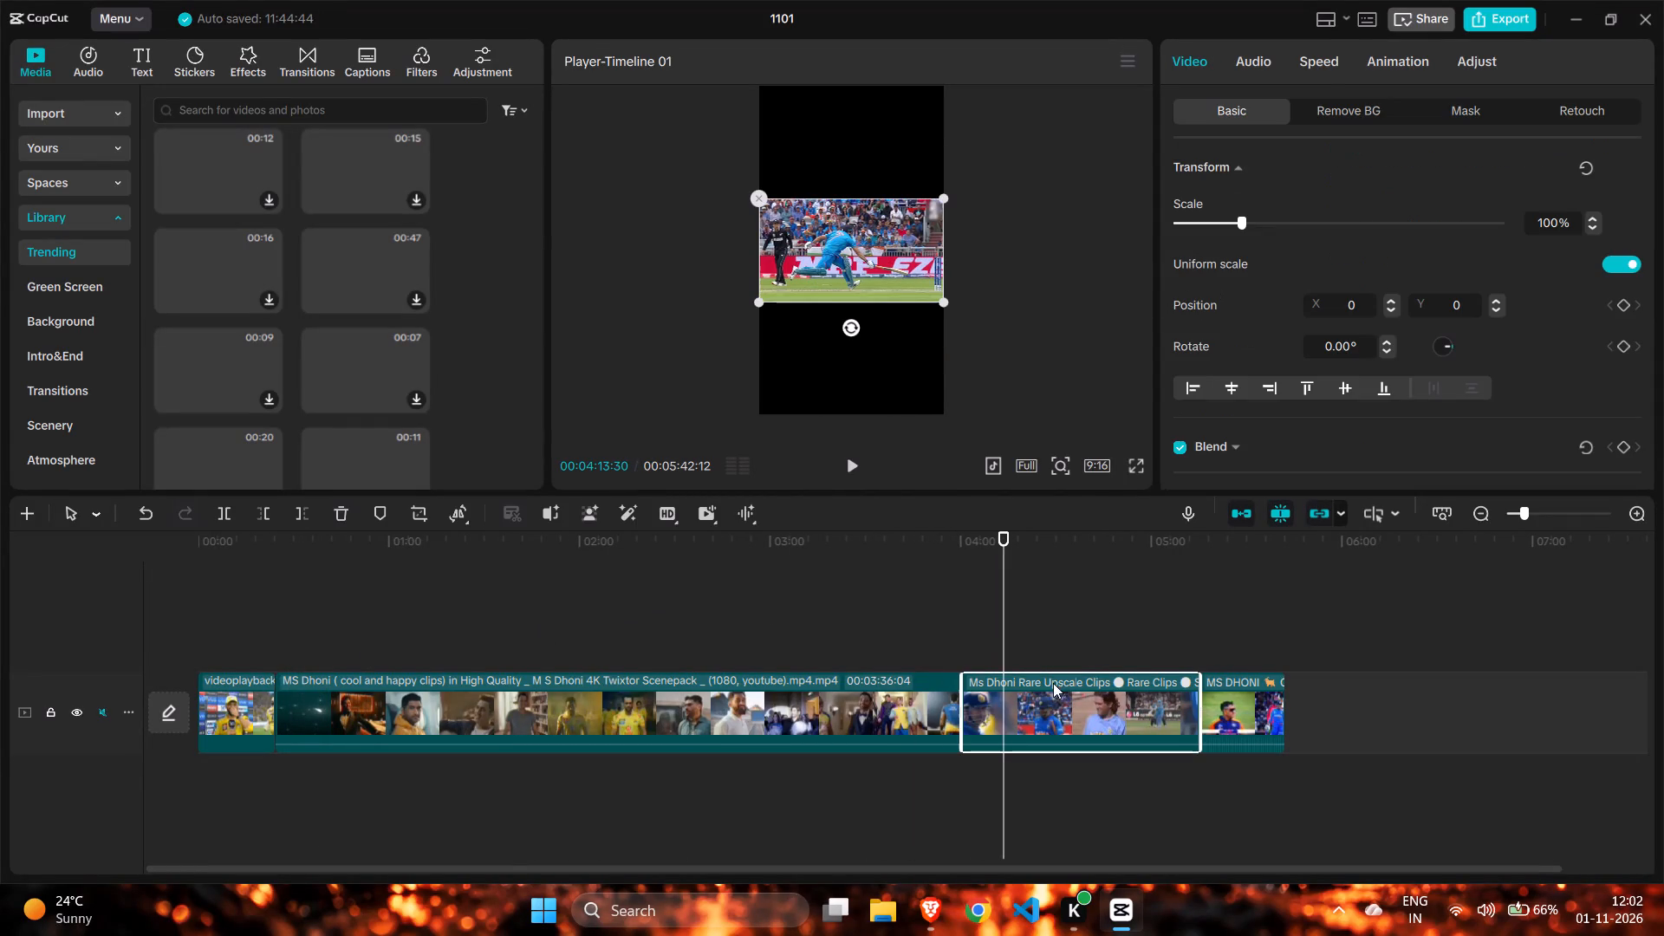
click(1291, 235)
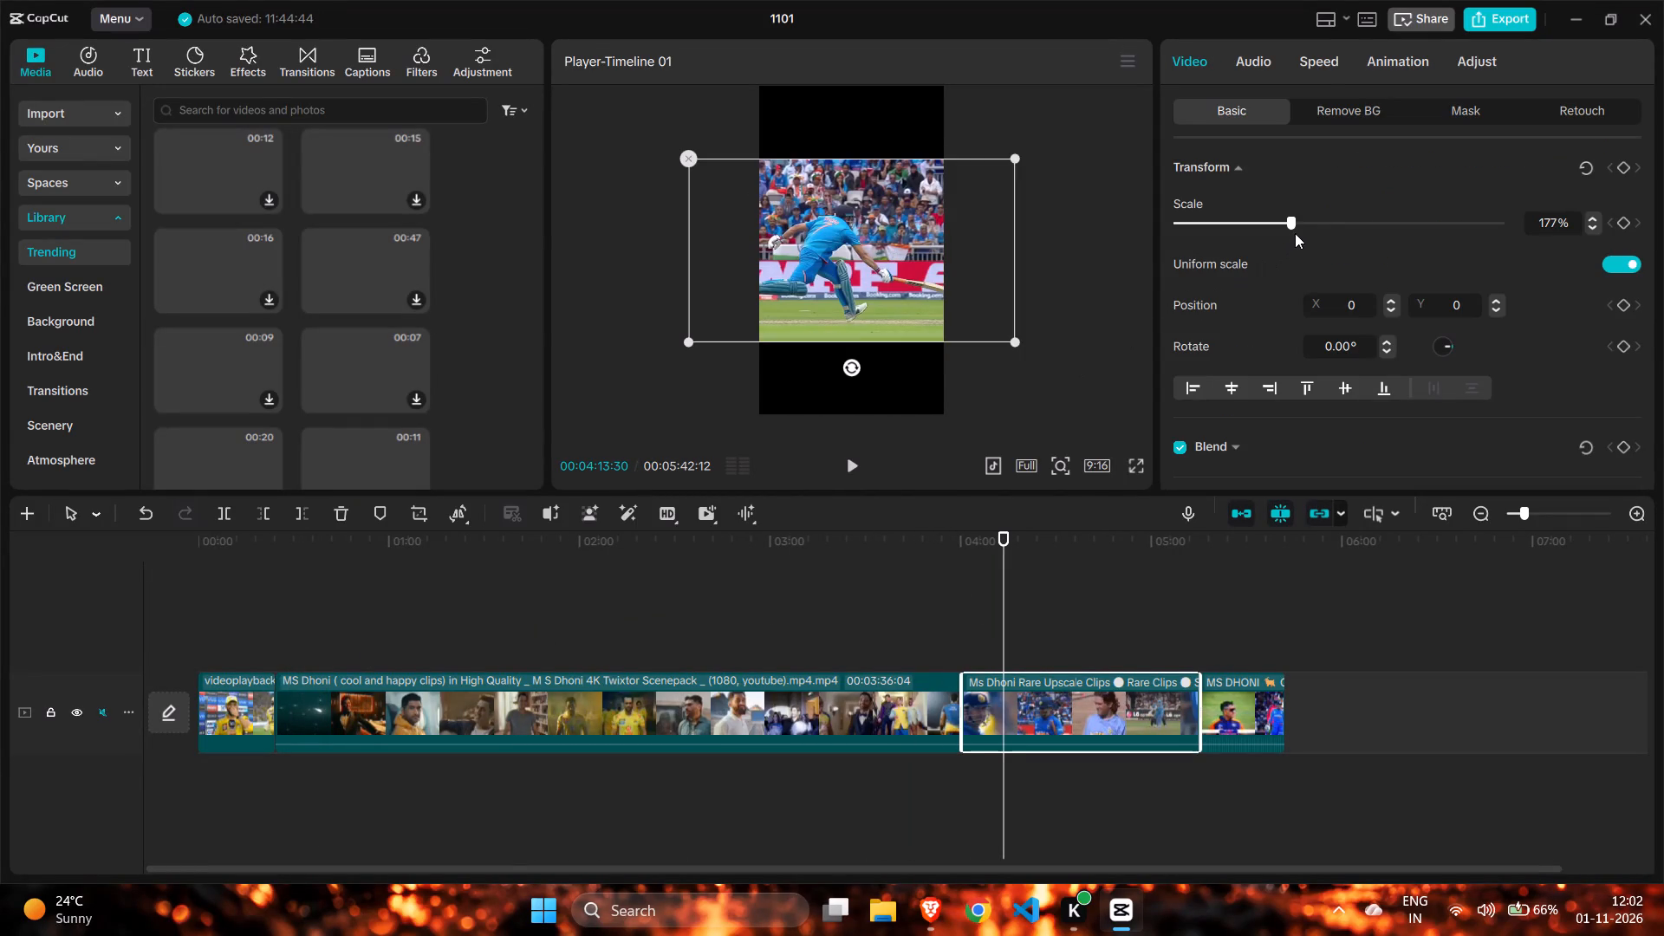
click(1321, 224)
click(1307, 223)
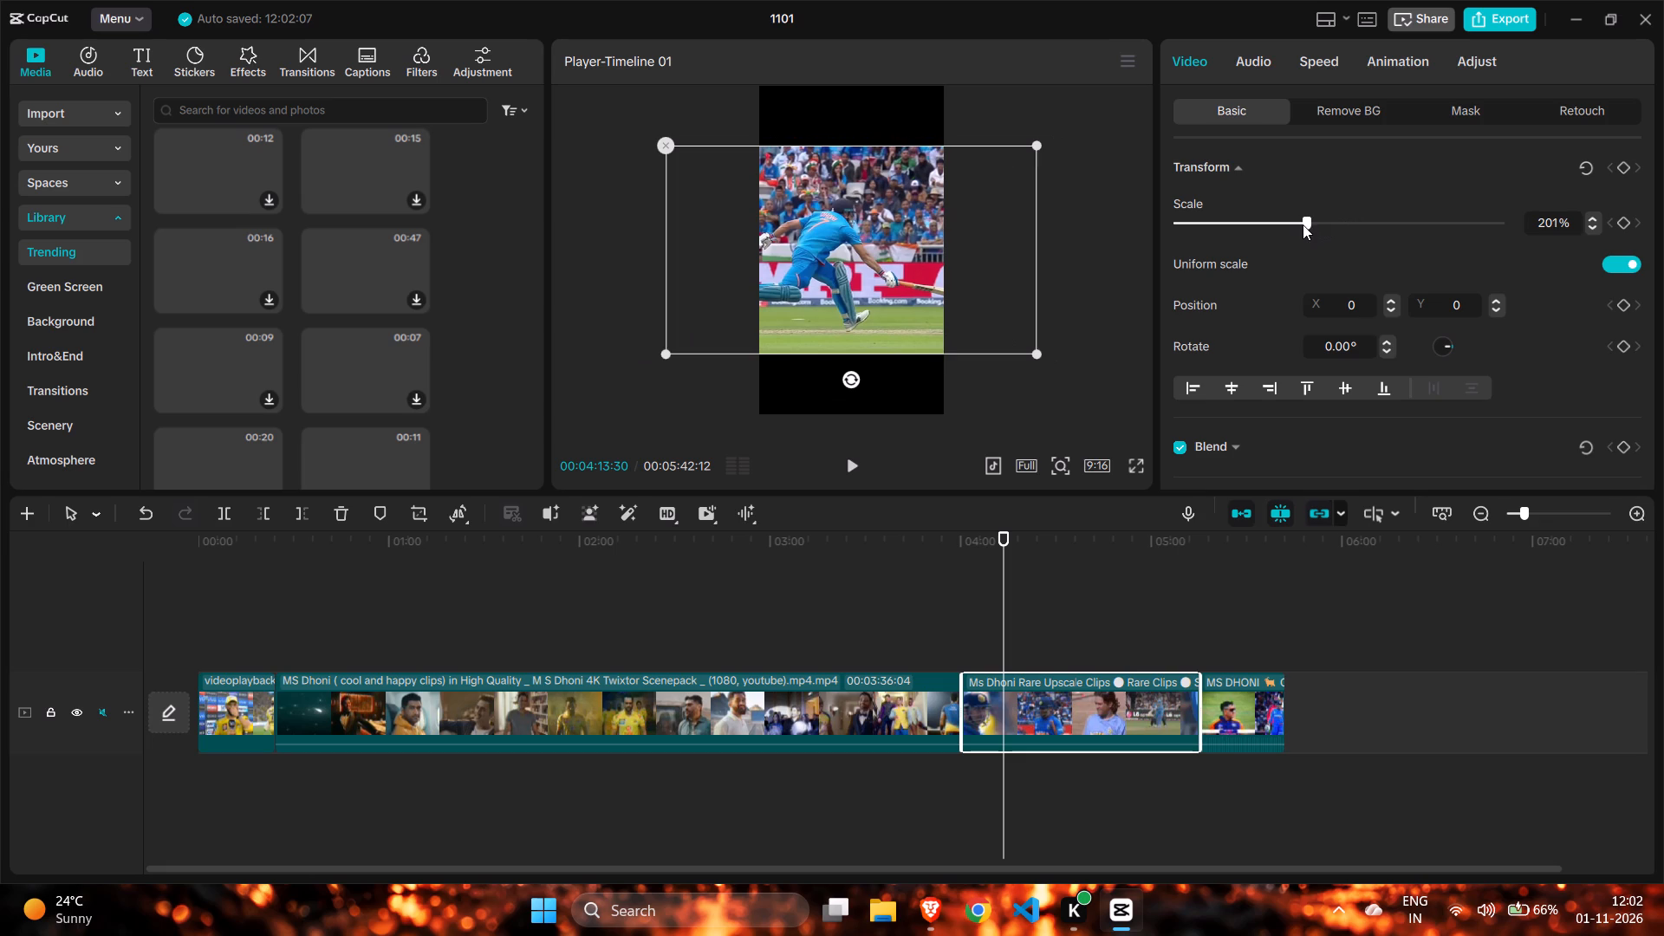
click(1297, 225)
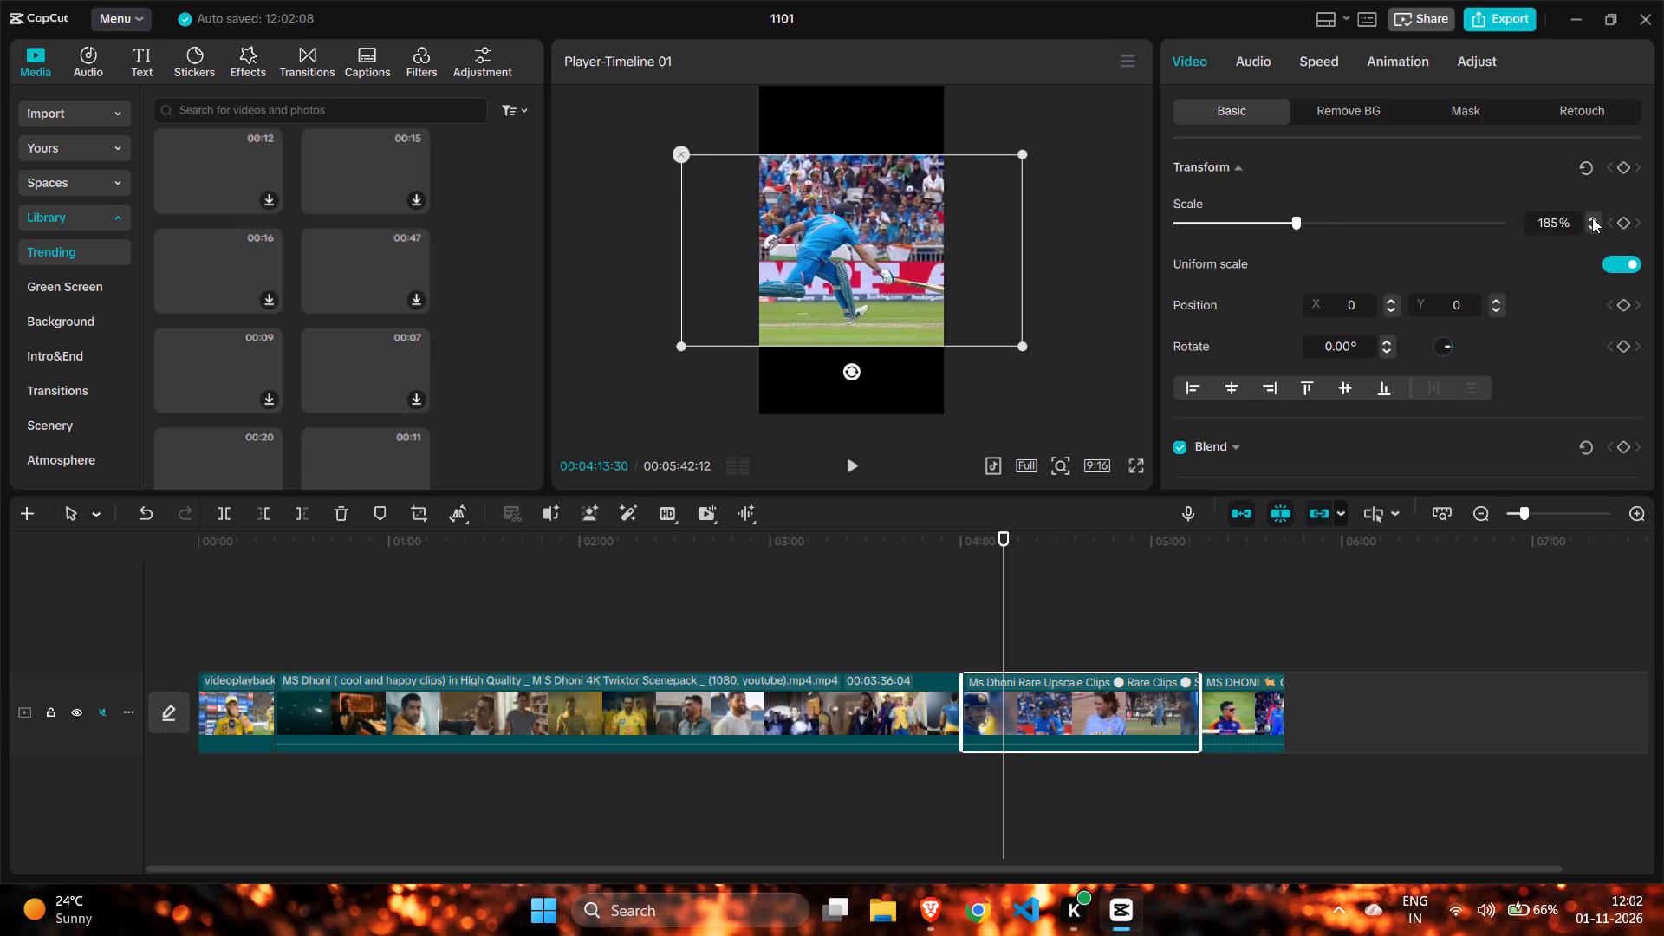
triple_click(1592, 218)
triple_click(1592, 218)
triple_click(1592, 218)
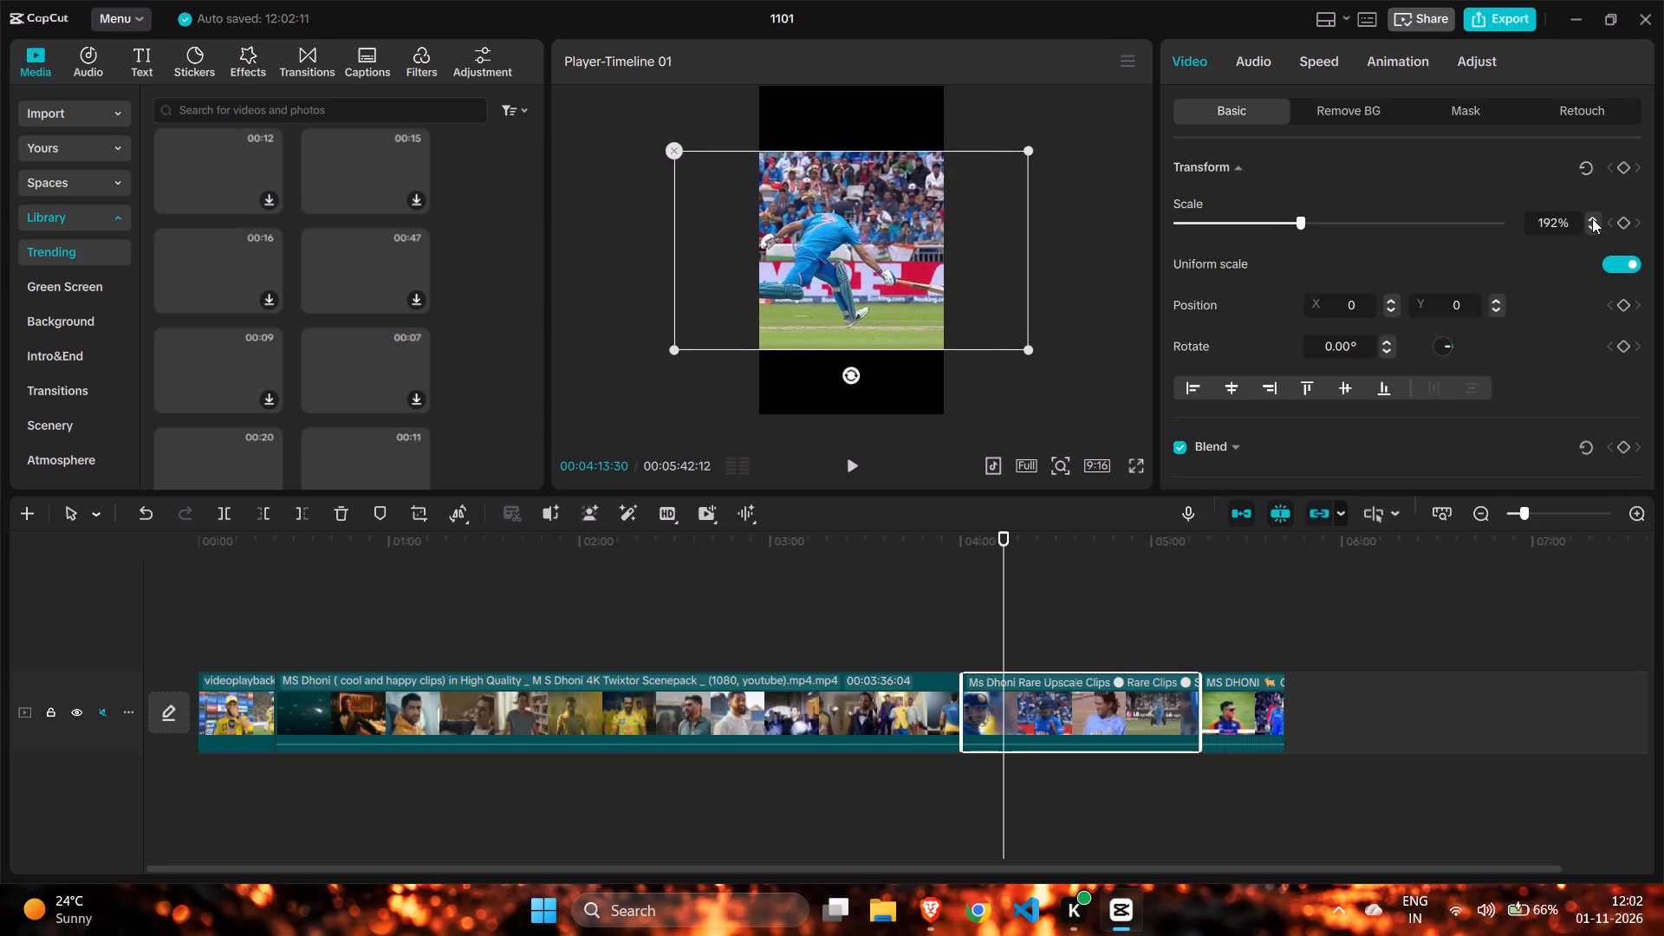
click(1592, 218)
click(1592, 218)
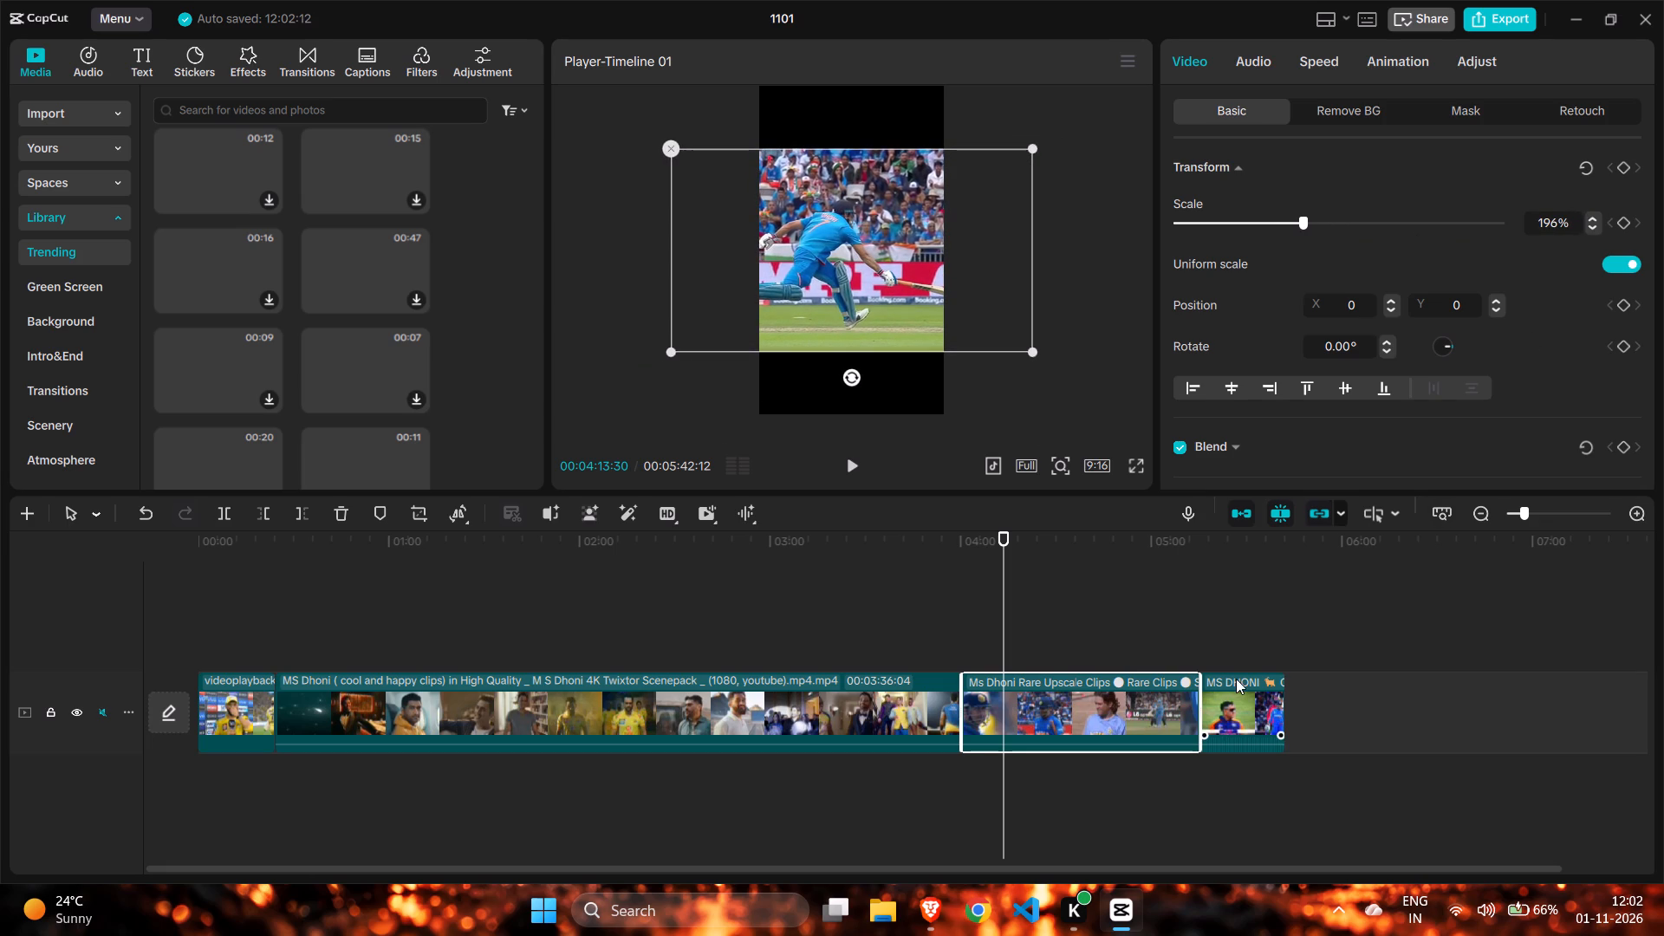
Scale the last MS DHONI clip on the timeline up to about 195%.
click(1236, 679)
click(1246, 587)
click(1235, 710)
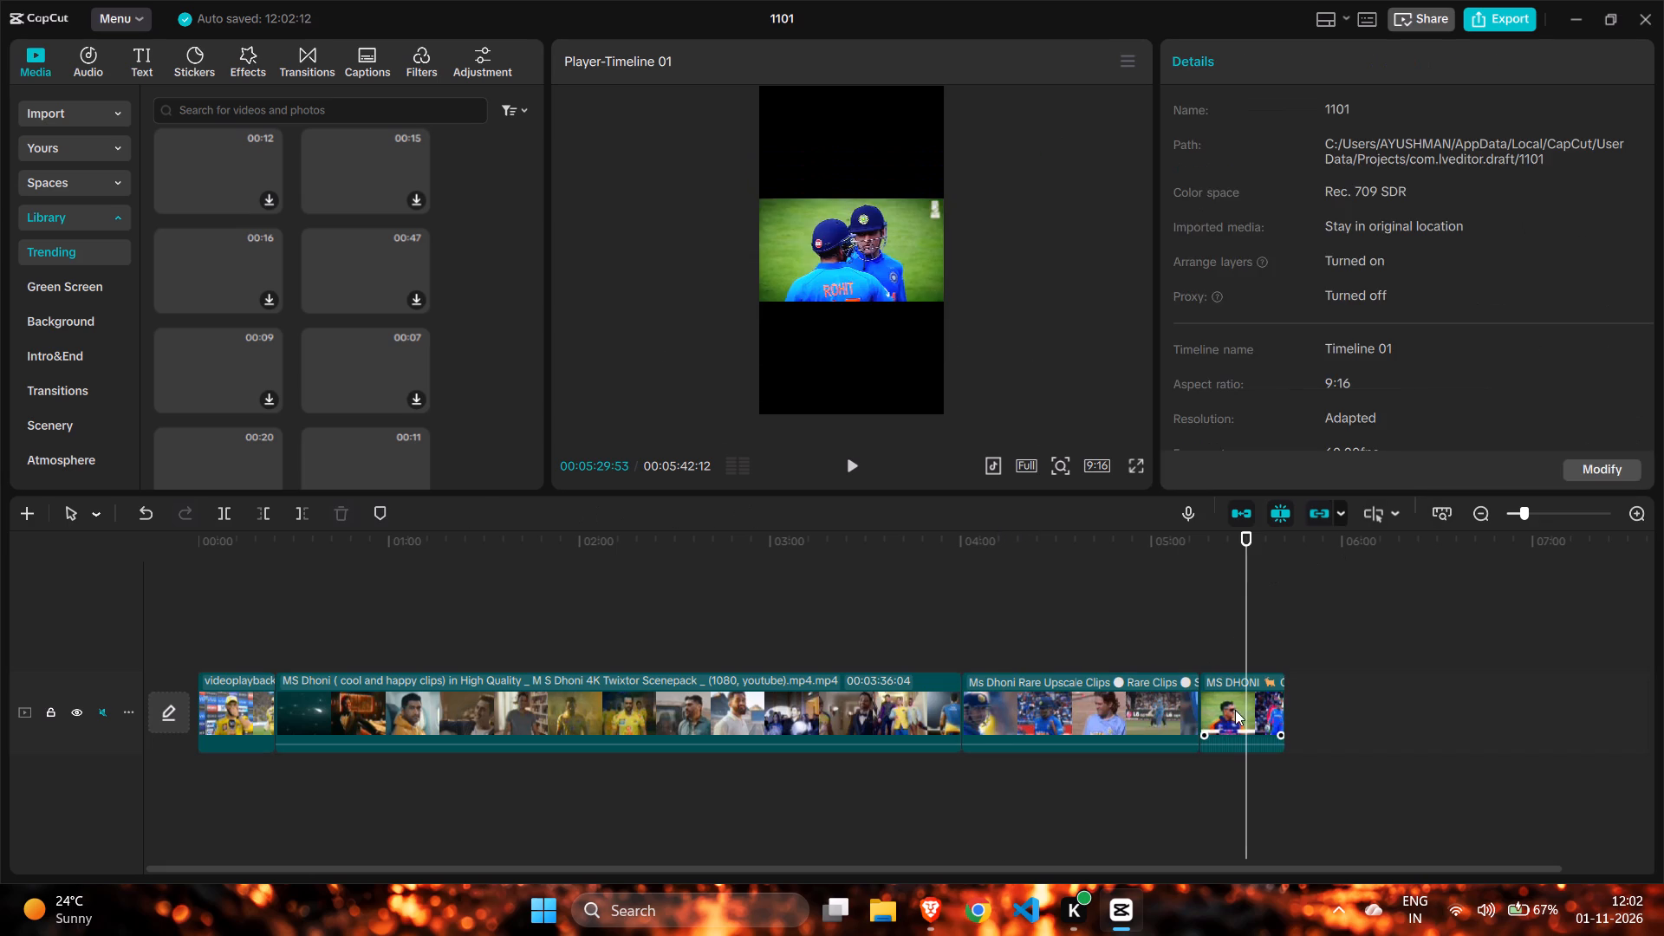
click(1311, 231)
click(1333, 224)
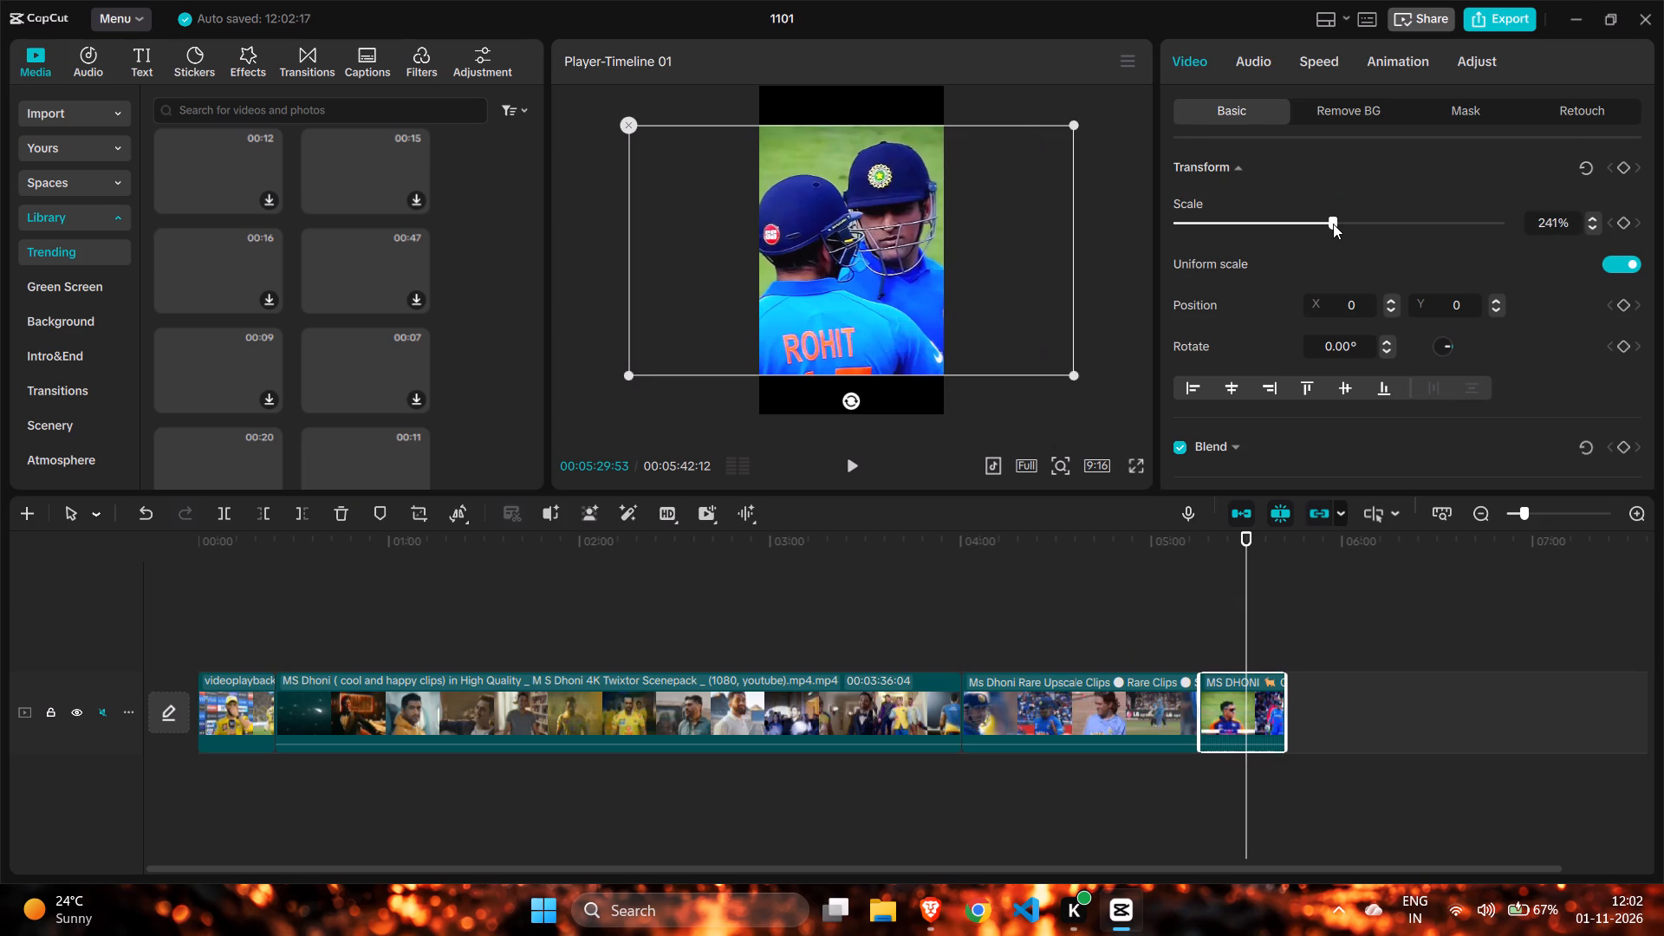
click(1314, 222)
click(1305, 224)
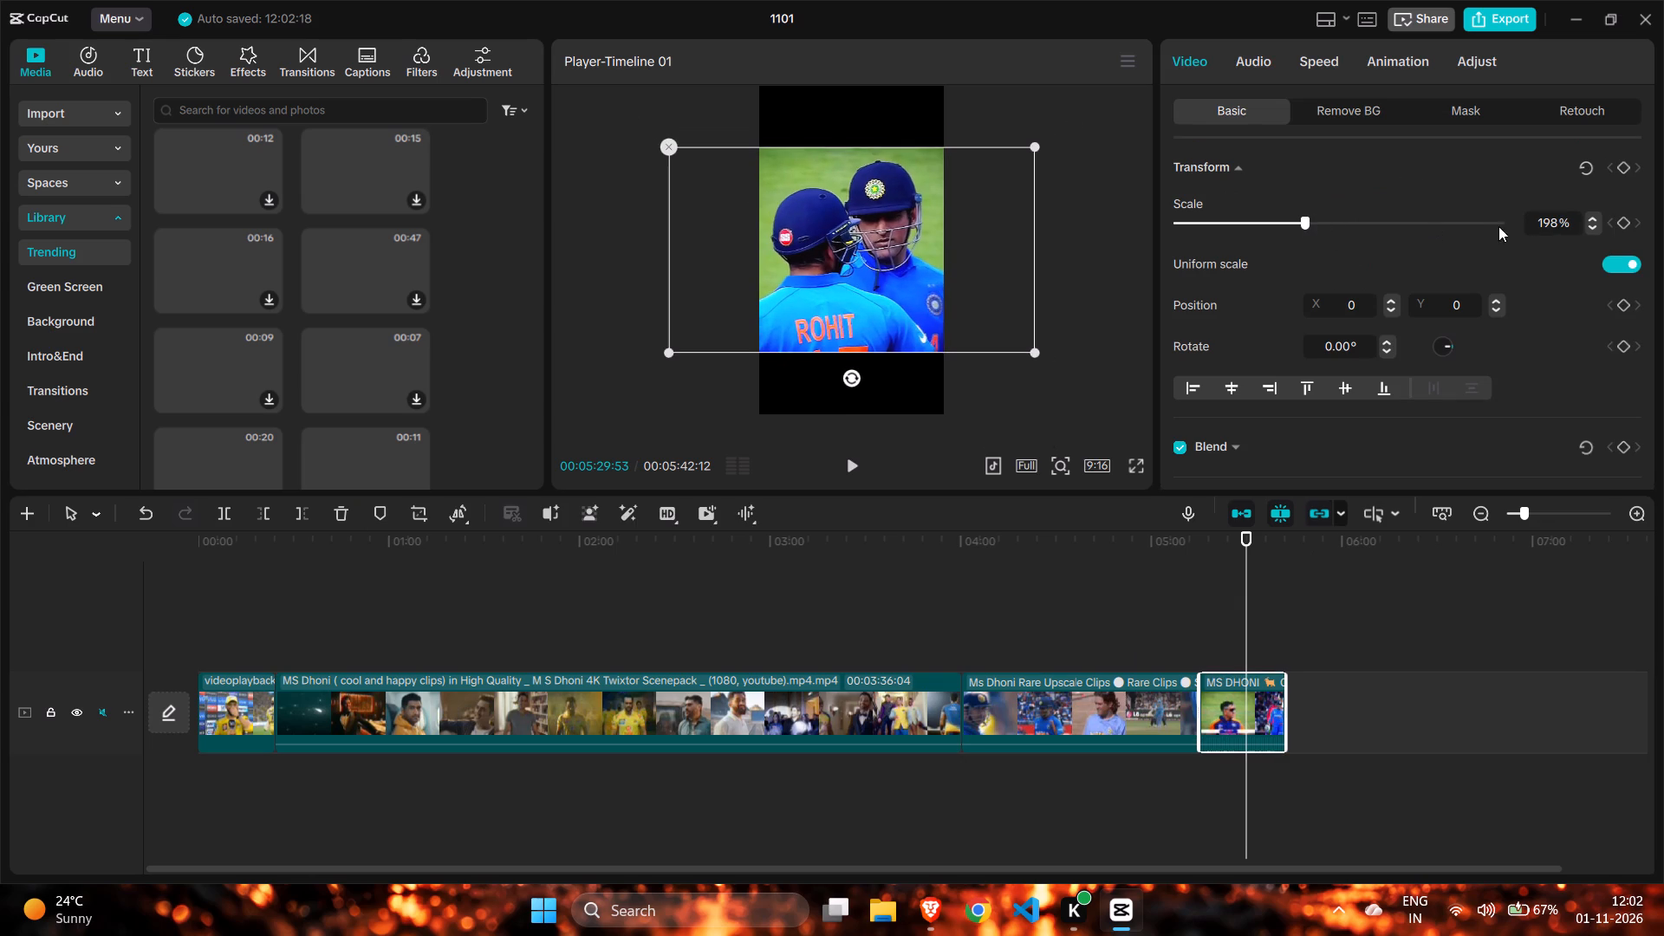
triple_click(1588, 228)
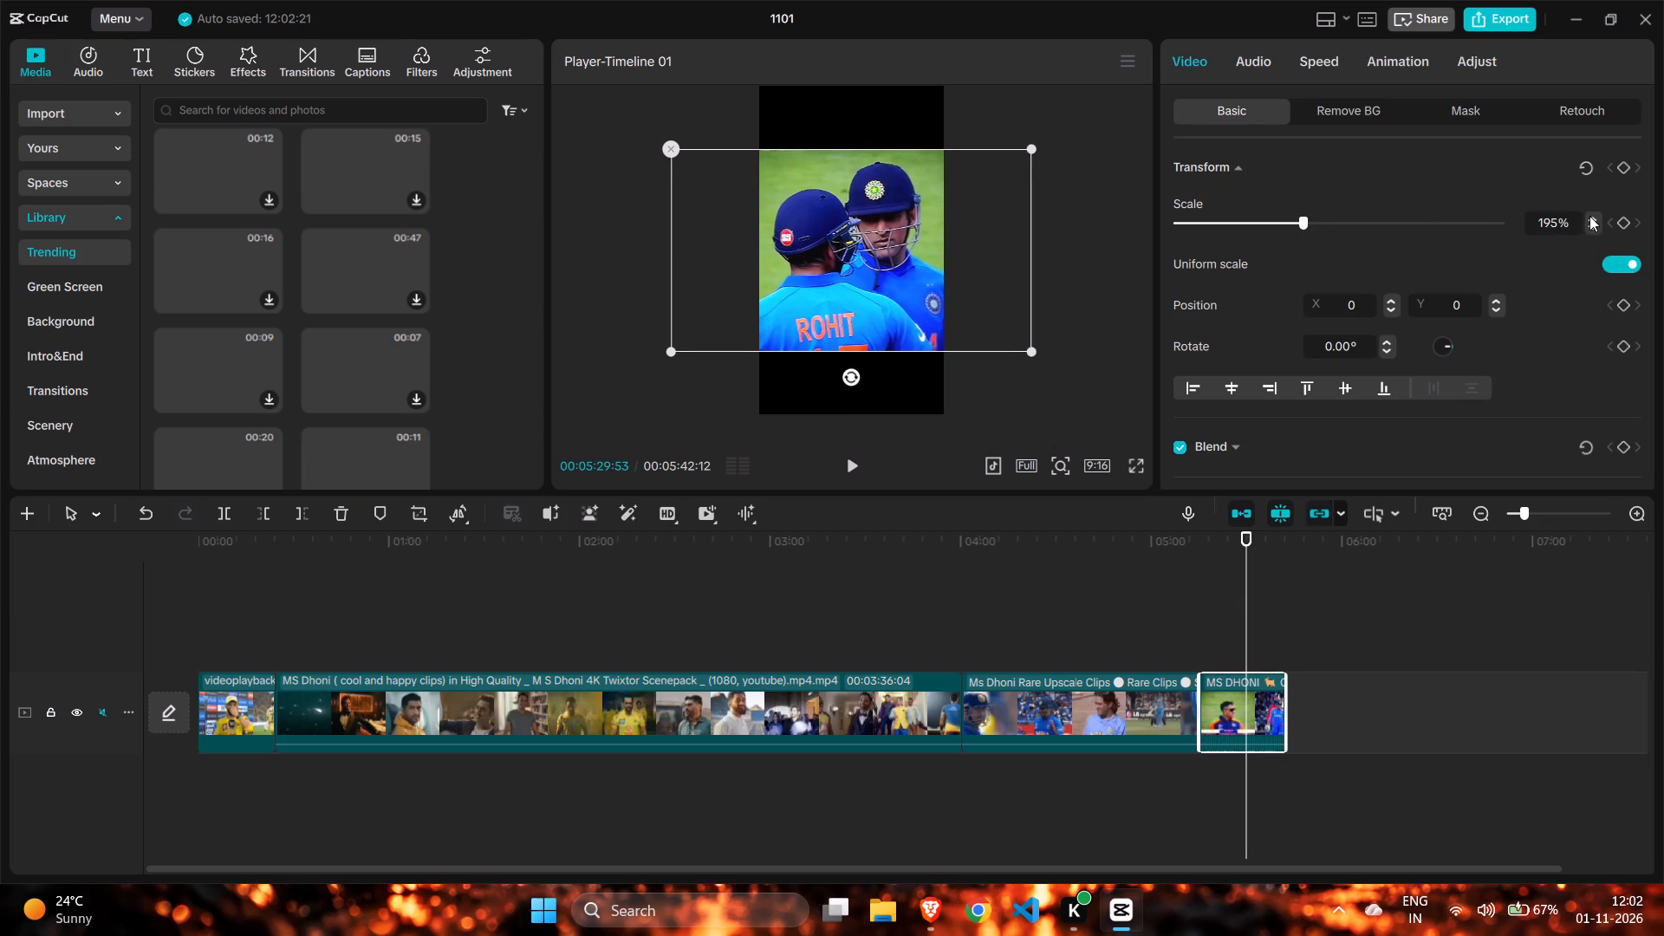
click(1589, 216)
Scrub through the timeline to check the framing of the enlarged clips, finishing at the start.
click(1117, 599)
drag(1117, 599, 1210, 615)
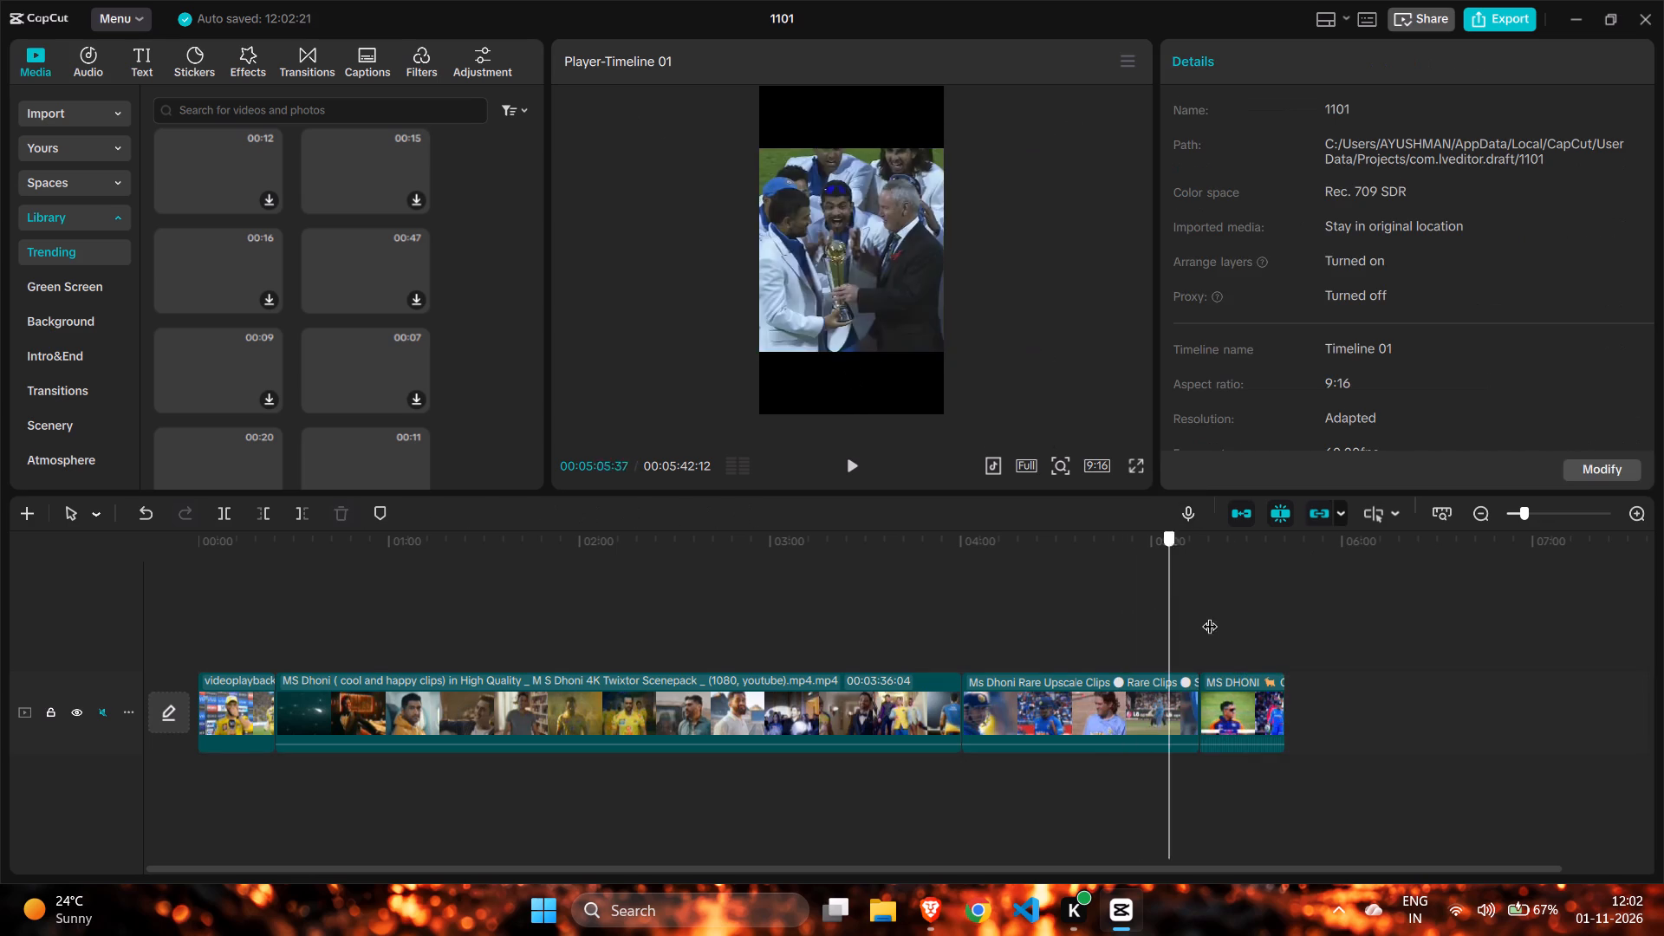
drag(1210, 615, 1328, 623)
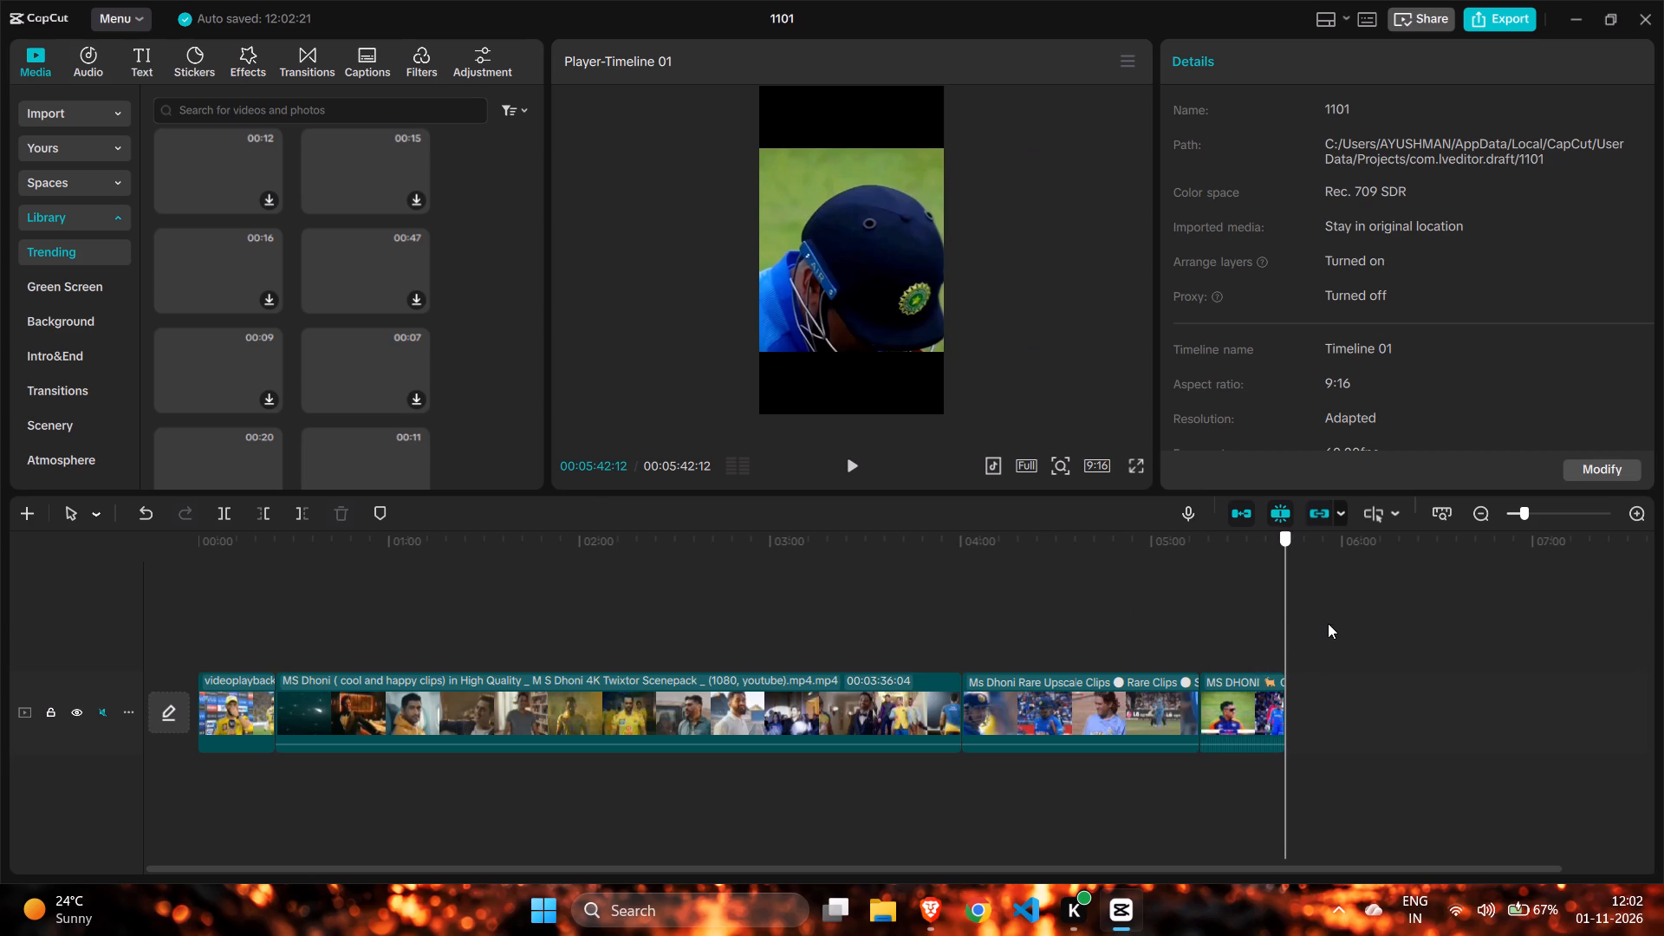
drag(1328, 623, 1305, 736)
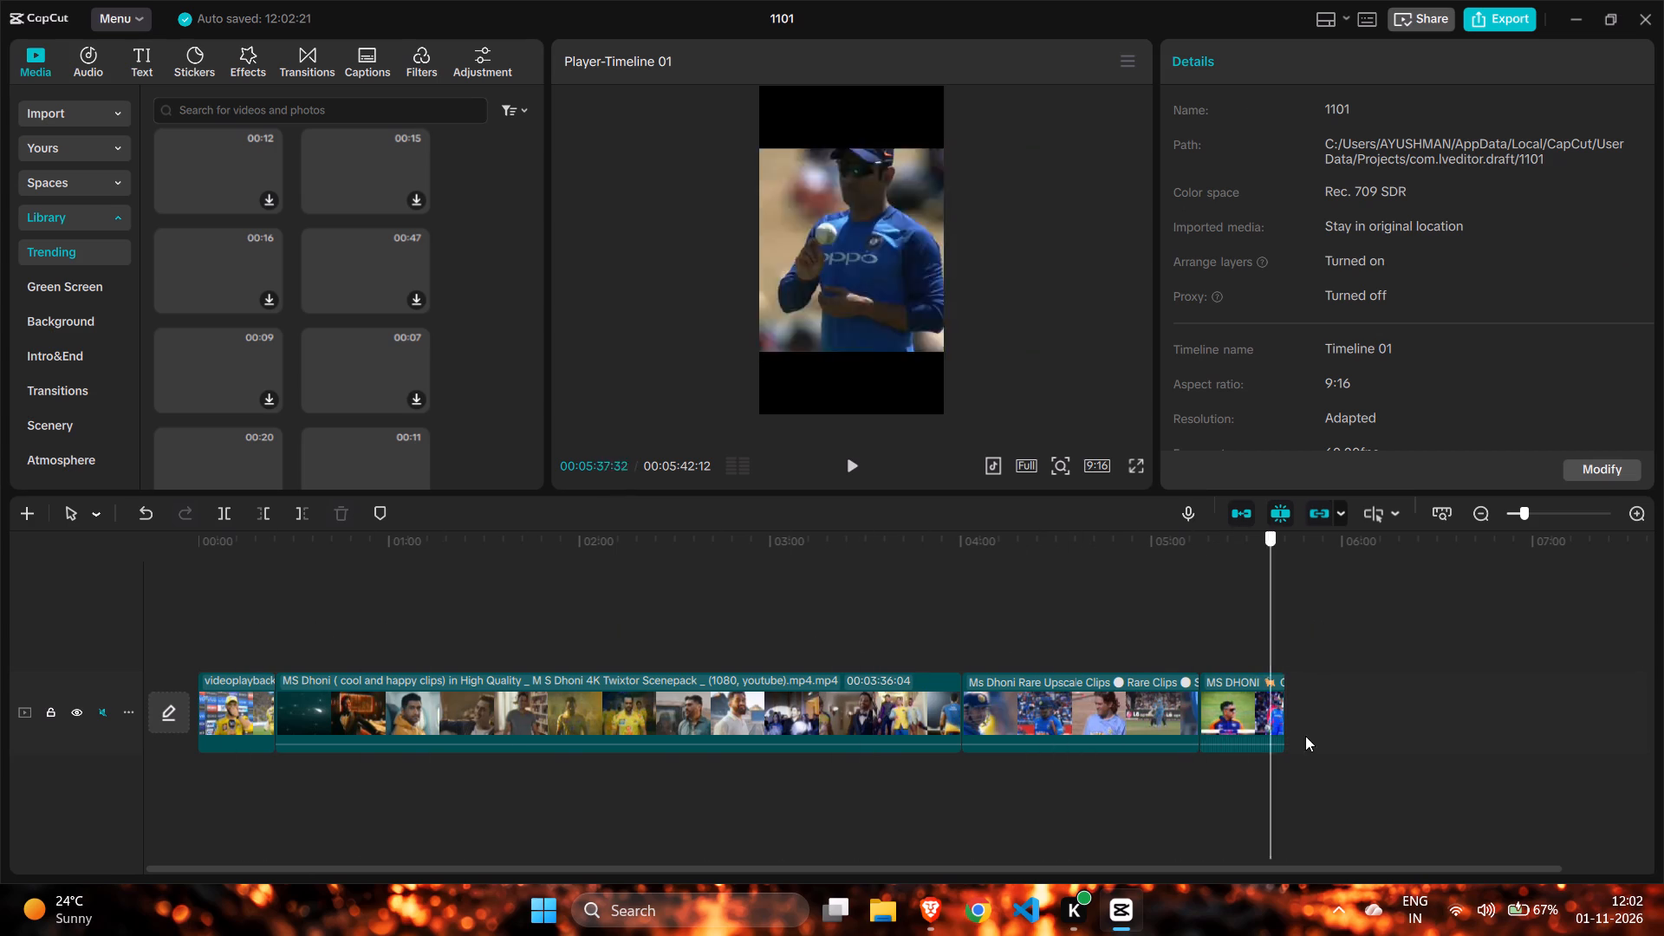
drag(1305, 736, 1285, 725)
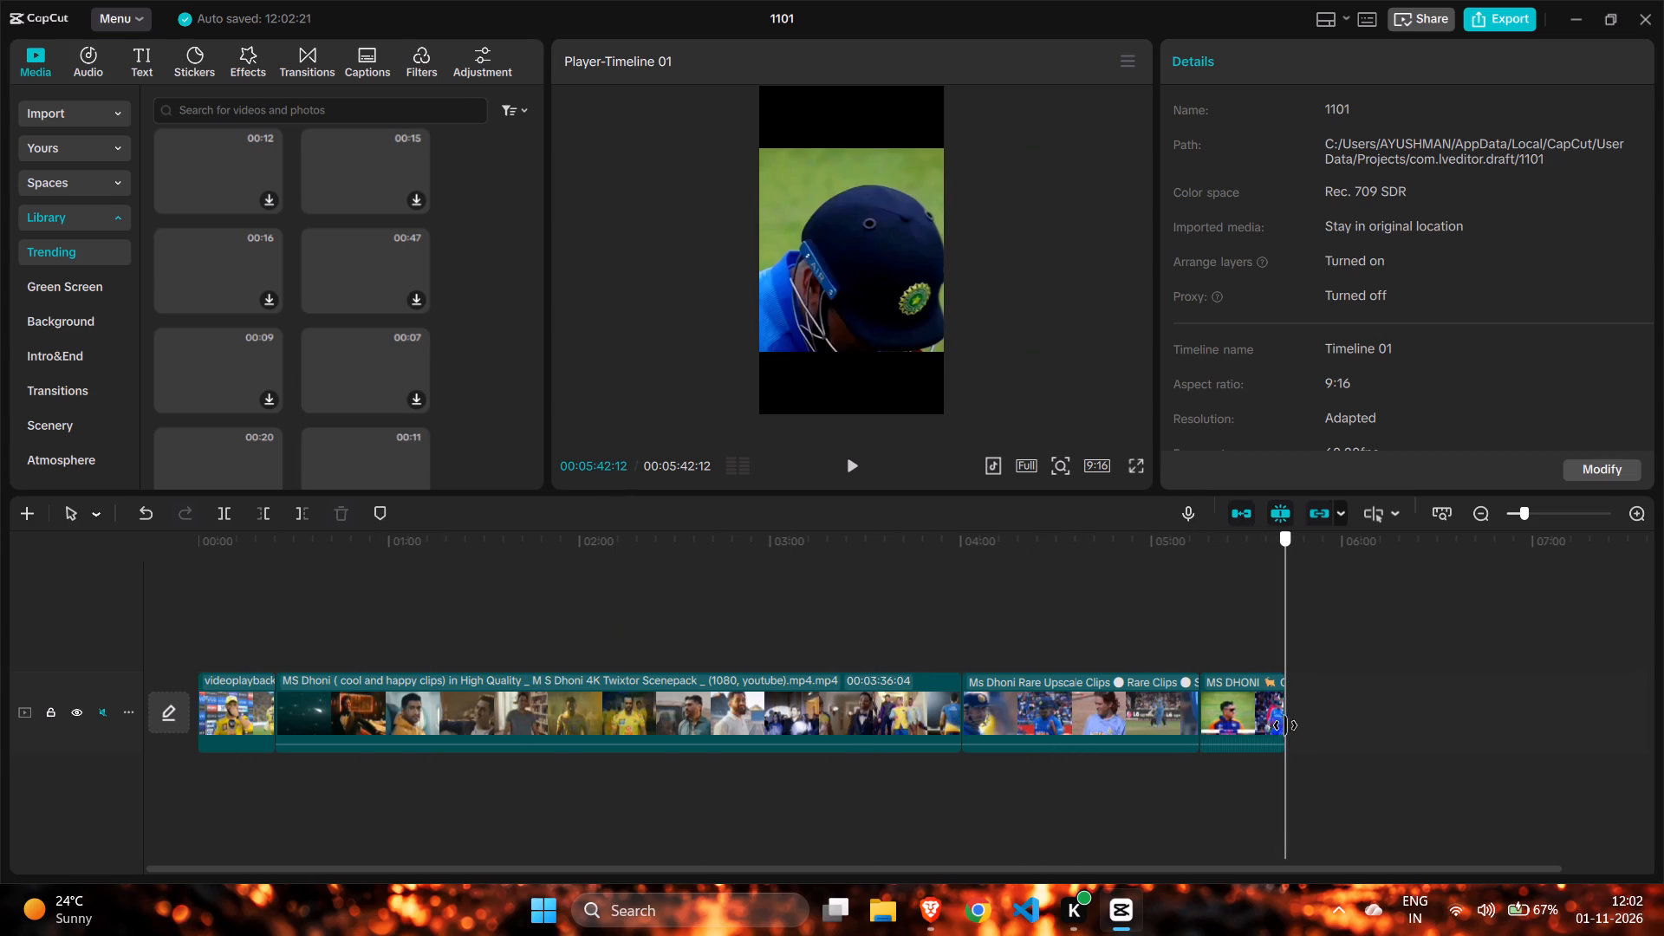
drag(1285, 725, 1312, 746)
drag(1312, 746, 1283, 759)
drag(1283, 759, 1271, 761)
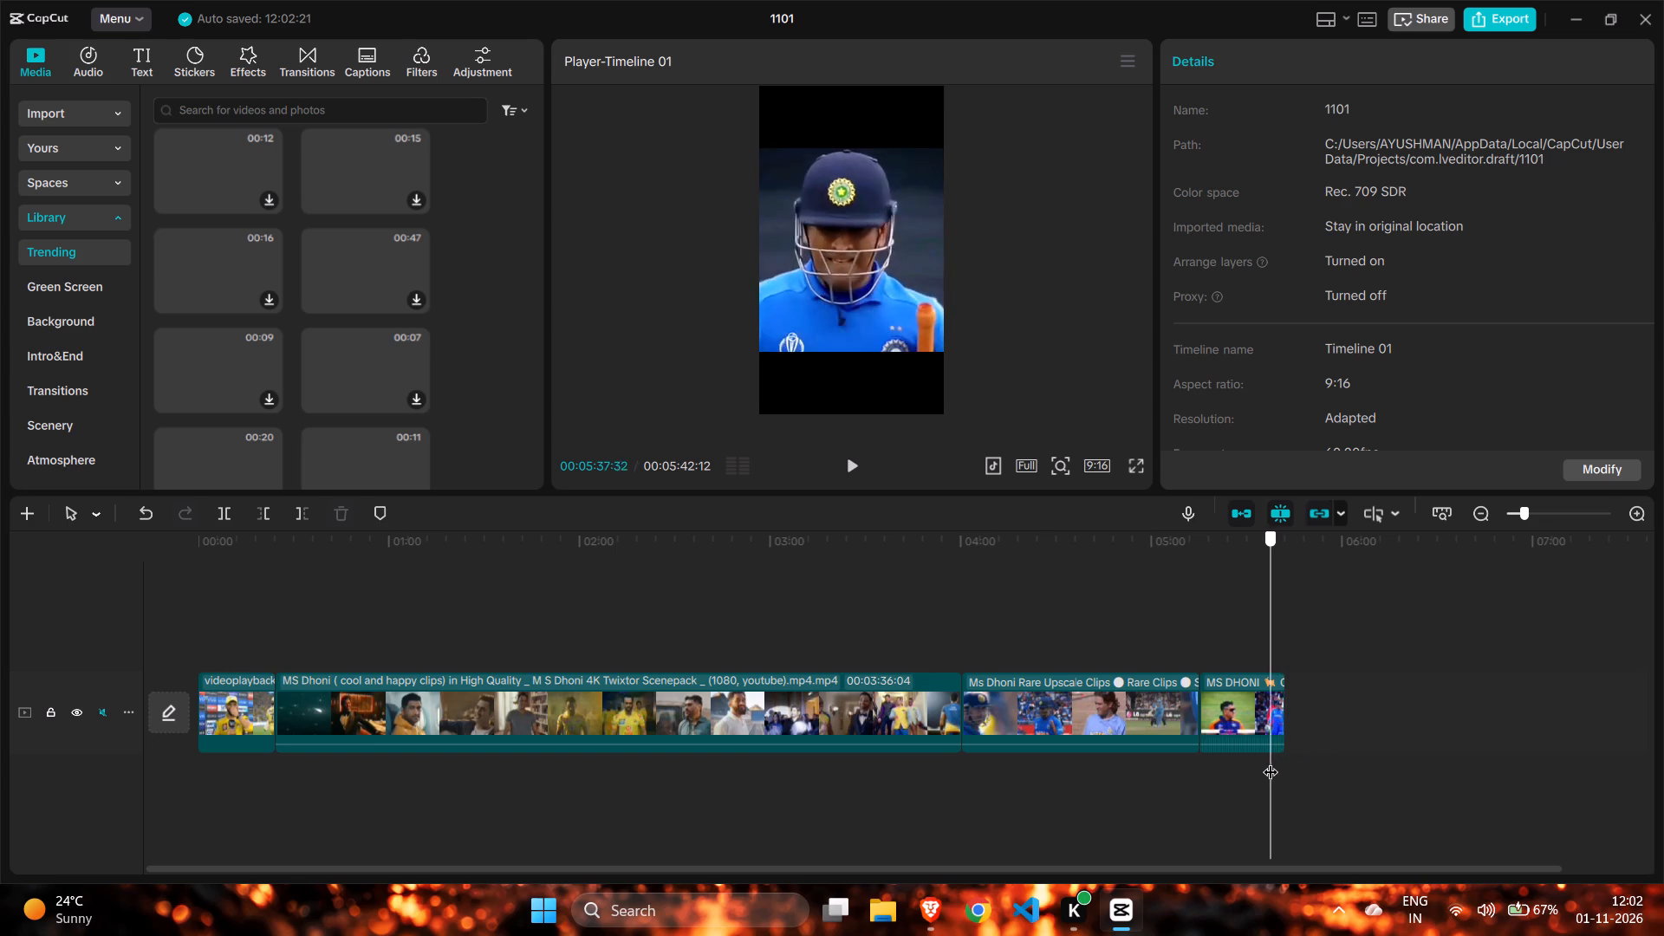
drag(1271, 761, 372, 792)
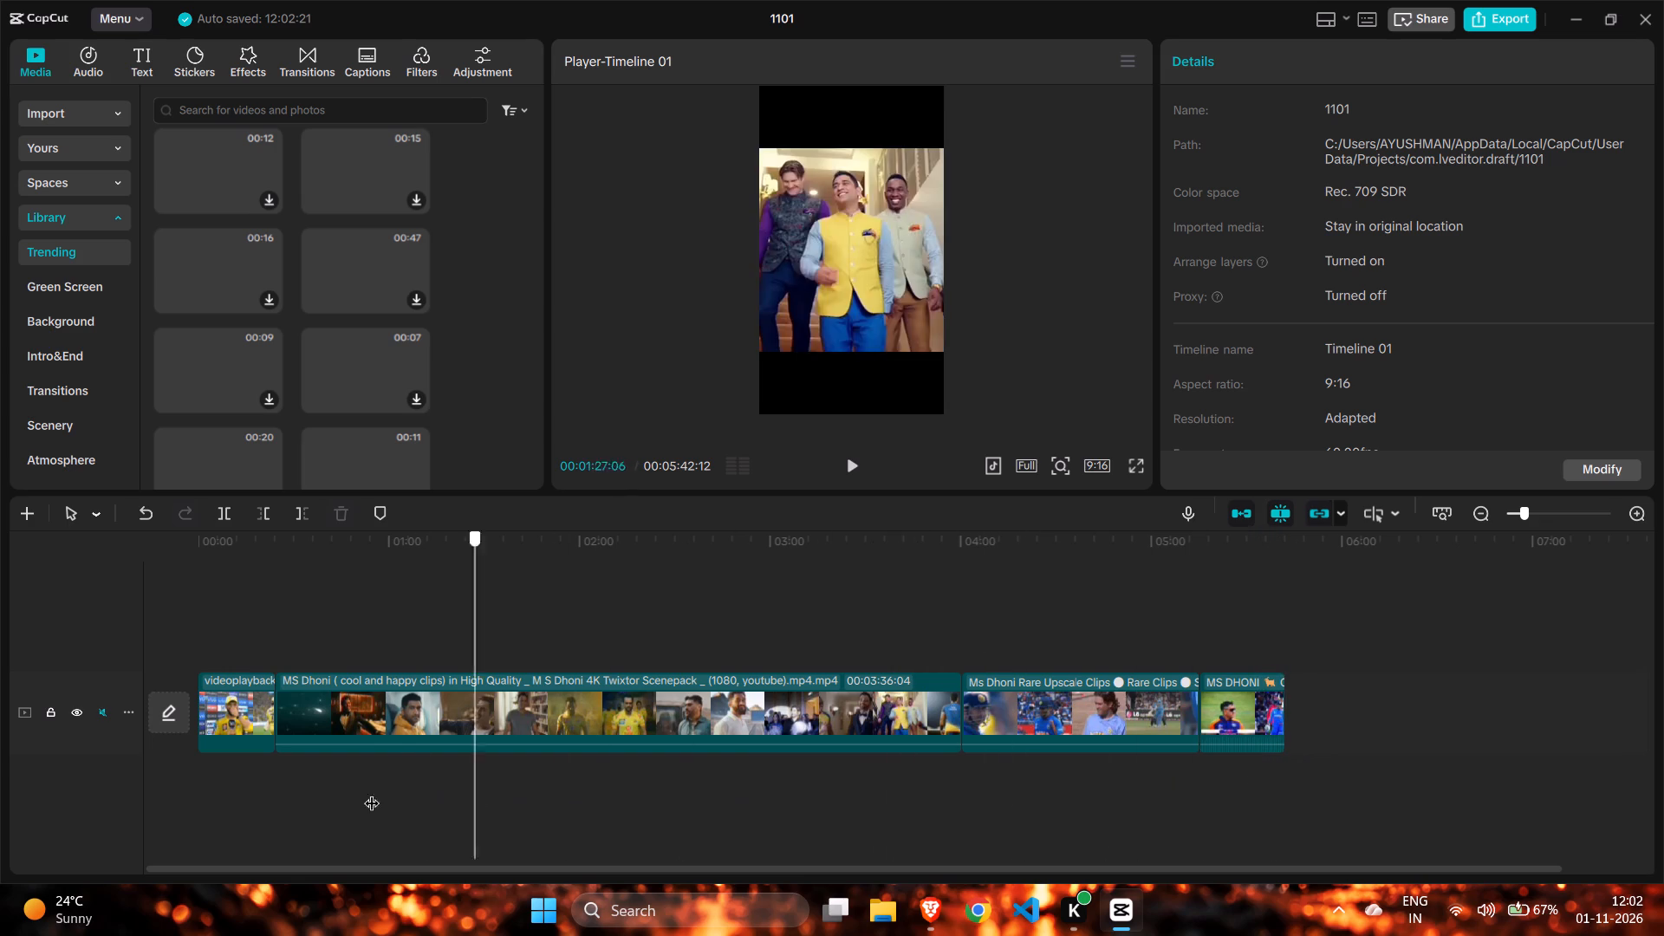
drag(372, 792, 258, 822)
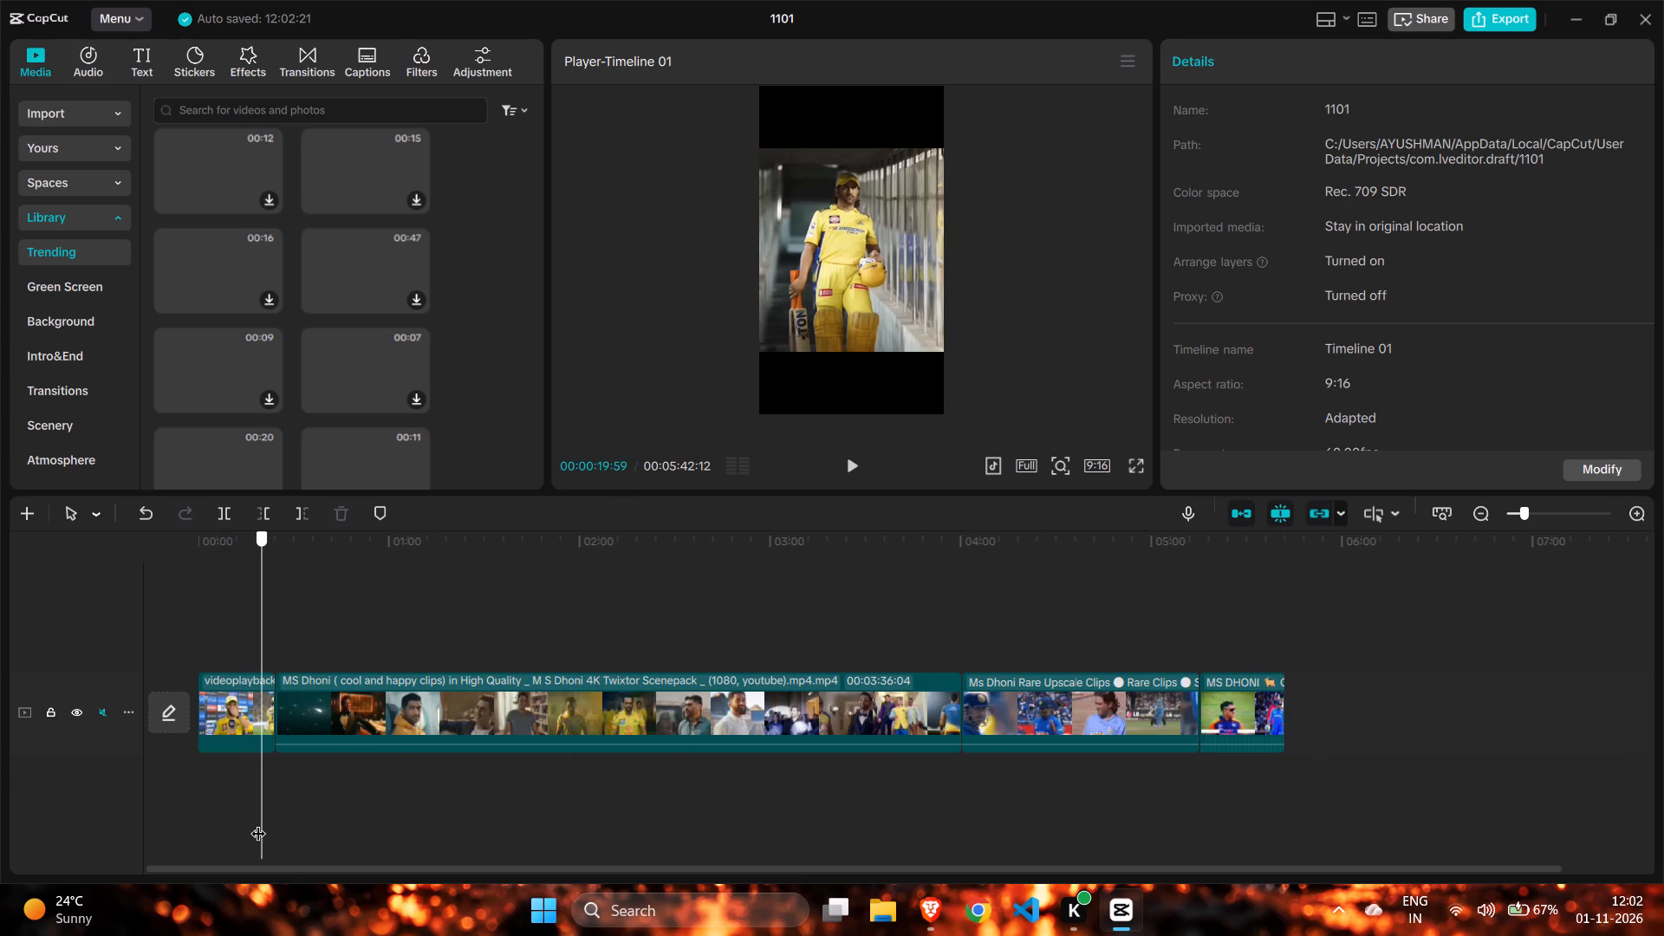
drag(258, 822, 129, 823)
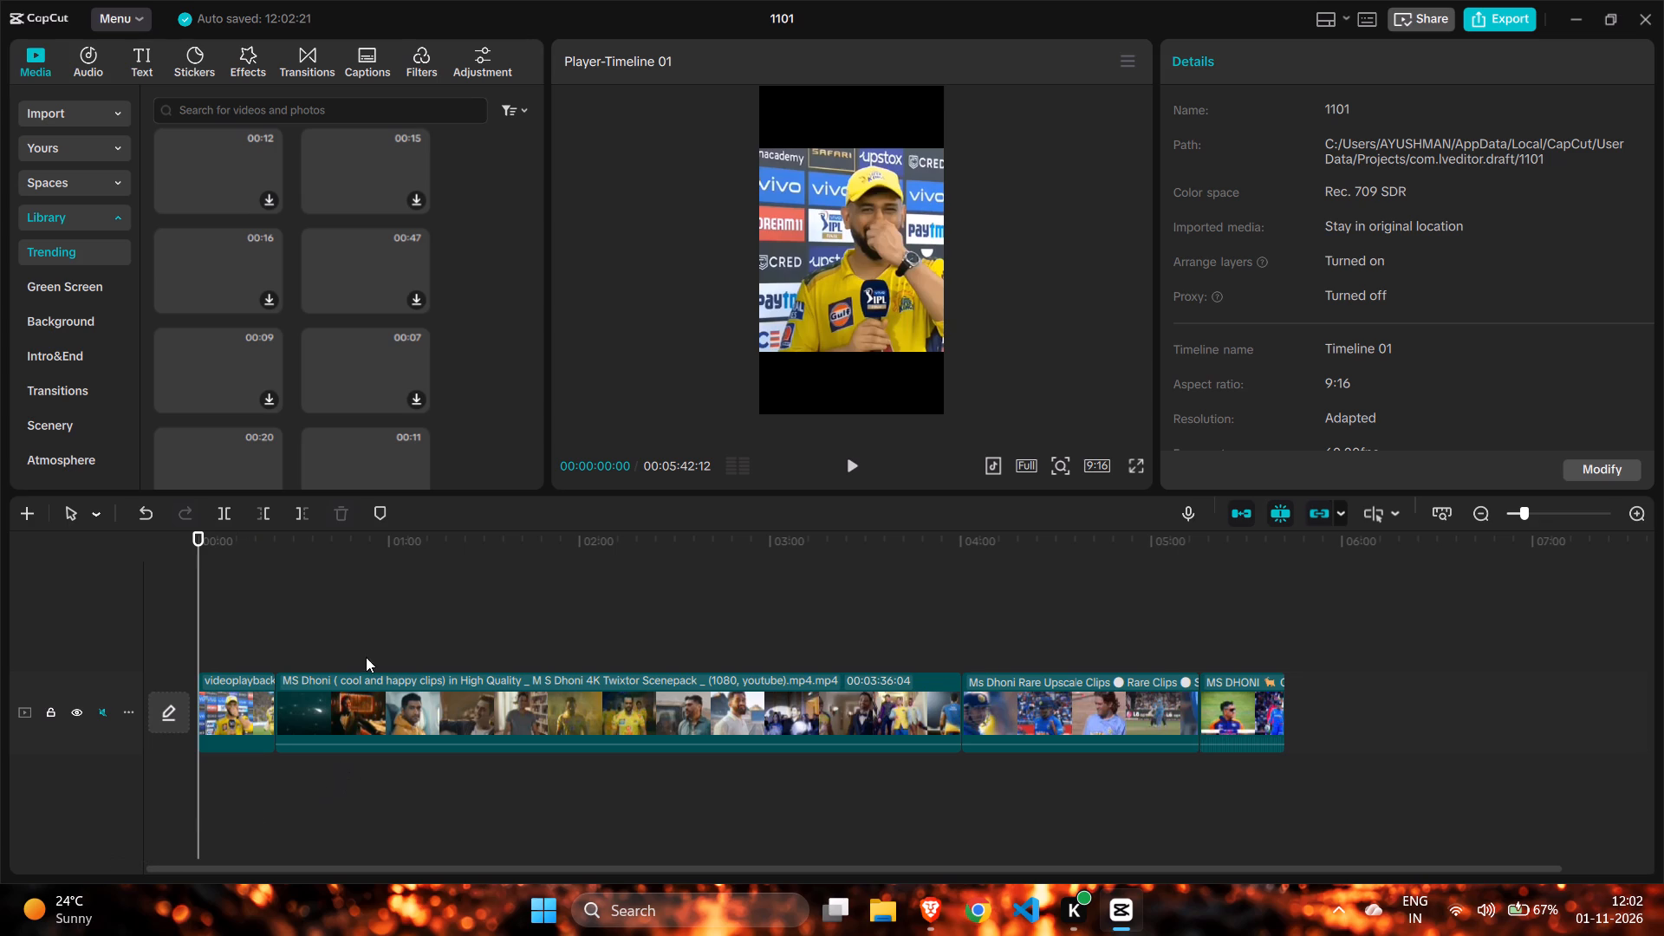
Scrub through the opening of the Ms Dhoni Rare Upscale Clips footage to examine its shot changes.
click(667, 540)
drag(668, 539, 977, 575)
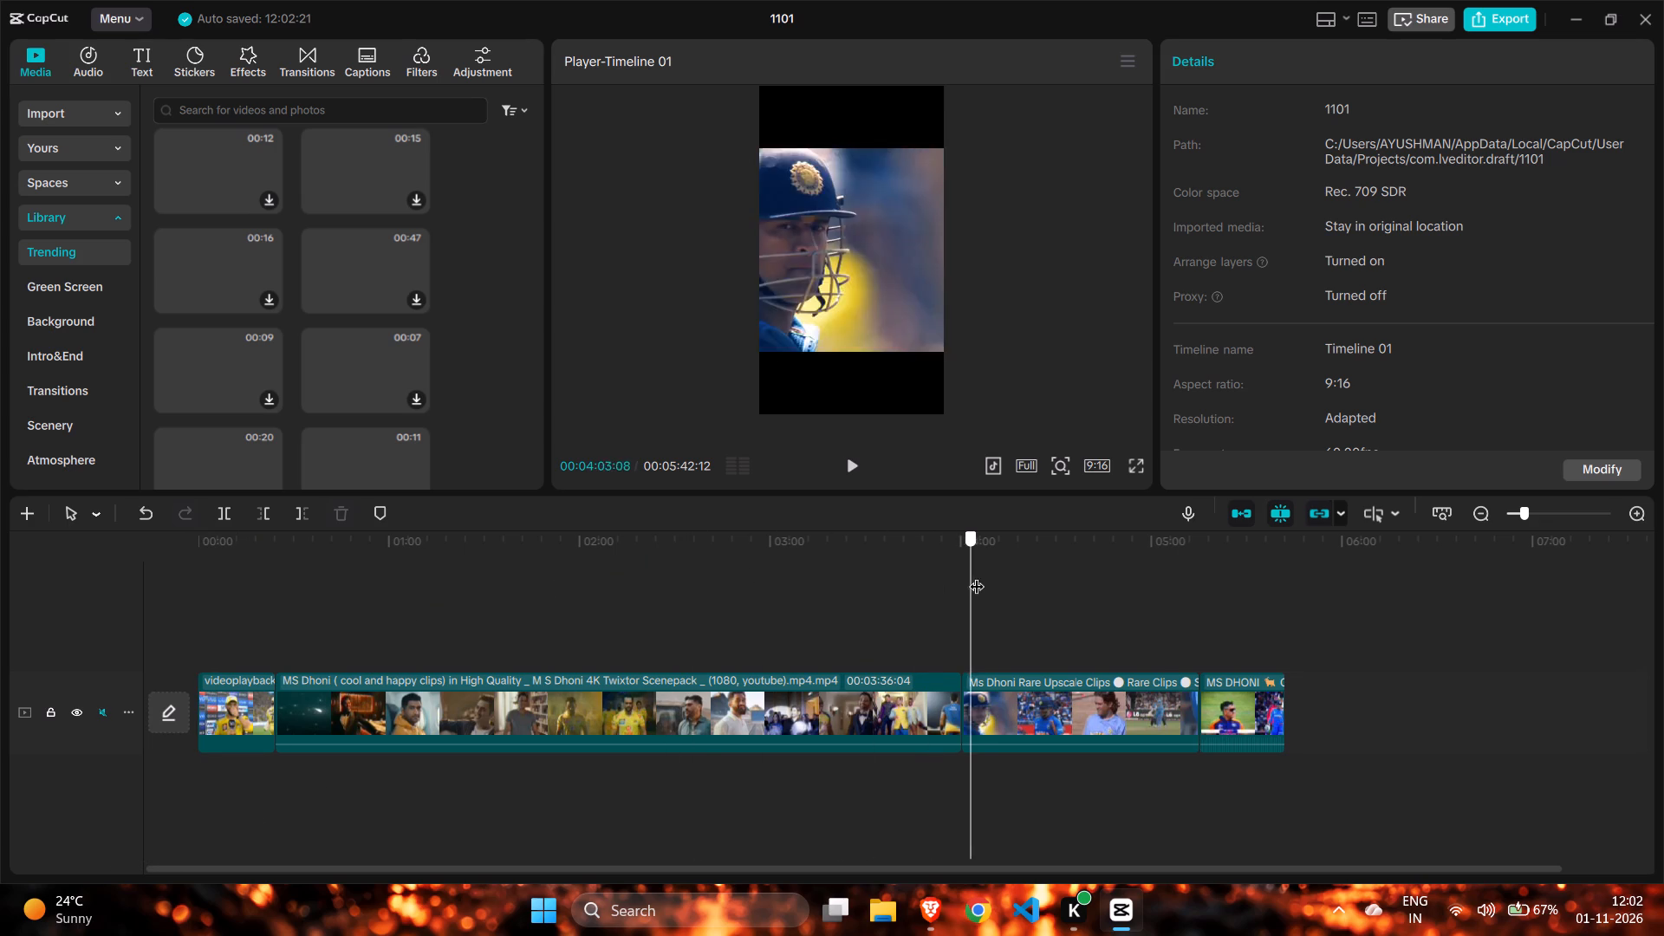
drag(977, 575, 985, 577)
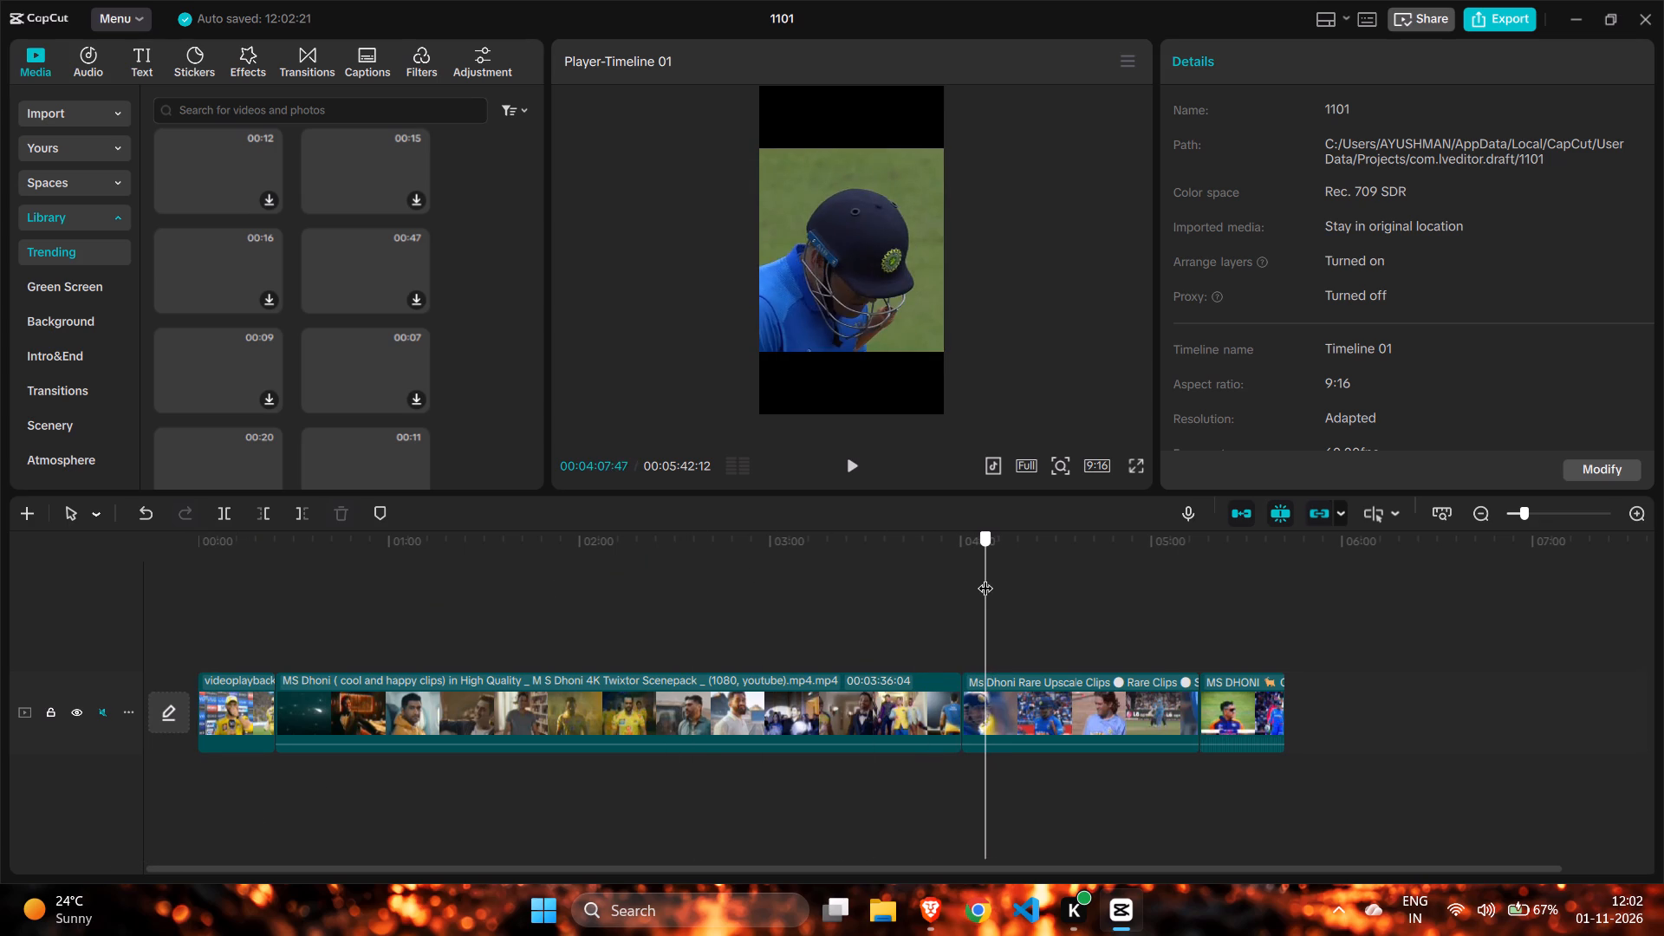
drag(985, 577, 992, 575)
double_click(992, 575)
drag(992, 575, 985, 575)
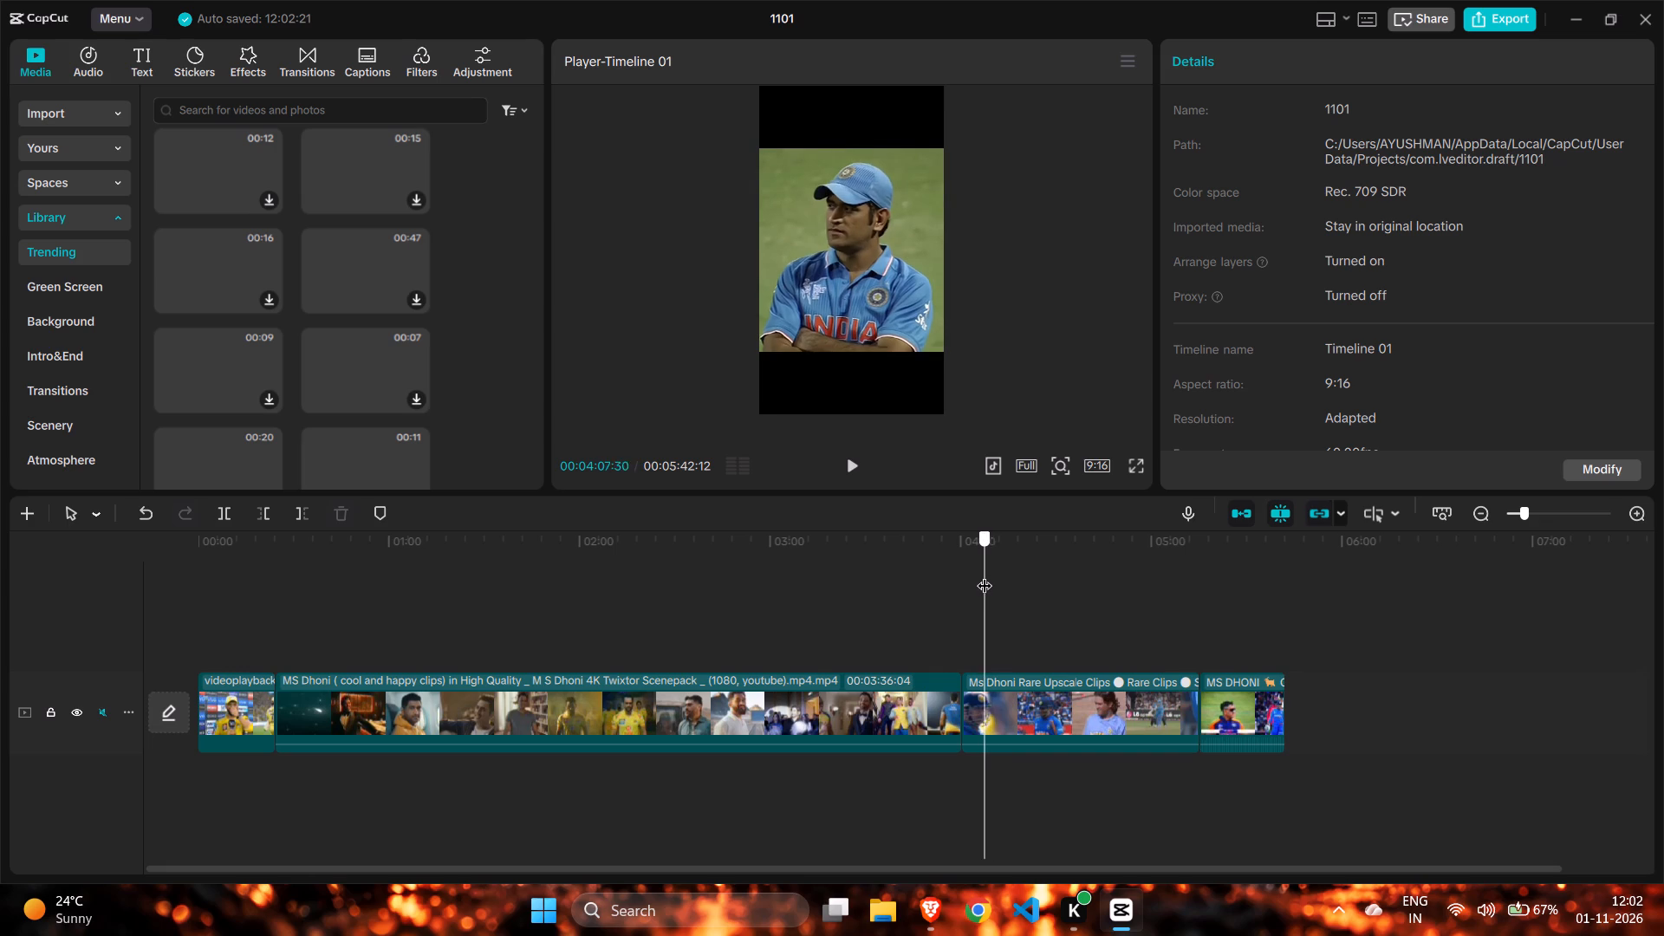
drag(985, 575, 982, 571)
click(973, 647)
Split the Ms Dhoni Rare Upscale Clips clip at 00:04:09:13, where the crossed-arms shot in the India cap begins.
ctrl+scroll(973, 647, up, 1)
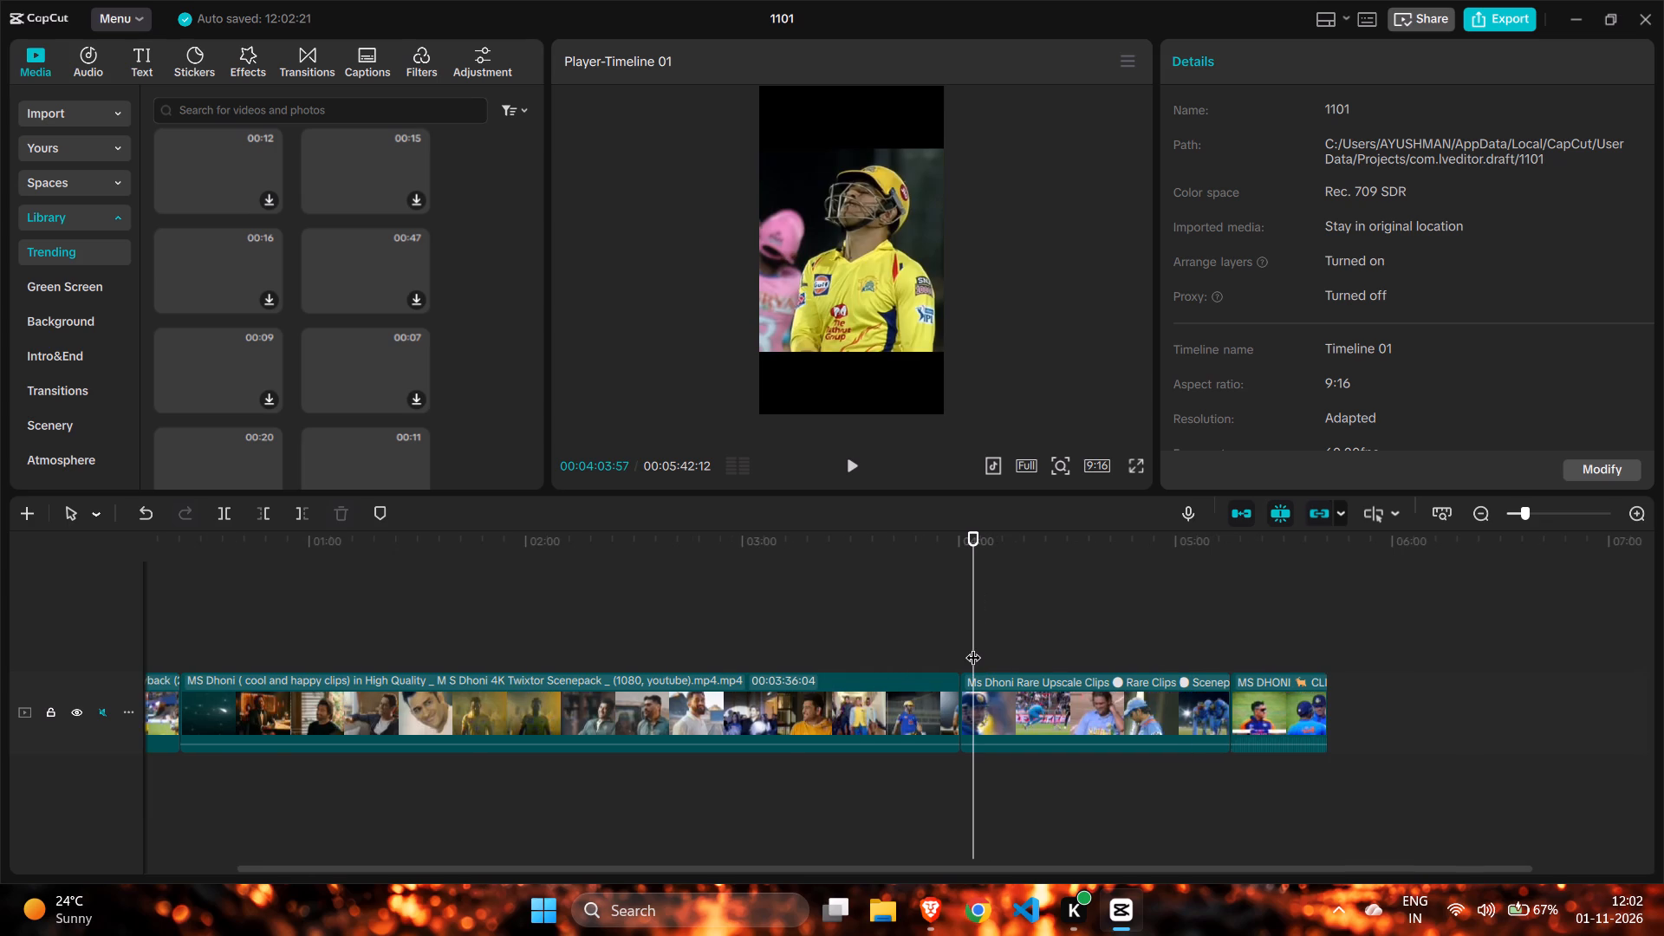
ctrl+scroll(971, 632, up, 11)
drag(971, 632, 972, 628)
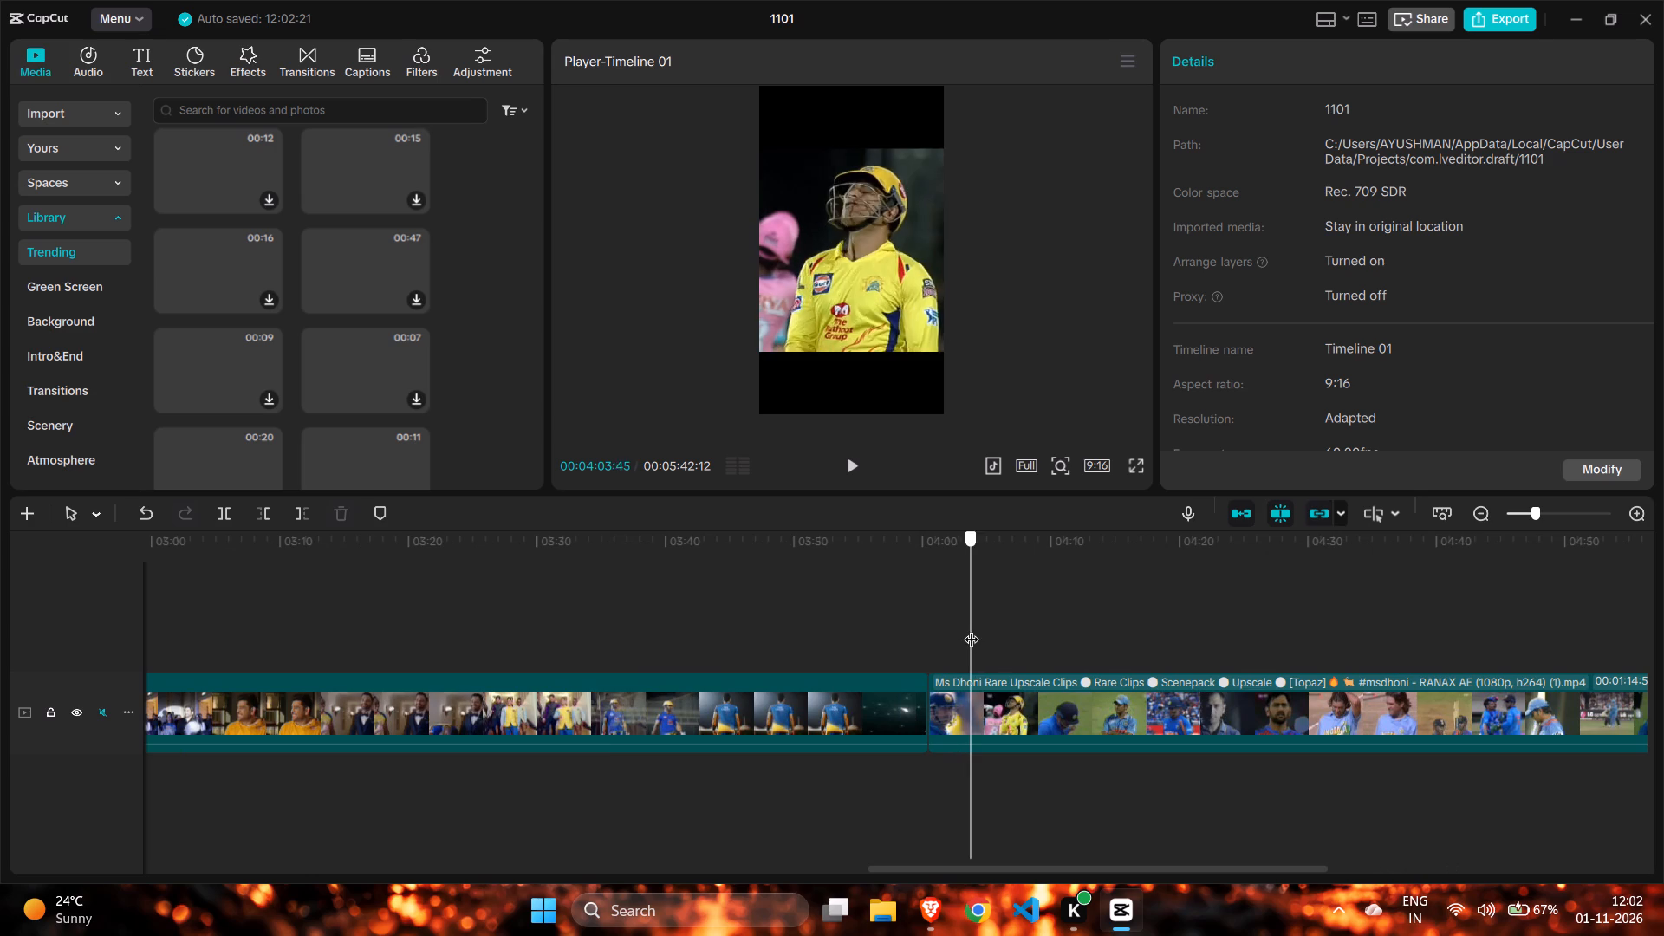
drag(972, 628, 1017, 642)
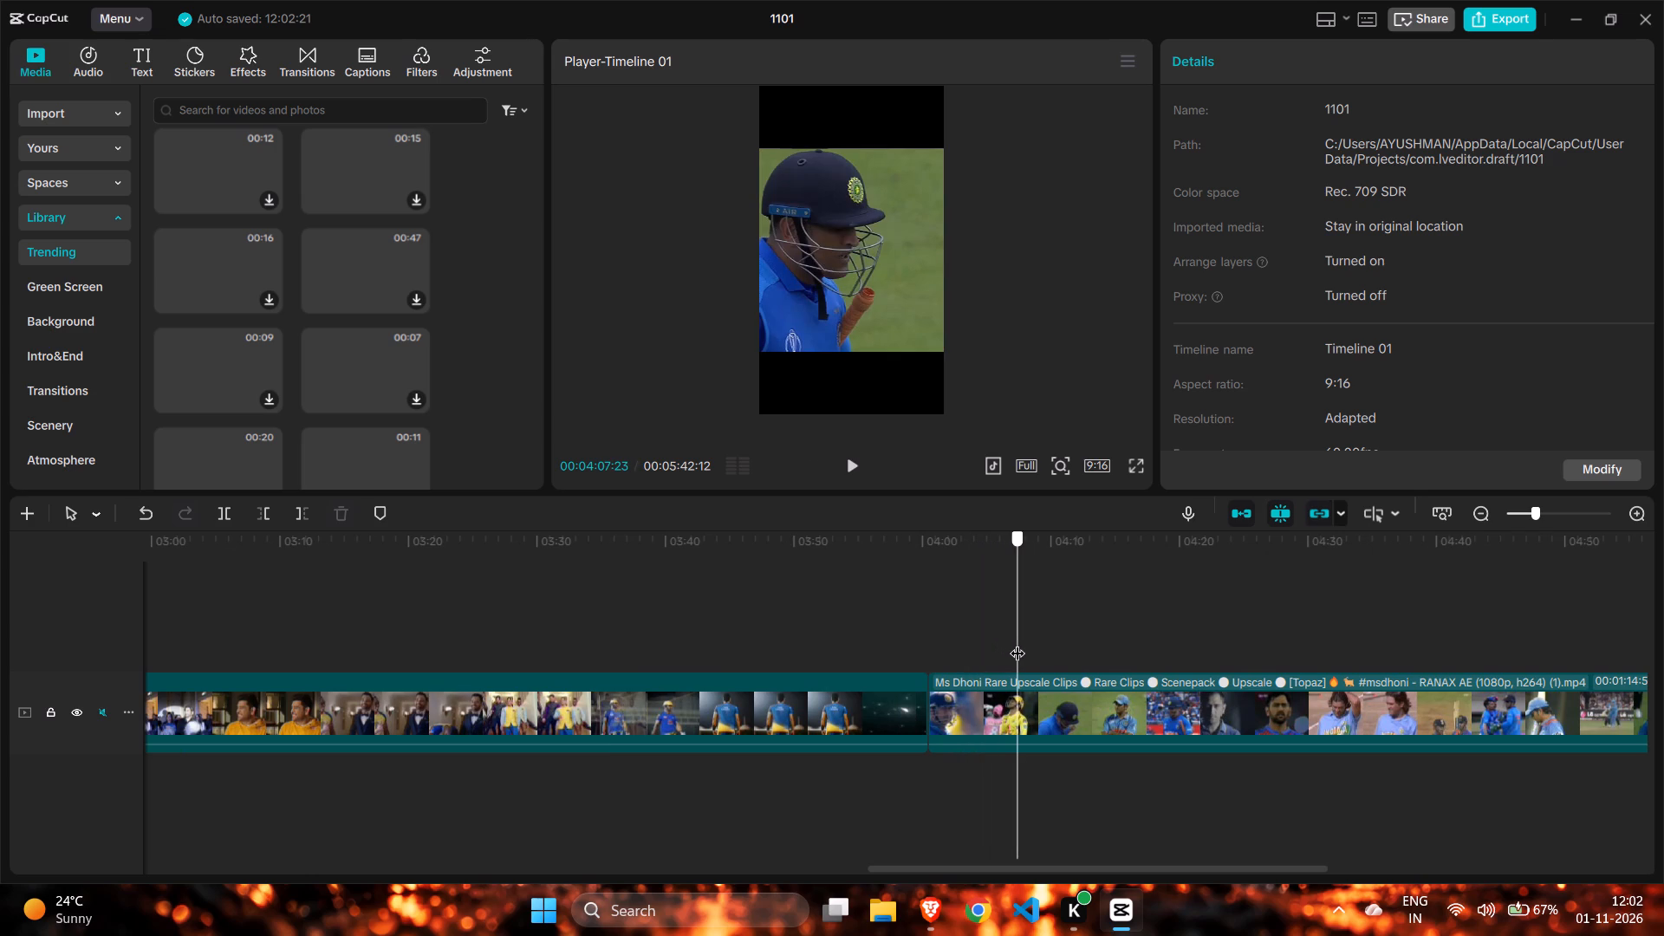
drag(1017, 642, 1056, 648)
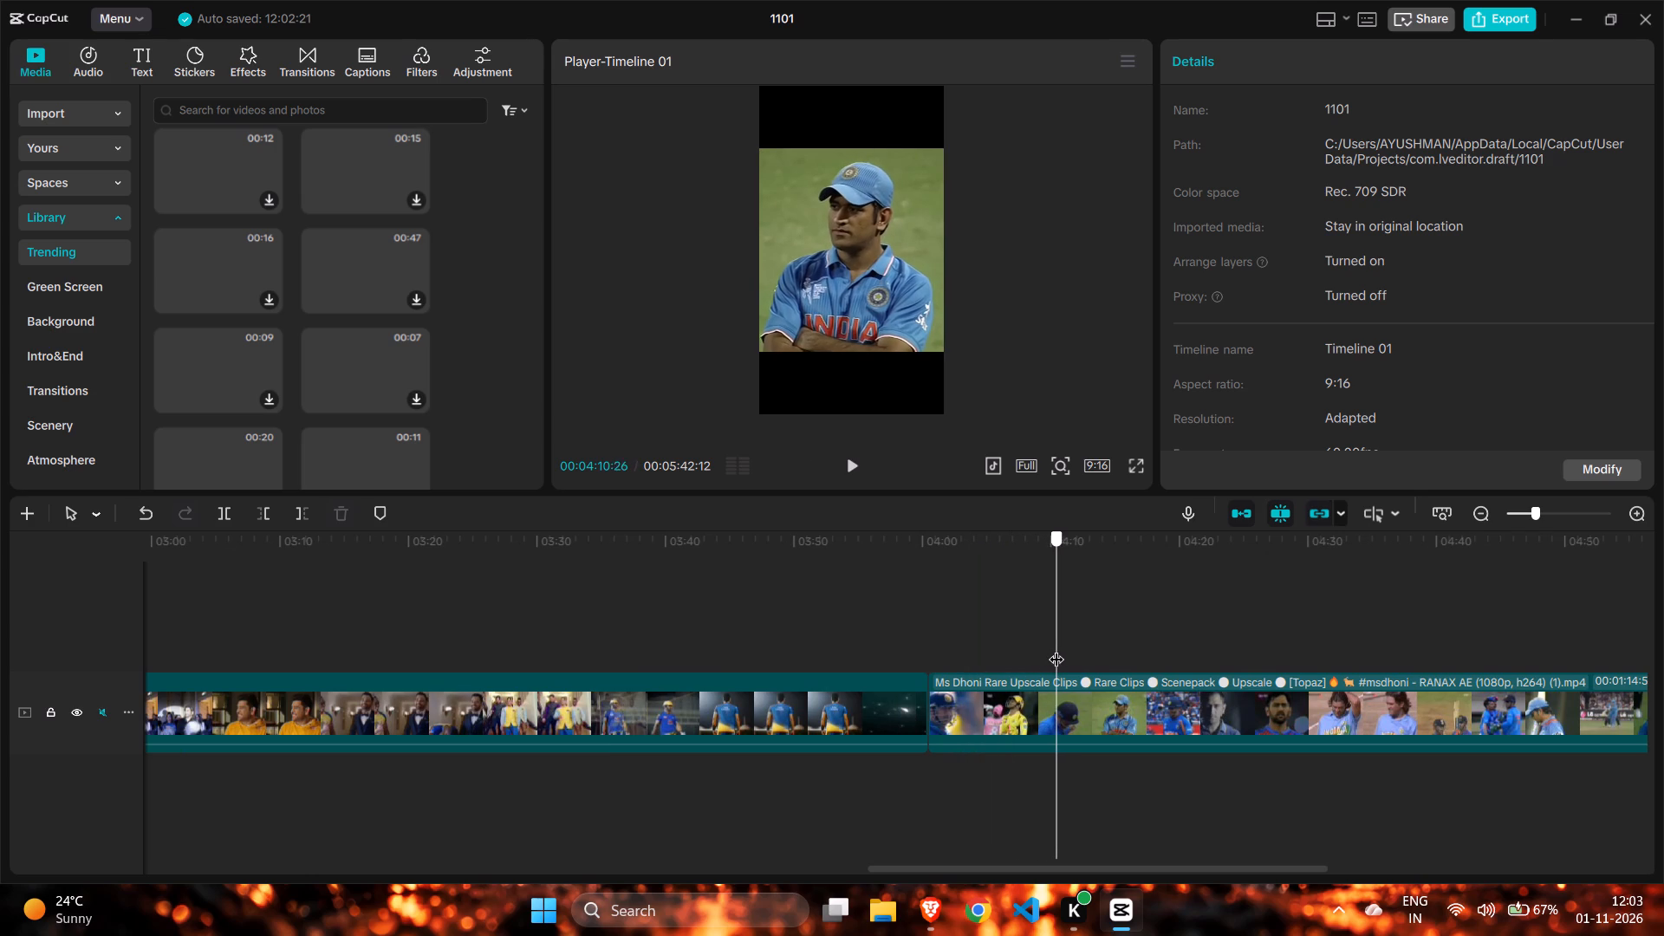
drag(1056, 648, 1060, 649)
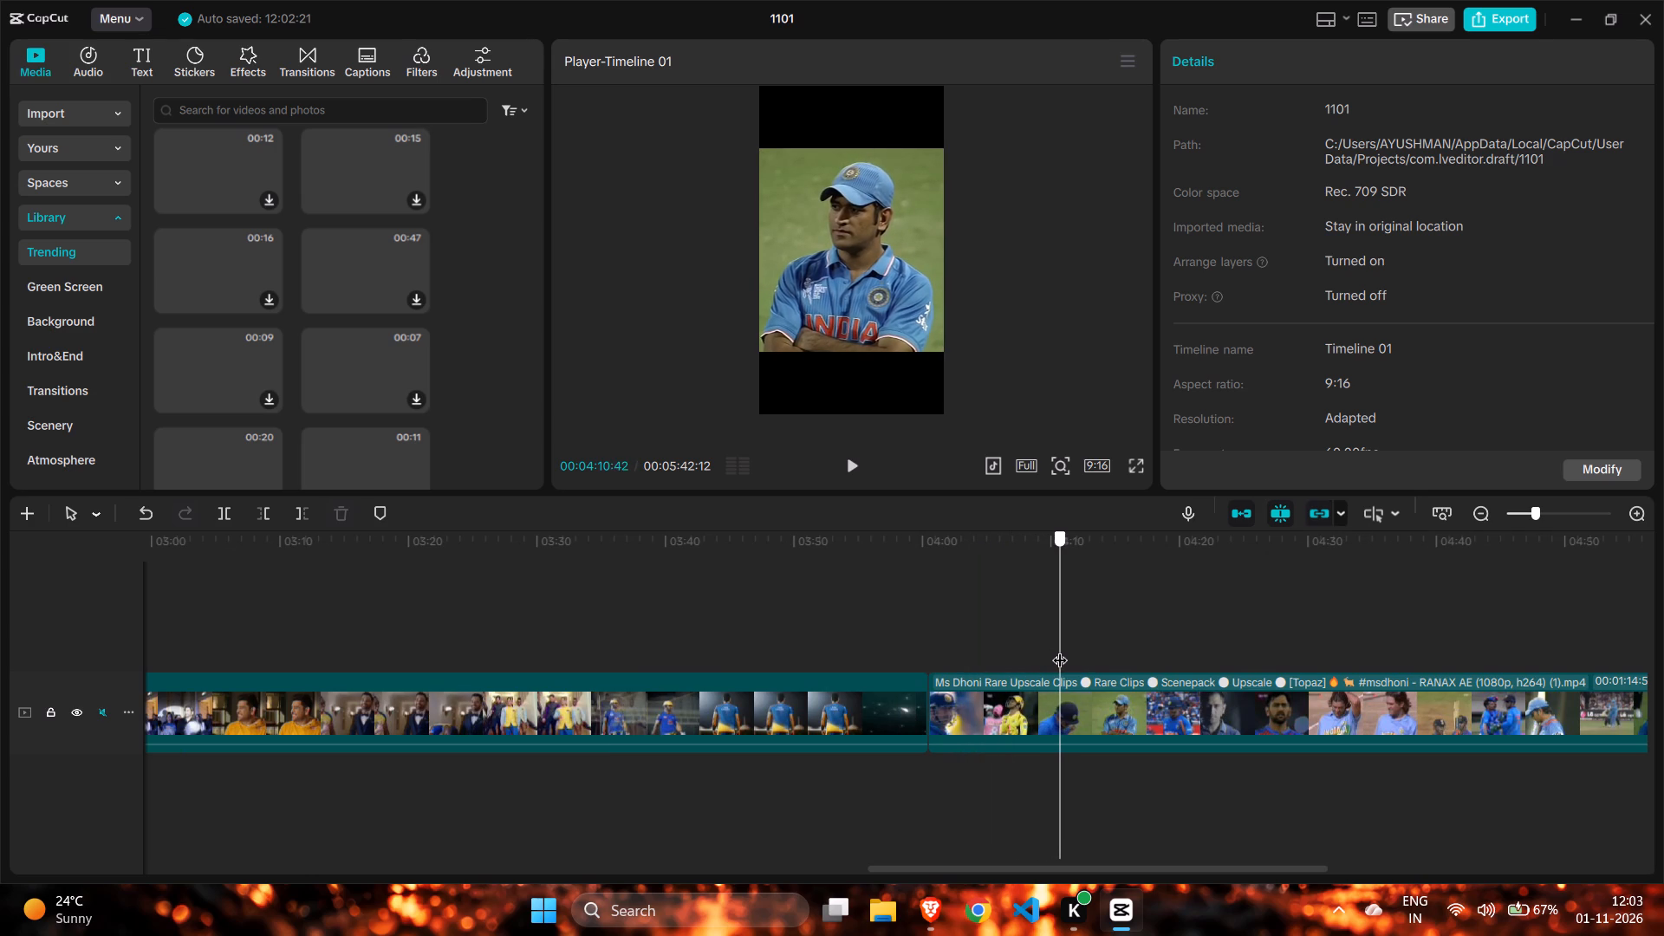
drag(1060, 649, 1026, 644)
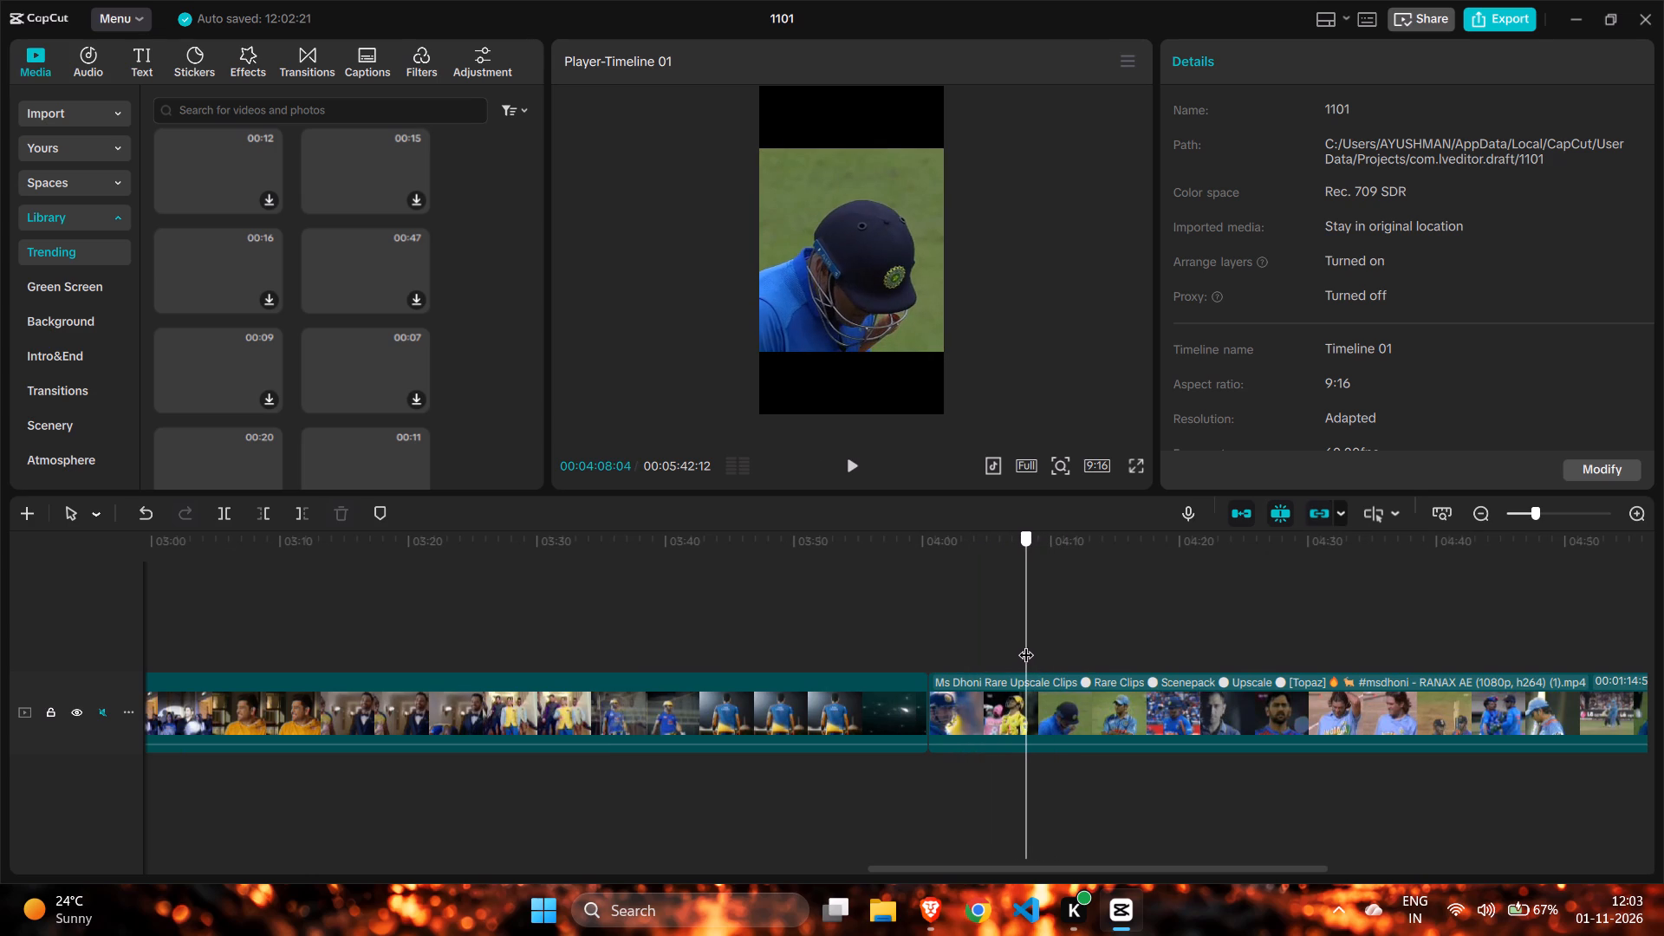
drag(1026, 644, 1040, 644)
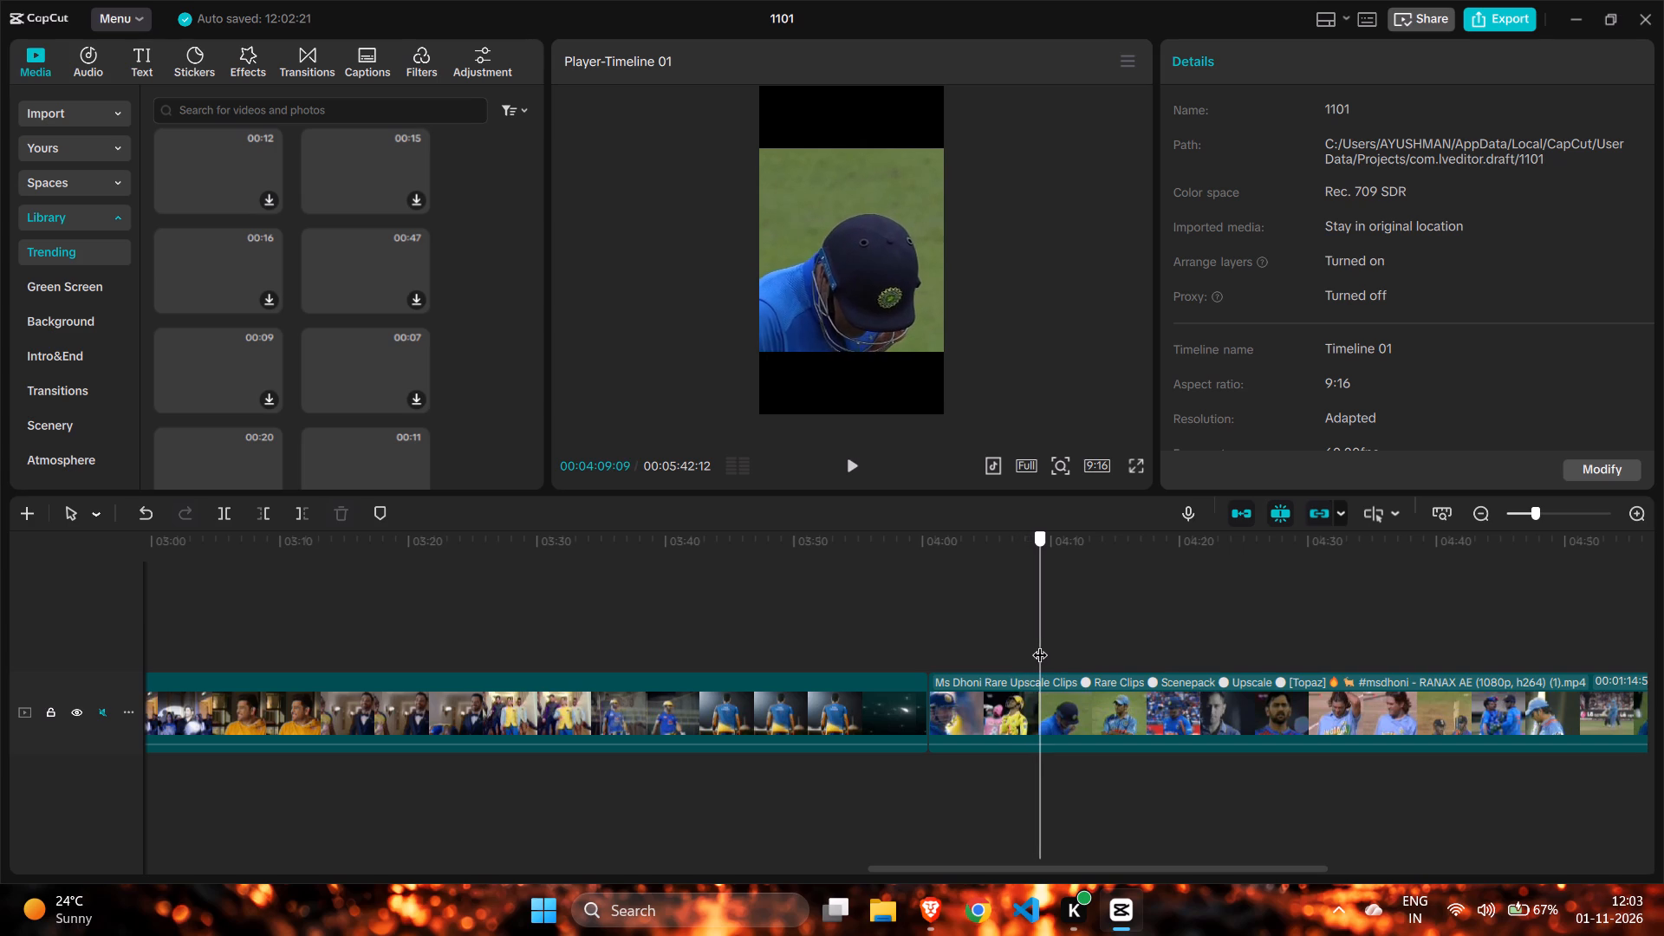
drag(1040, 644, 1041, 644)
click(1101, 737)
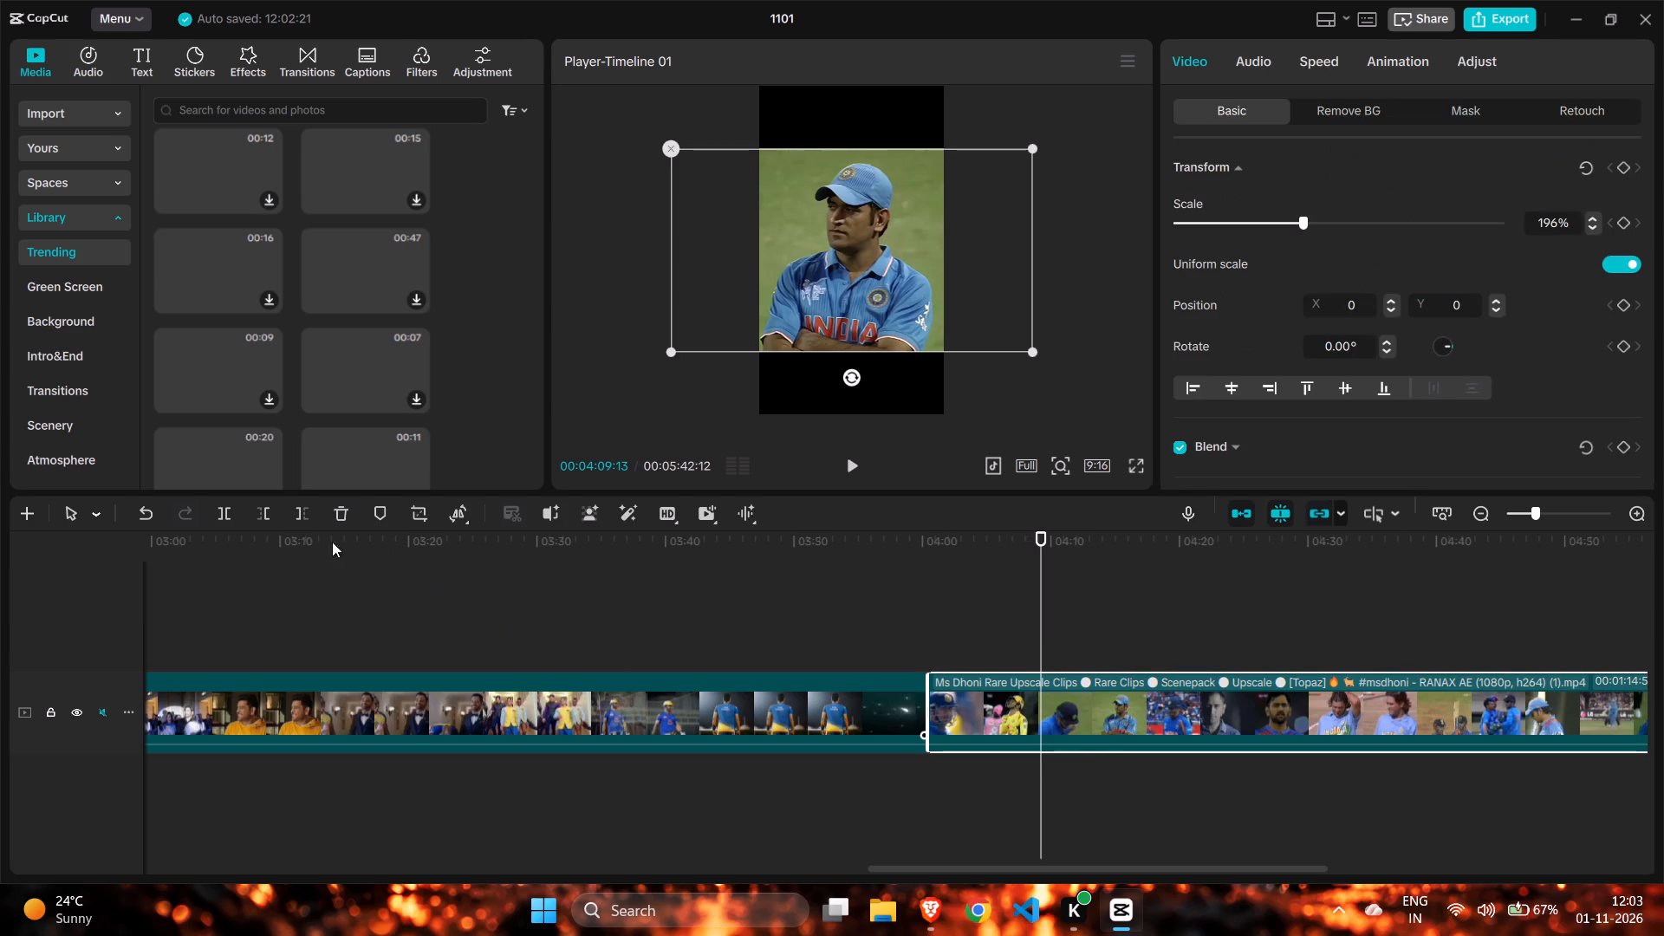
click(225, 510)
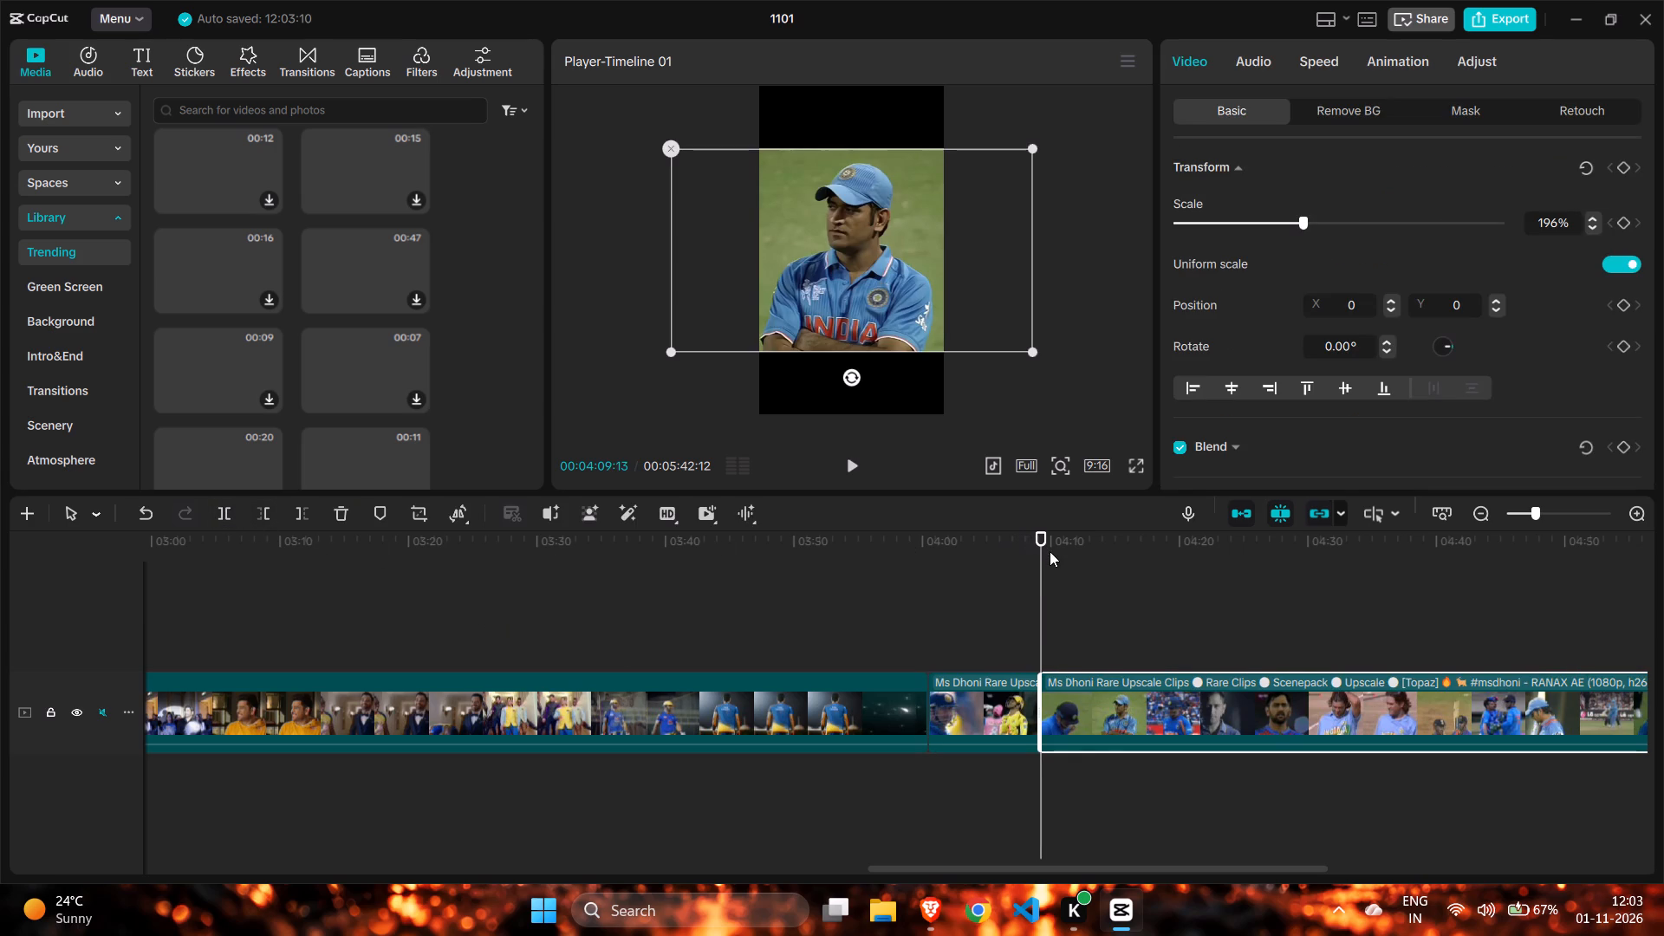
Split the remaining Rare Upscale Clips footage at 00:04:12:47, near the end of the crossed-arms shot.
drag(1043, 565, 1105, 586)
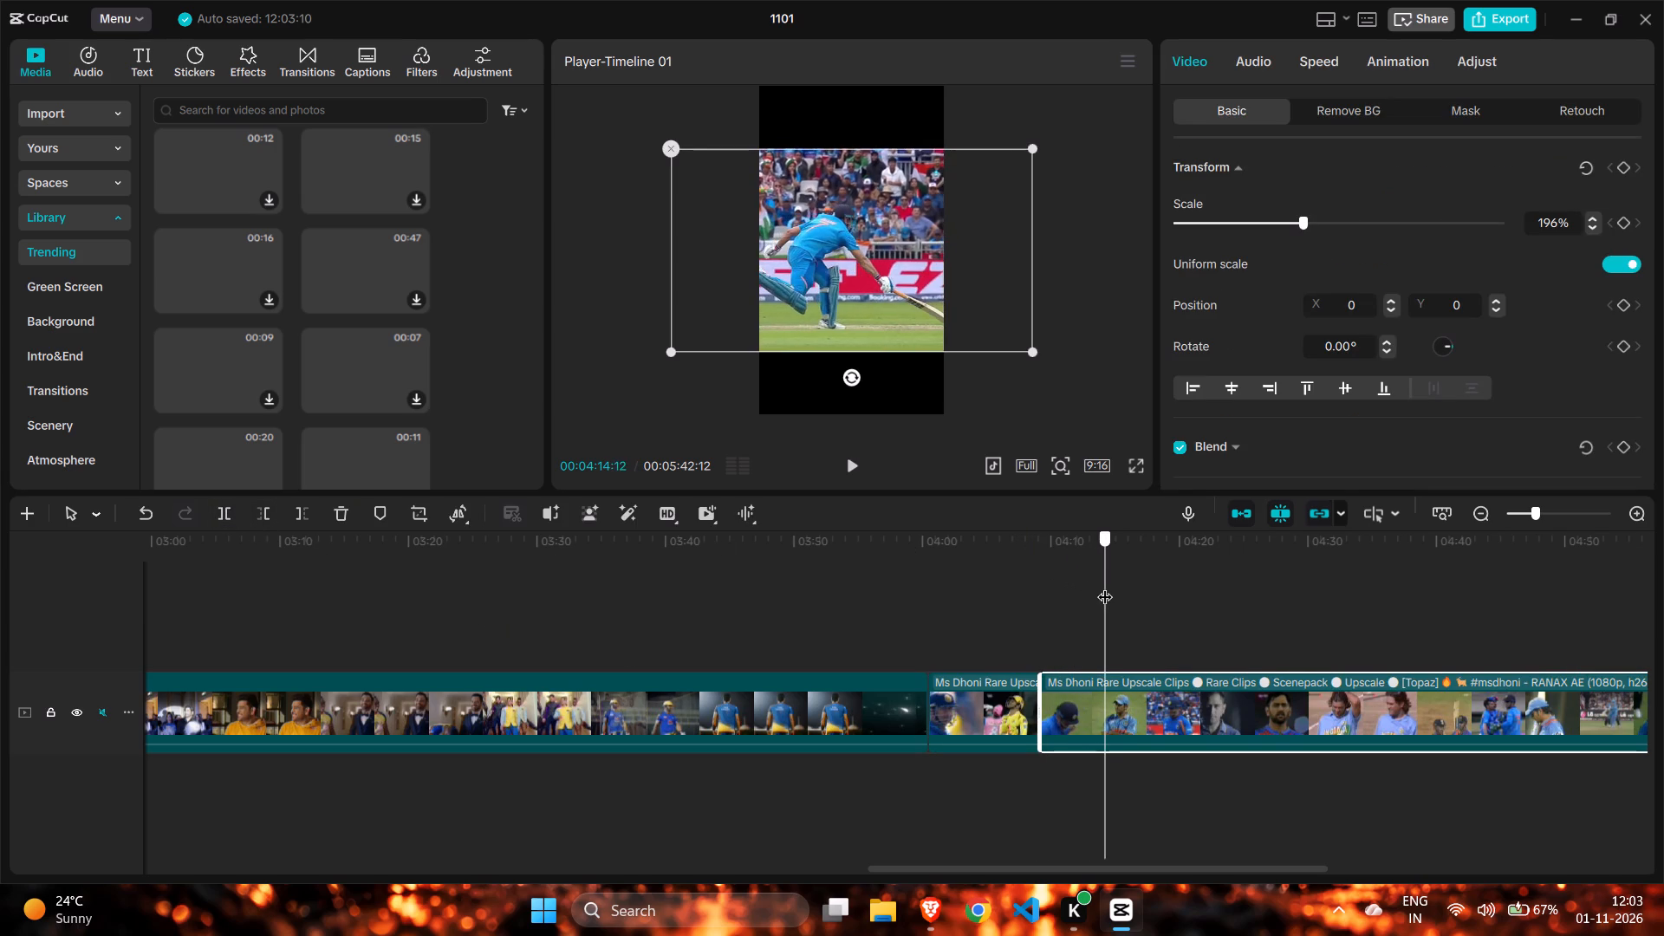
drag(1105, 586, 1087, 599)
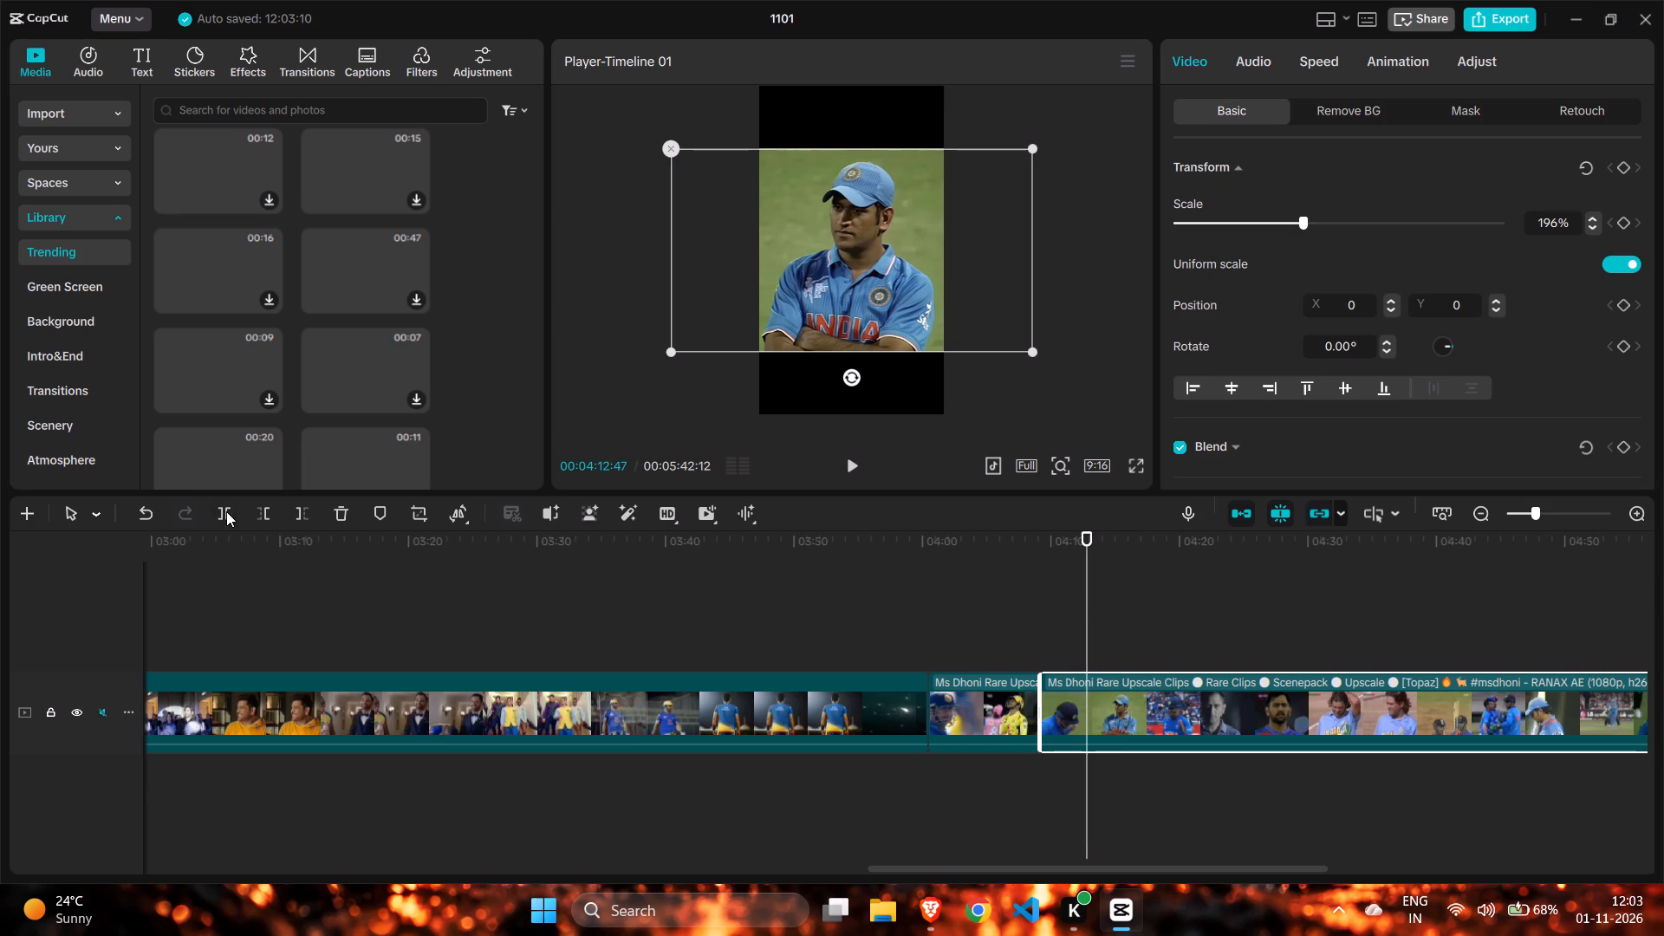
click(225, 511)
Split the remaining Rare Upscale Clips footage at 00:04:16:46, at the shot of Dhoni in a helmet carrying his bat.
drag(1089, 622, 1095, 624)
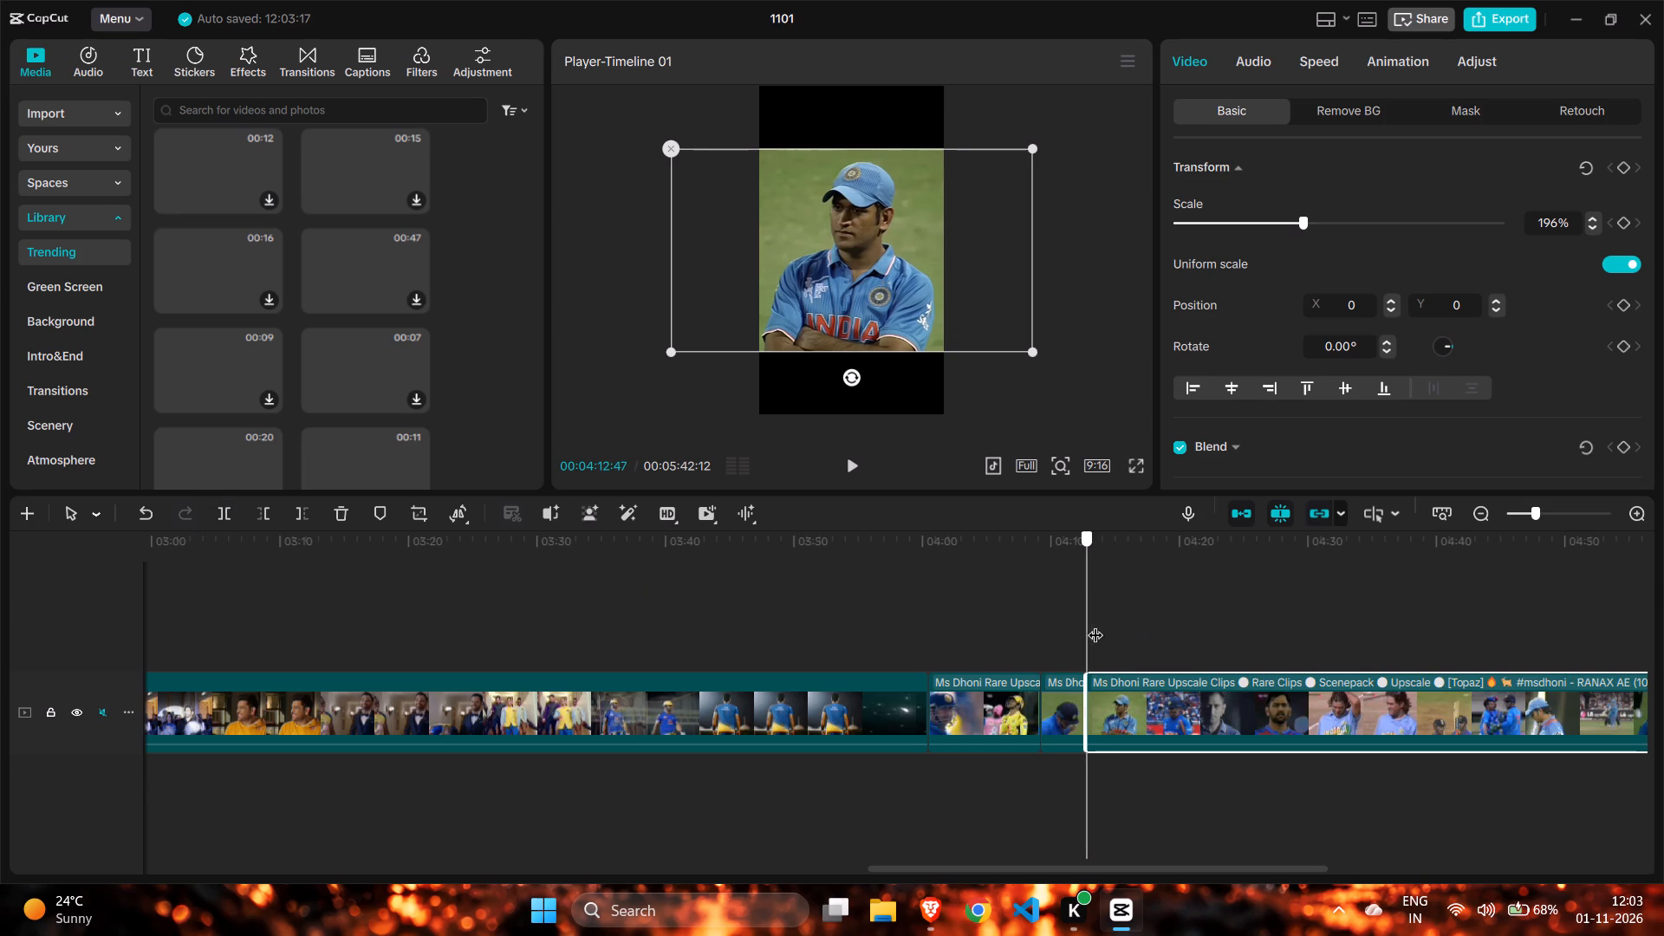
drag(1095, 624, 1138, 638)
click(231, 505)
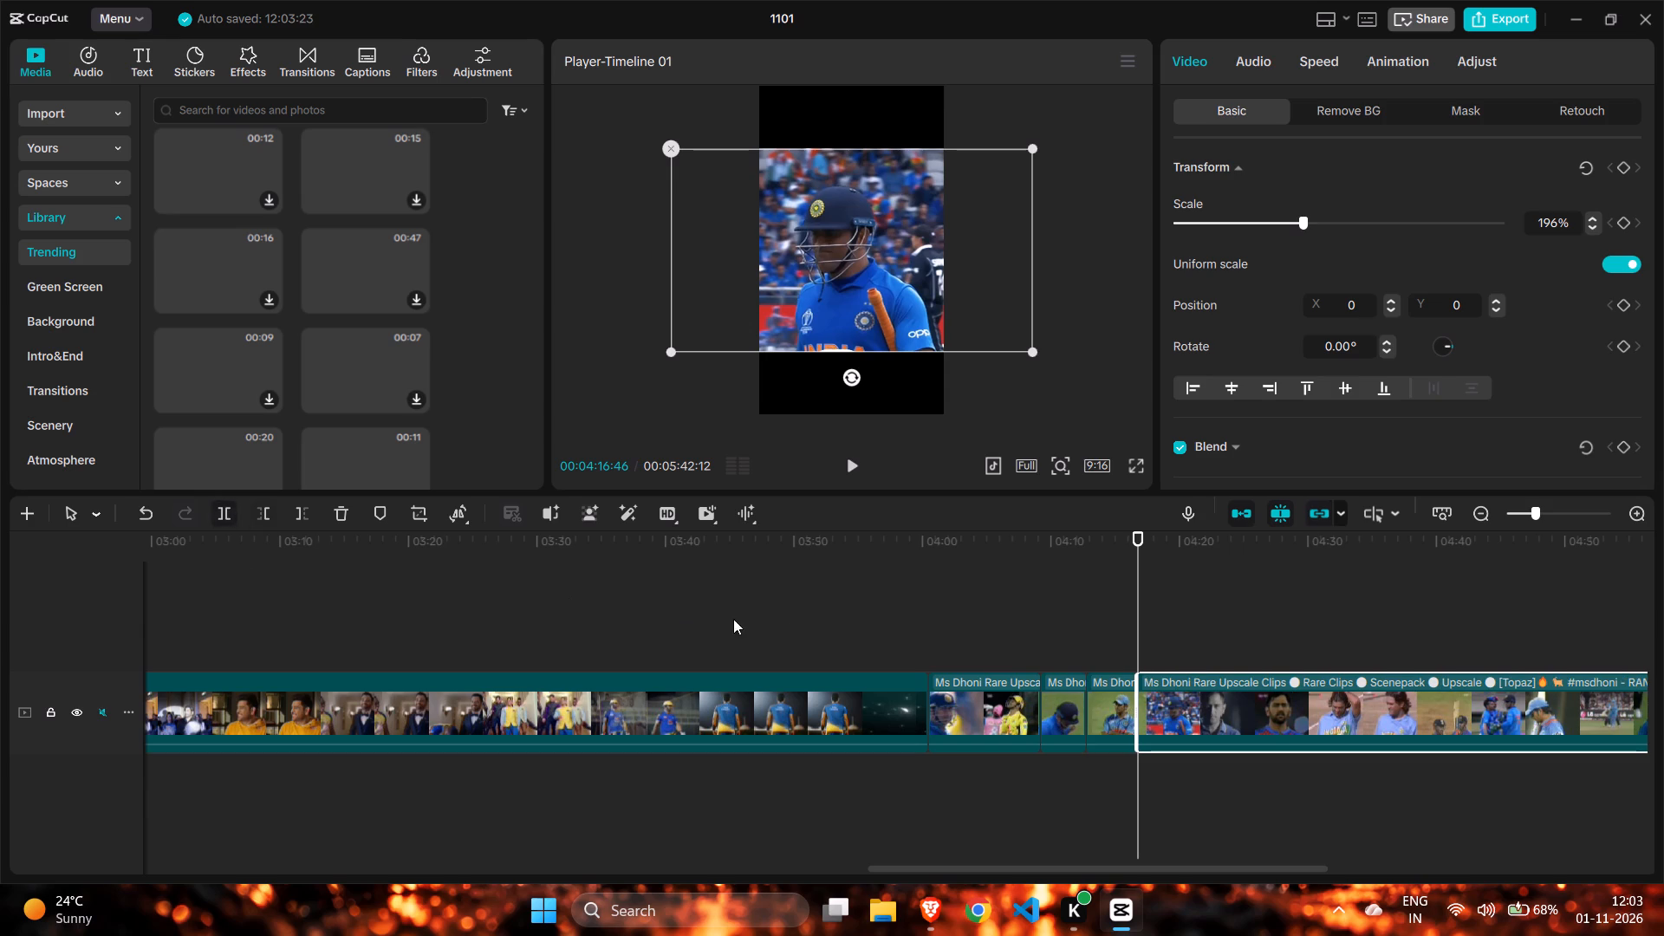
Split the Rare Upscale Clips footage at 00:04:18:39, at the end of the helmet-and-bat shot before the dark portrait.
drag(1139, 600, 1169, 608)
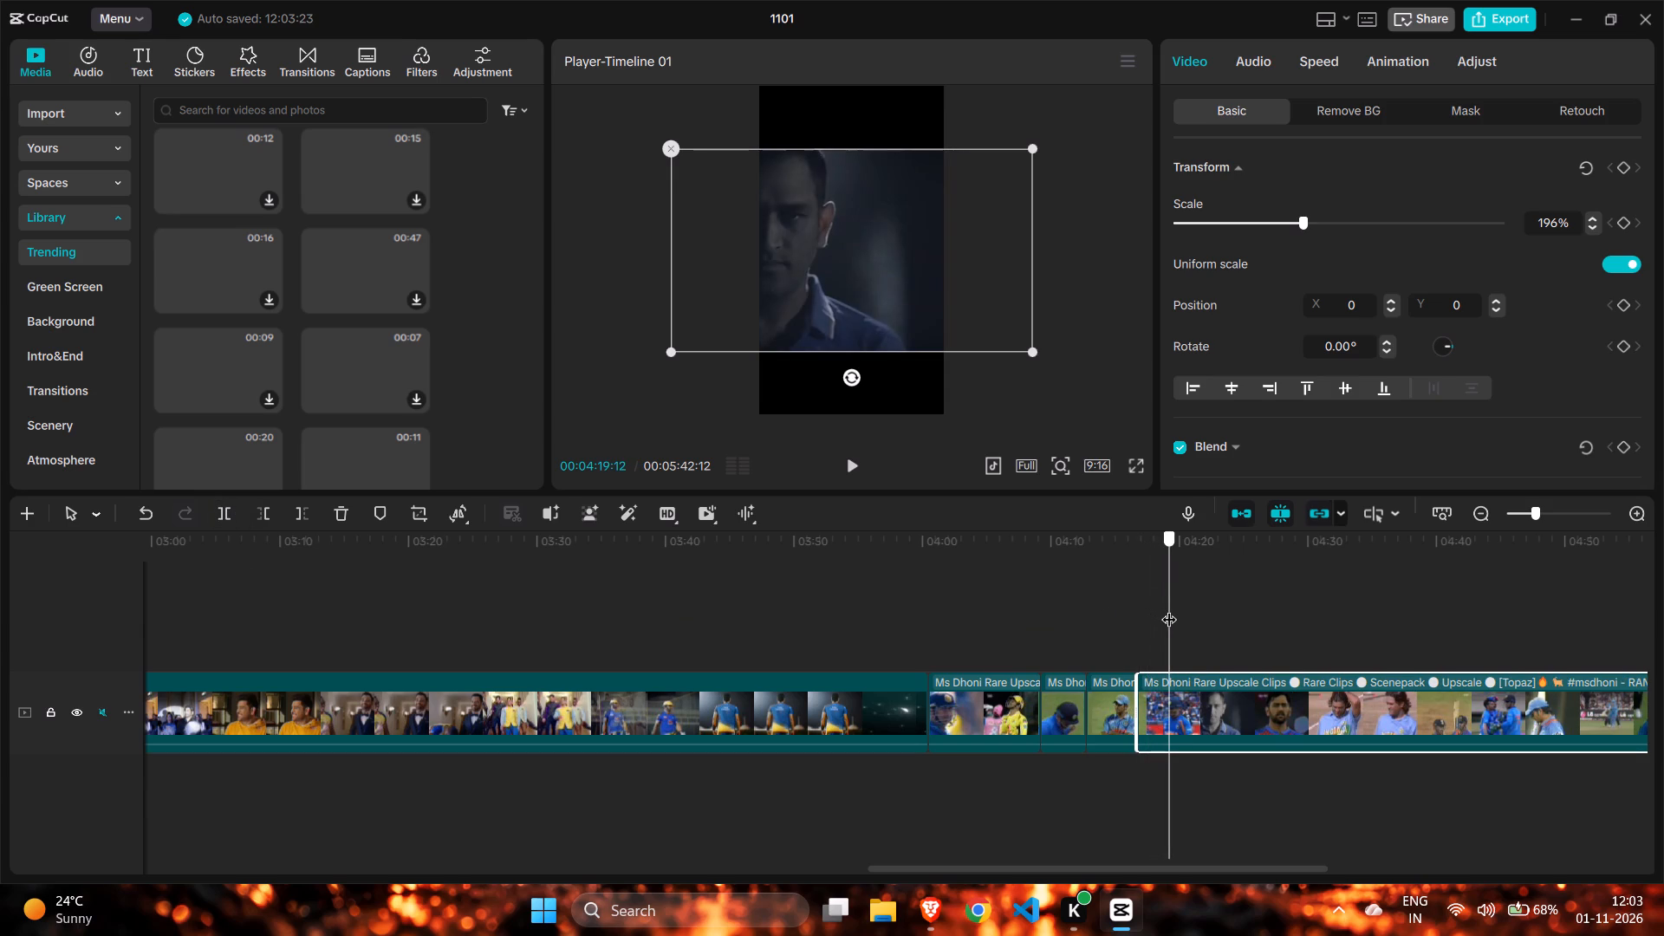
drag(1169, 608, 1162, 614)
click(223, 522)
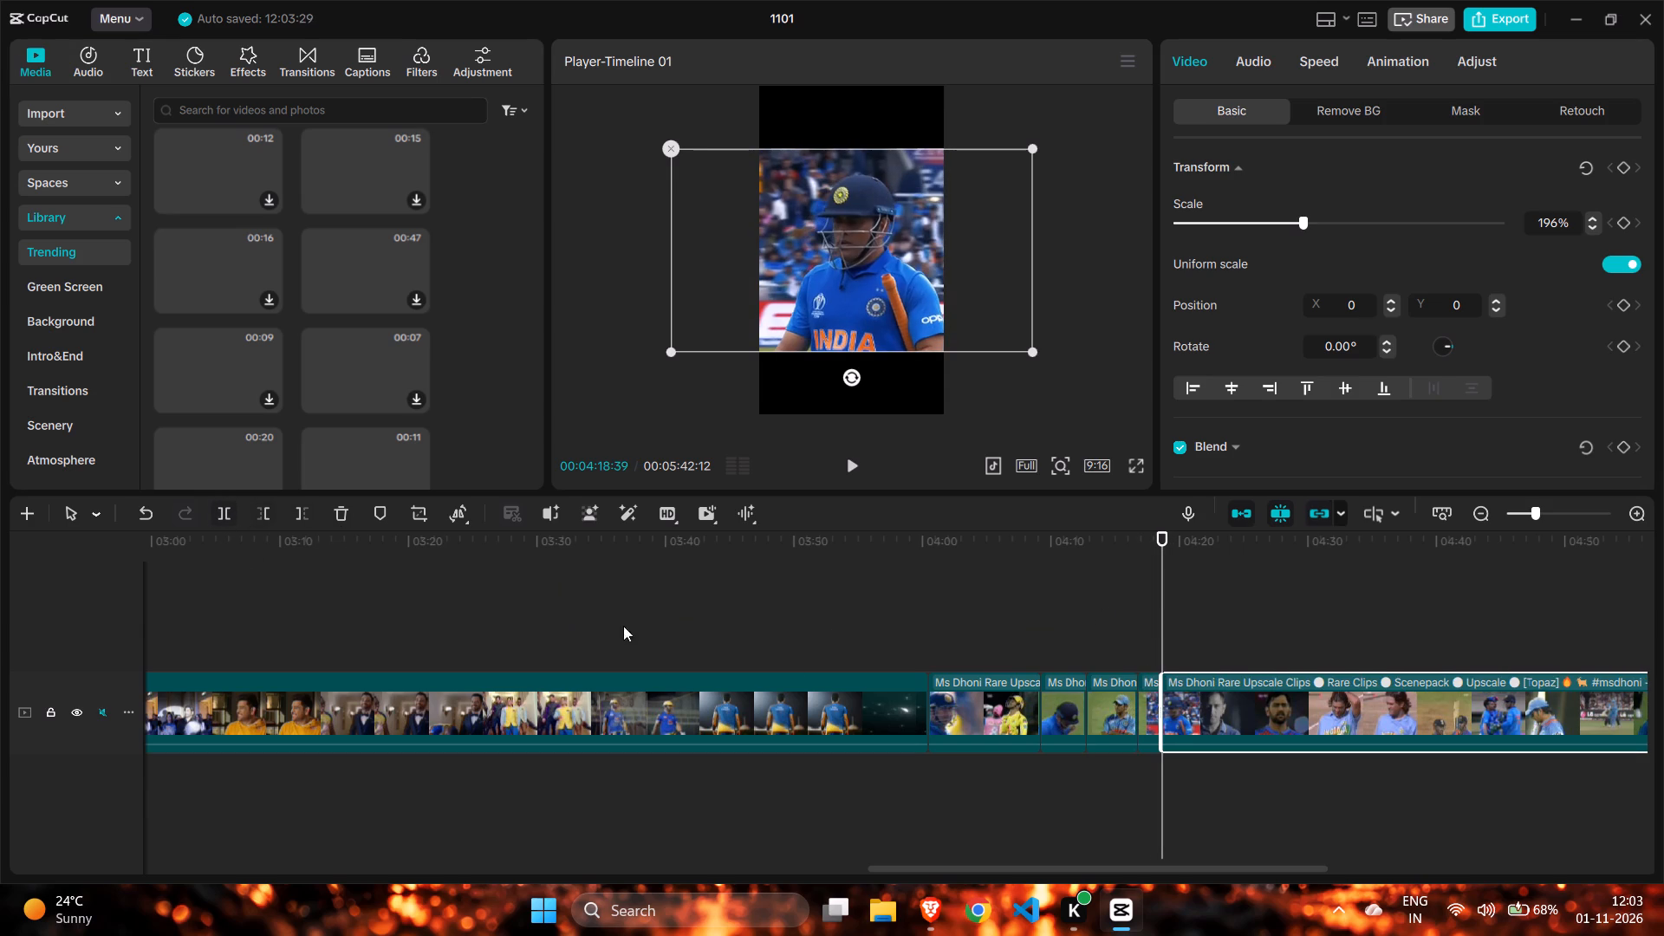
Delete the Rare Upscale Clips segment between the cuts at 00:04:12:47 and 00:04:16:46.
click(1101, 709)
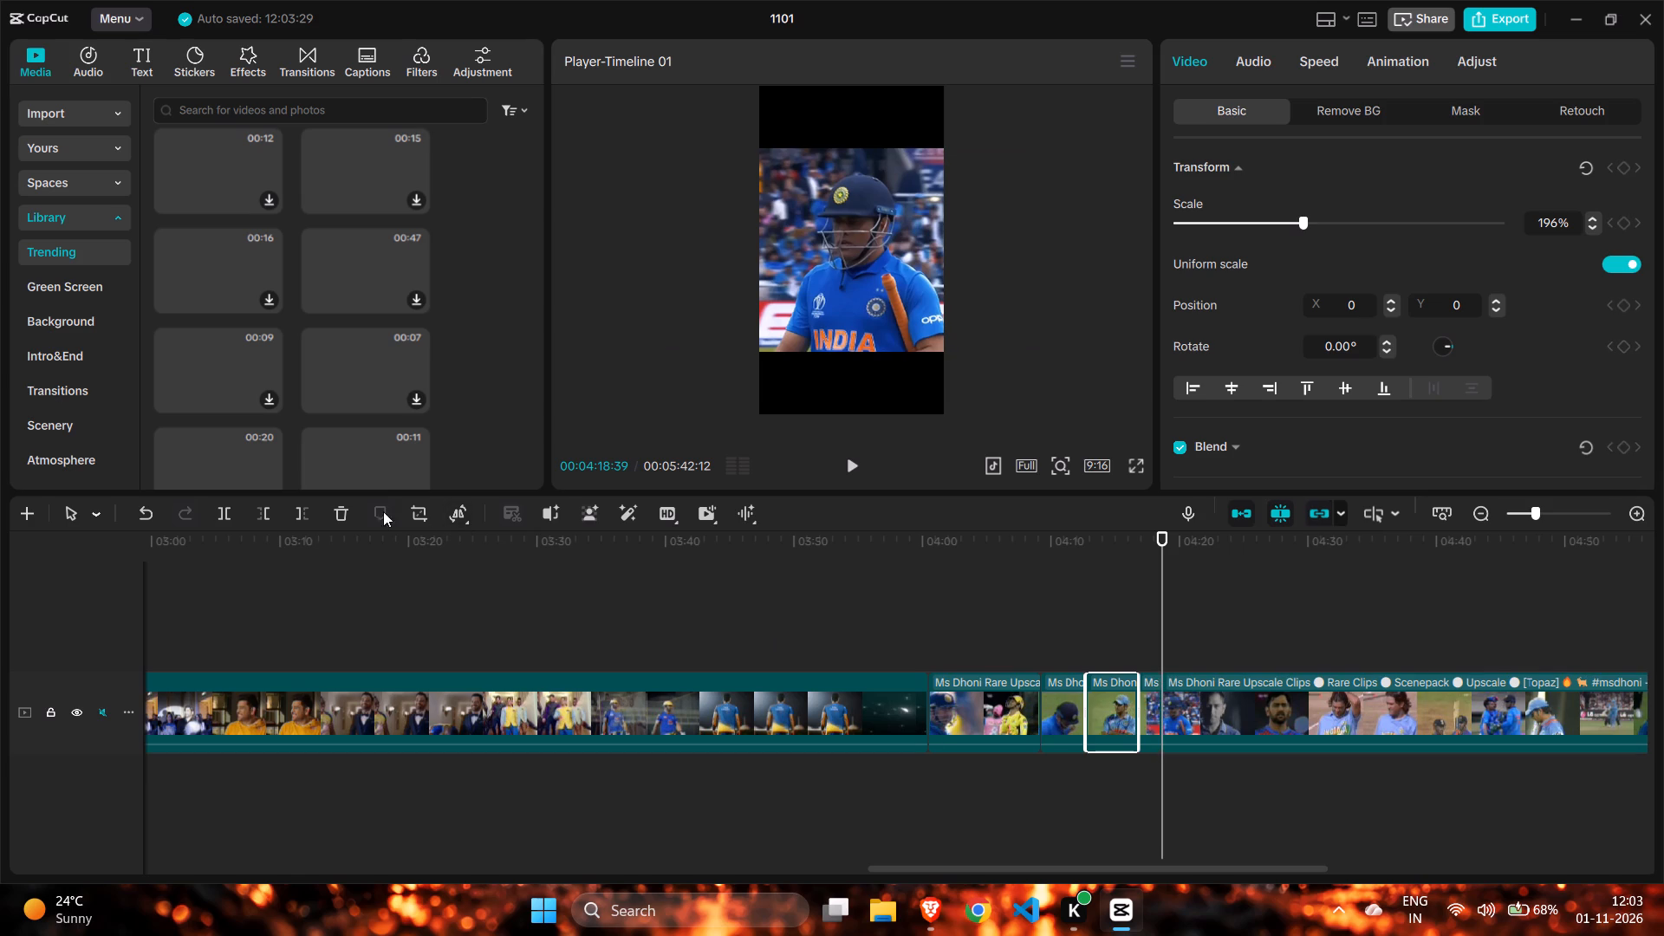
click(337, 508)
Scrub from the crossed-arms shot through the remaining Rare Upscale Clips footage to about 00:05:00 to examine its shots.
click(1036, 598)
drag(1037, 598, 1075, 608)
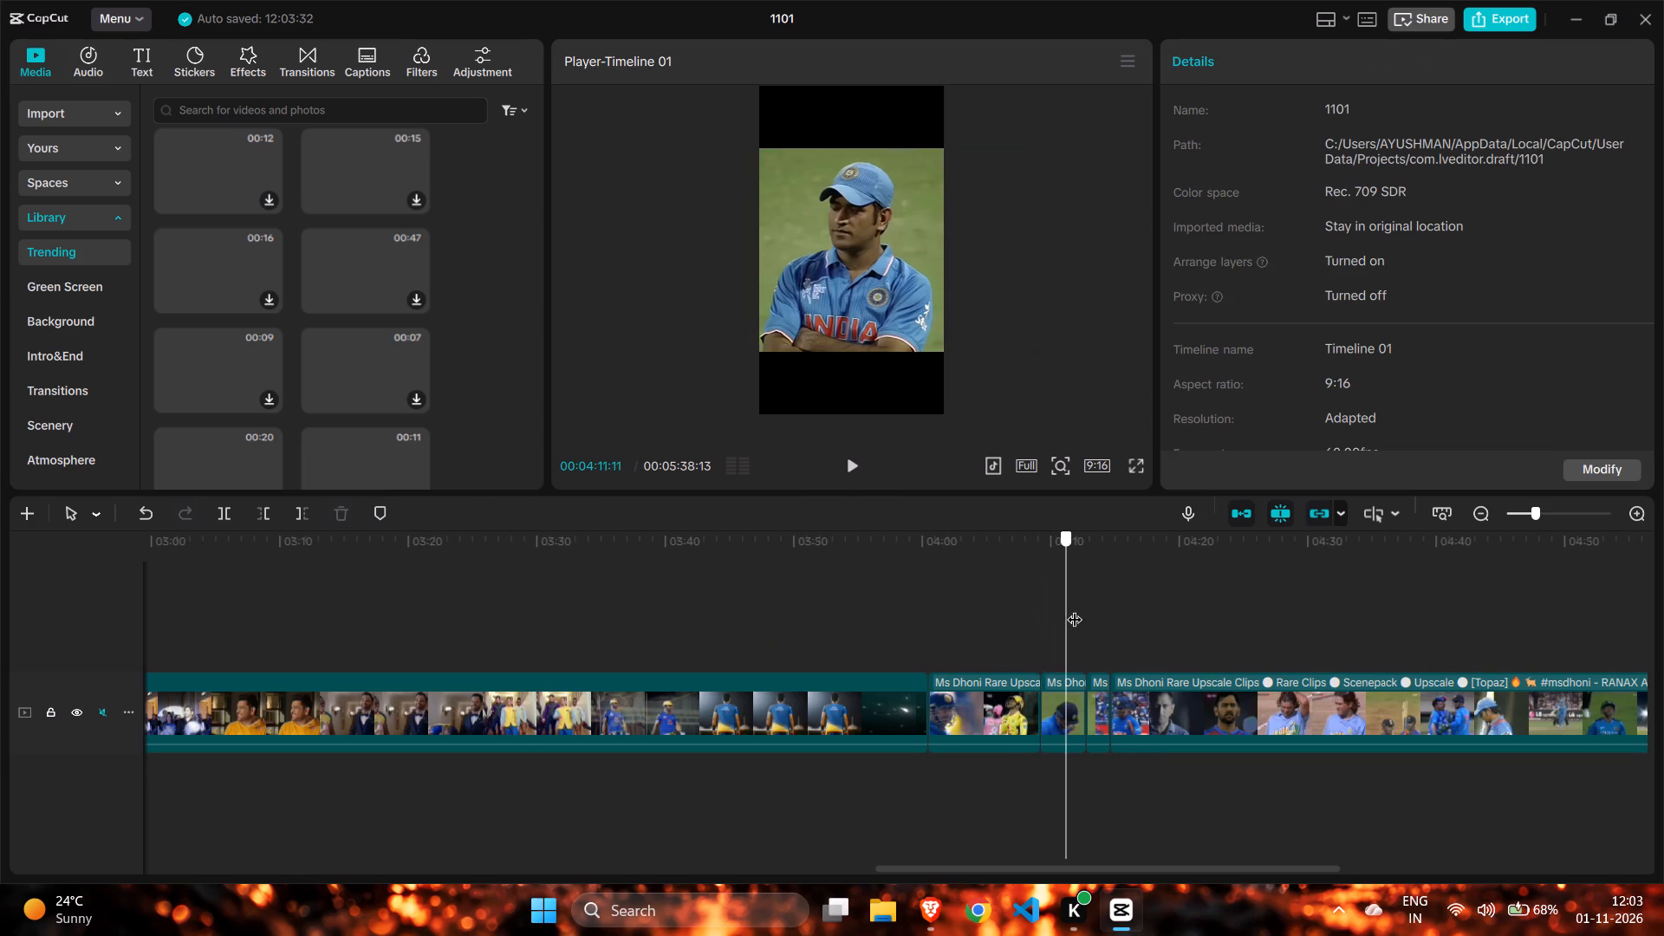
drag(1075, 608, 1216, 669)
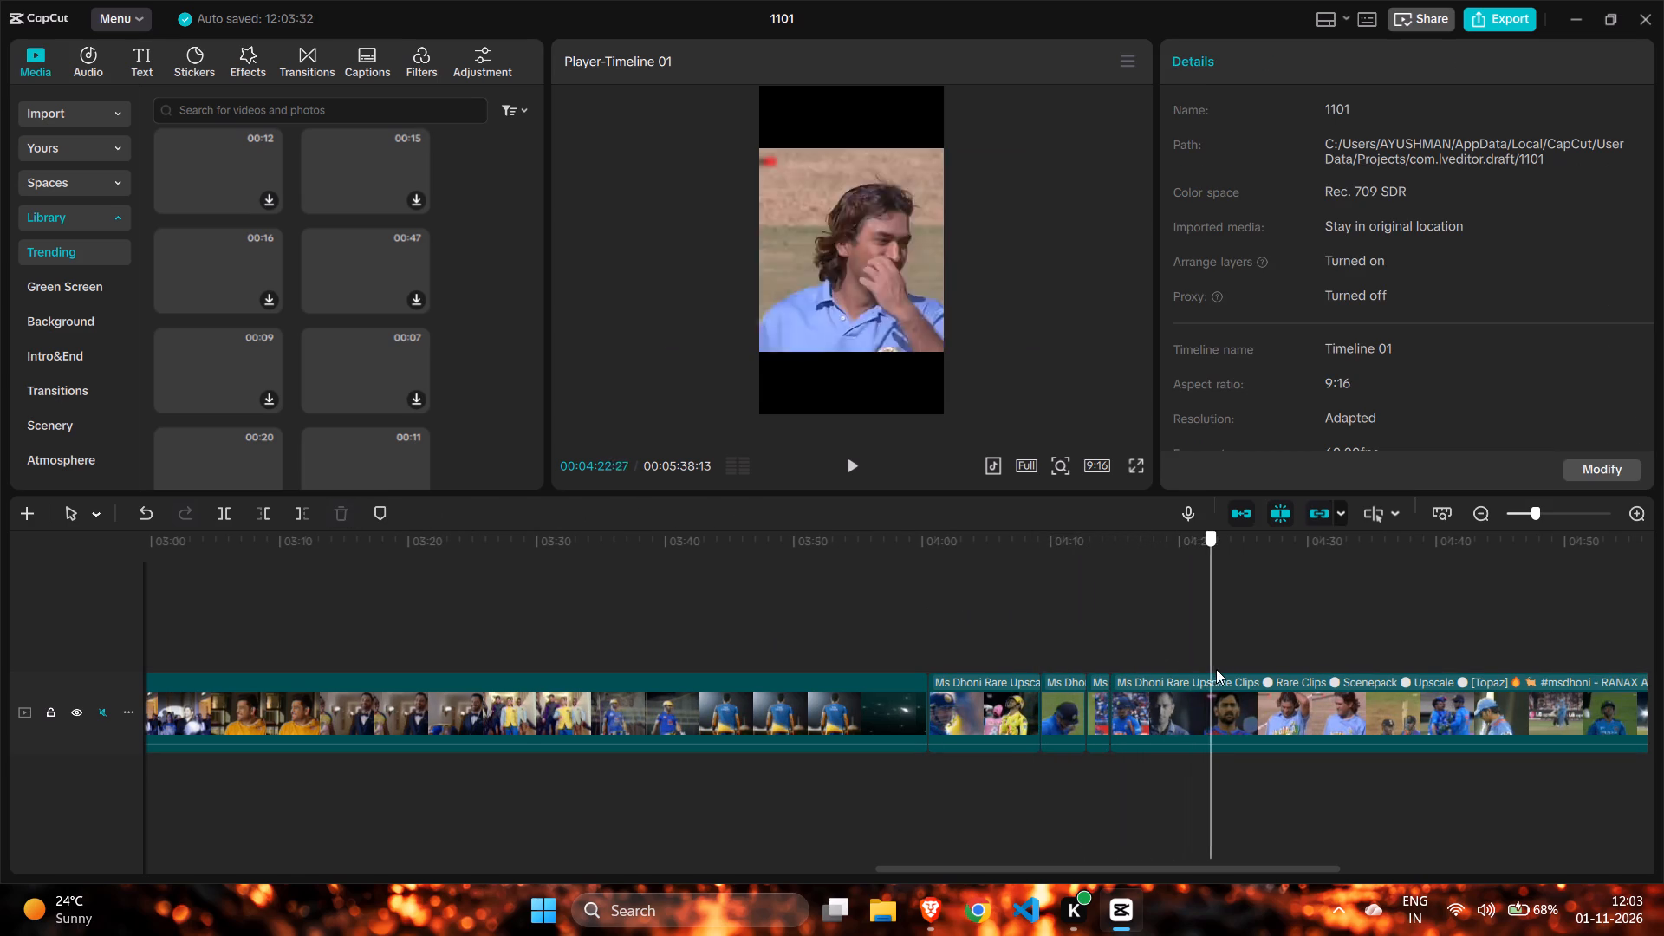
drag(1216, 669, 1339, 692)
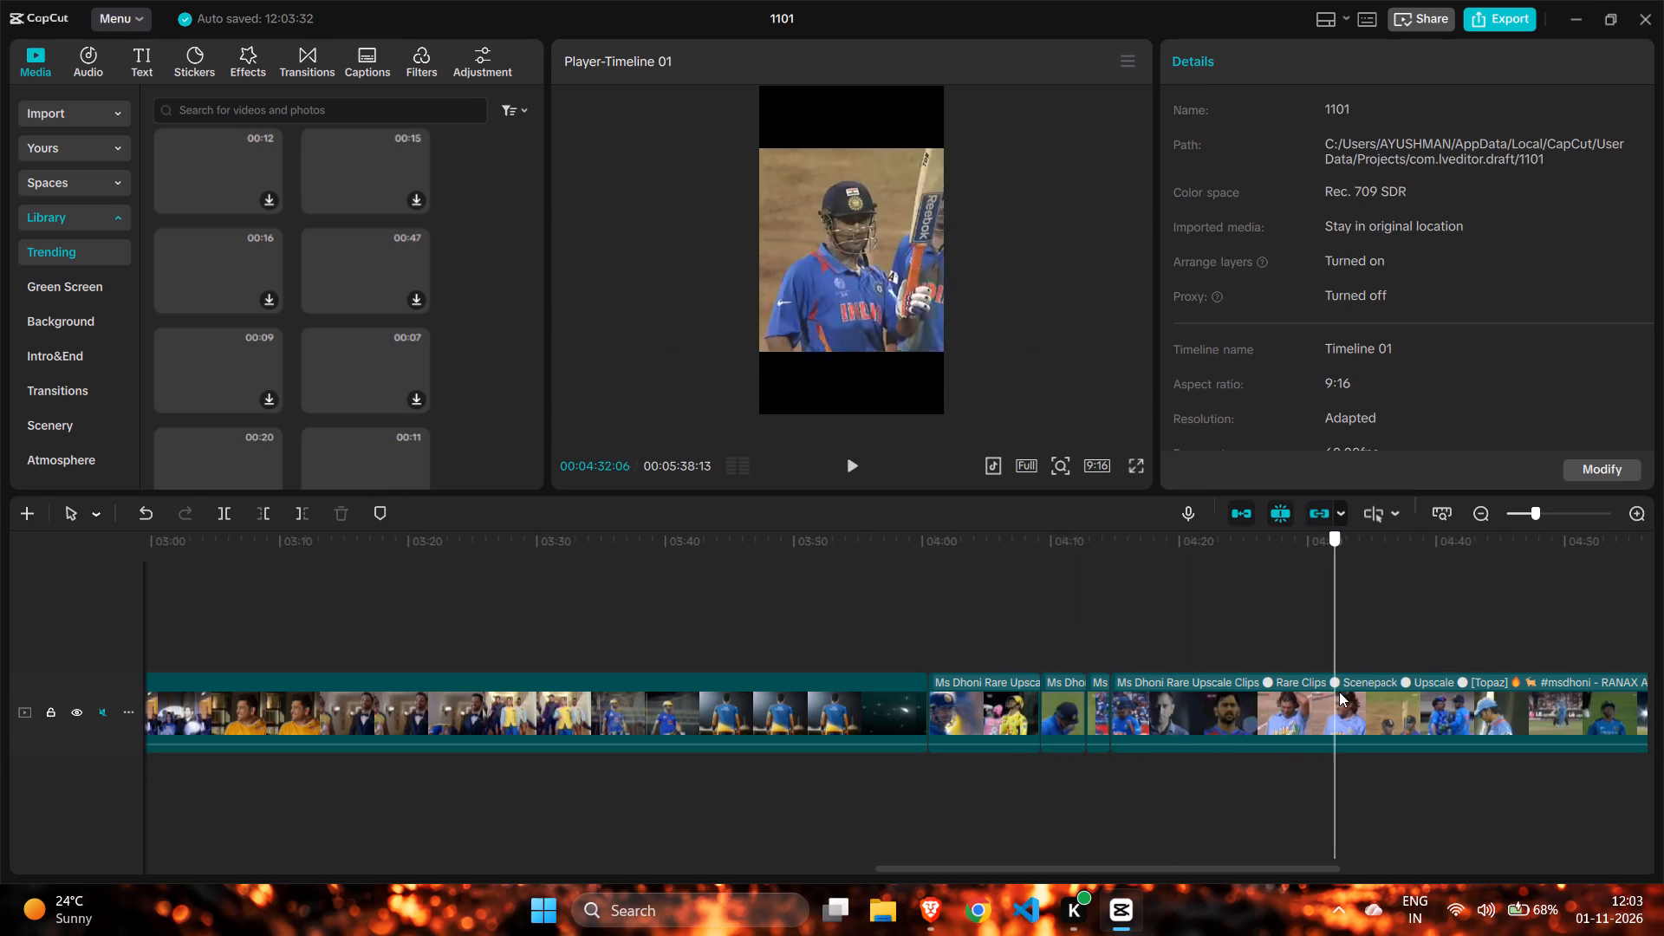
drag(1339, 692, 1427, 709)
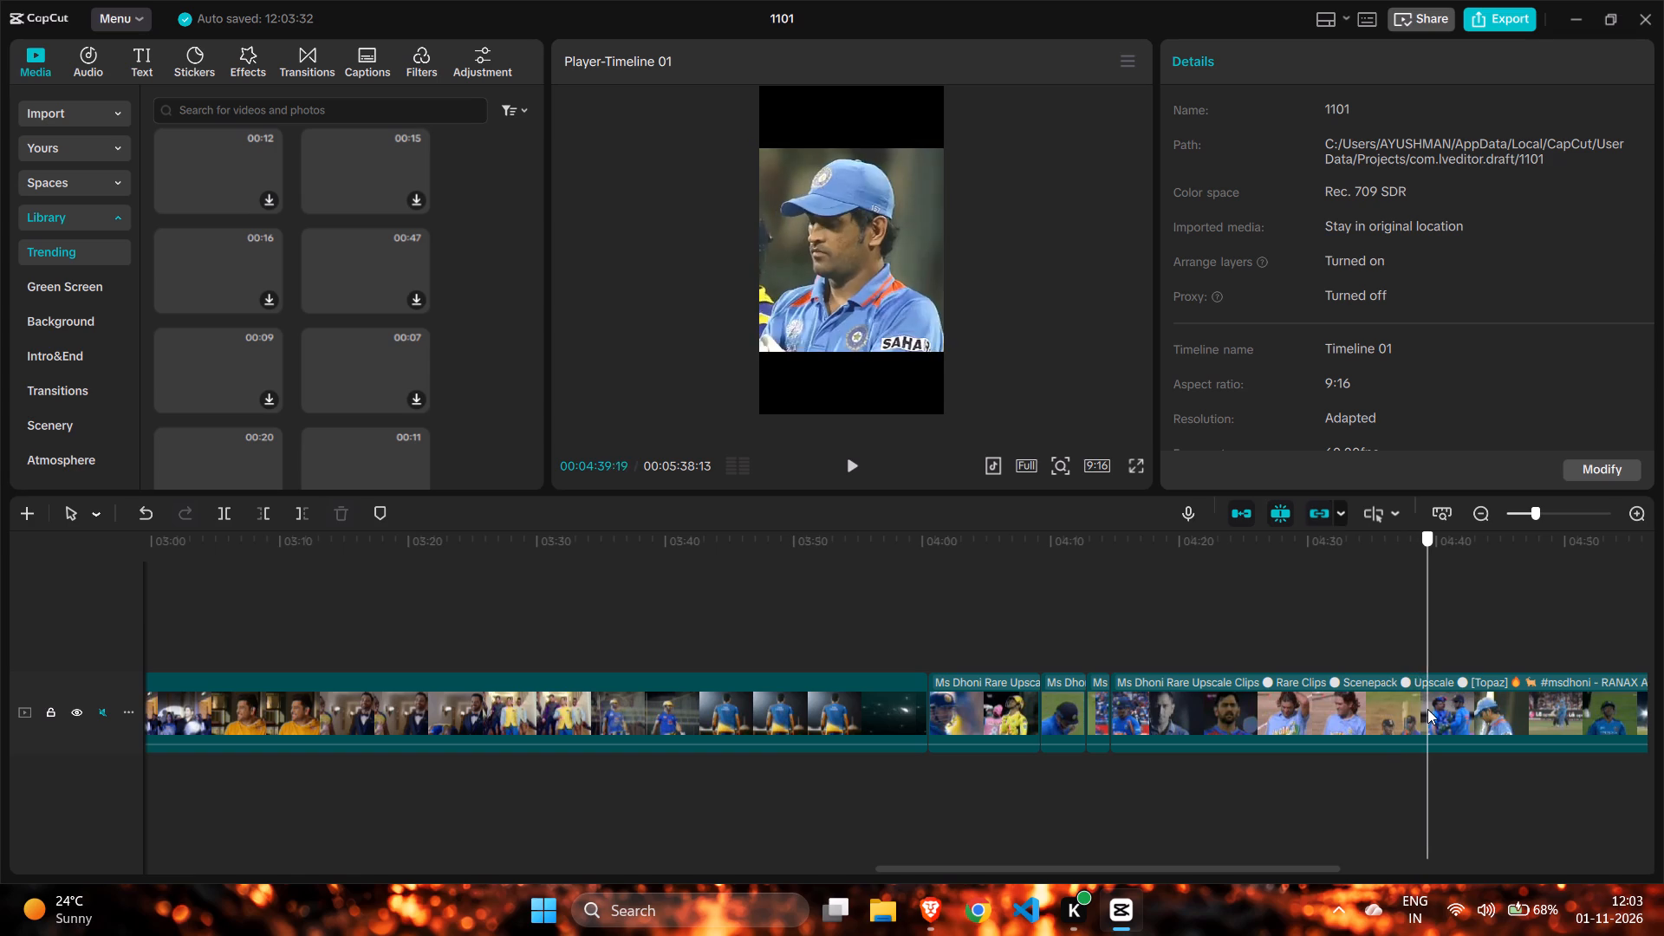
drag(1427, 709, 1454, 712)
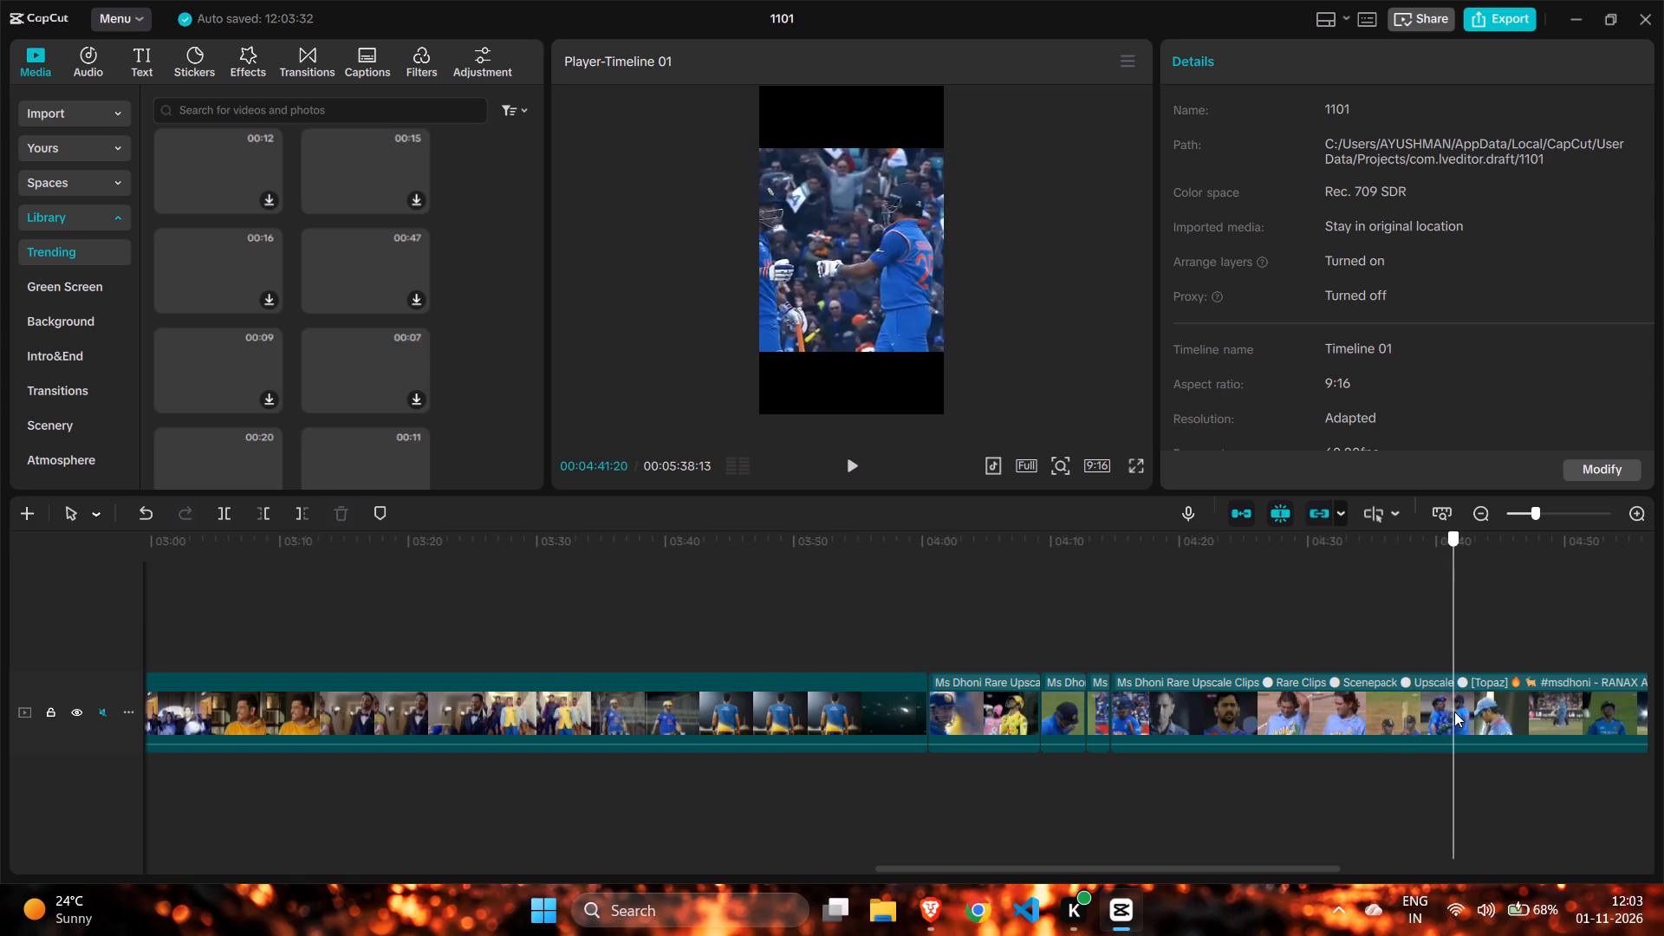
drag(1454, 712, 1494, 712)
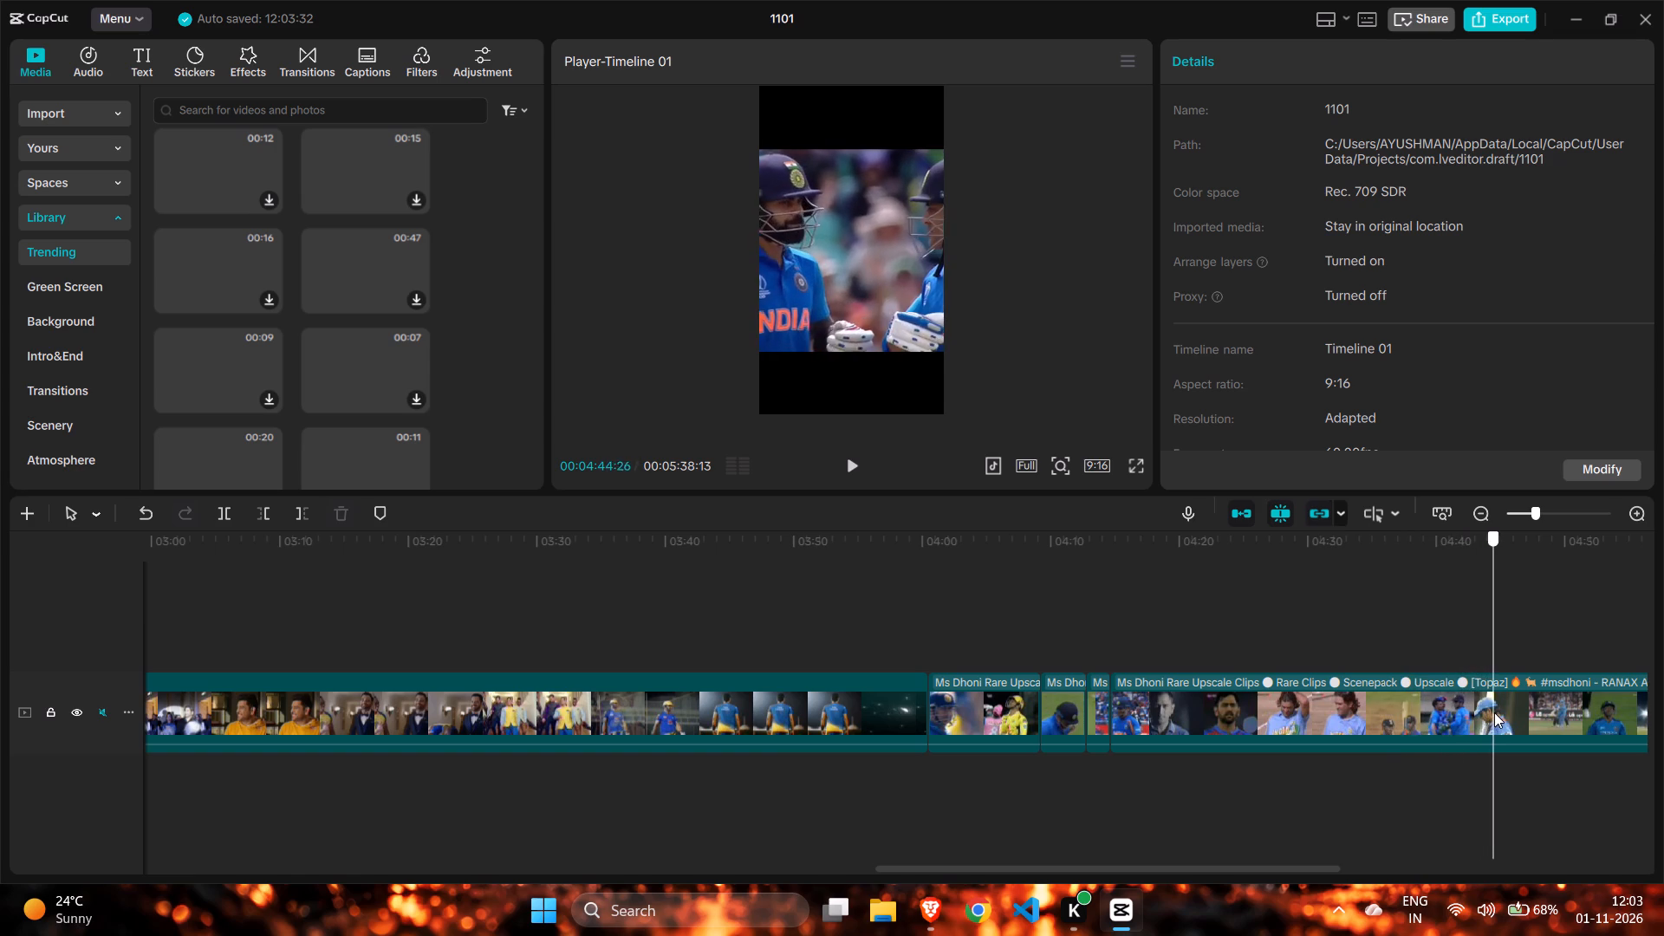
drag(1494, 712, 1523, 712)
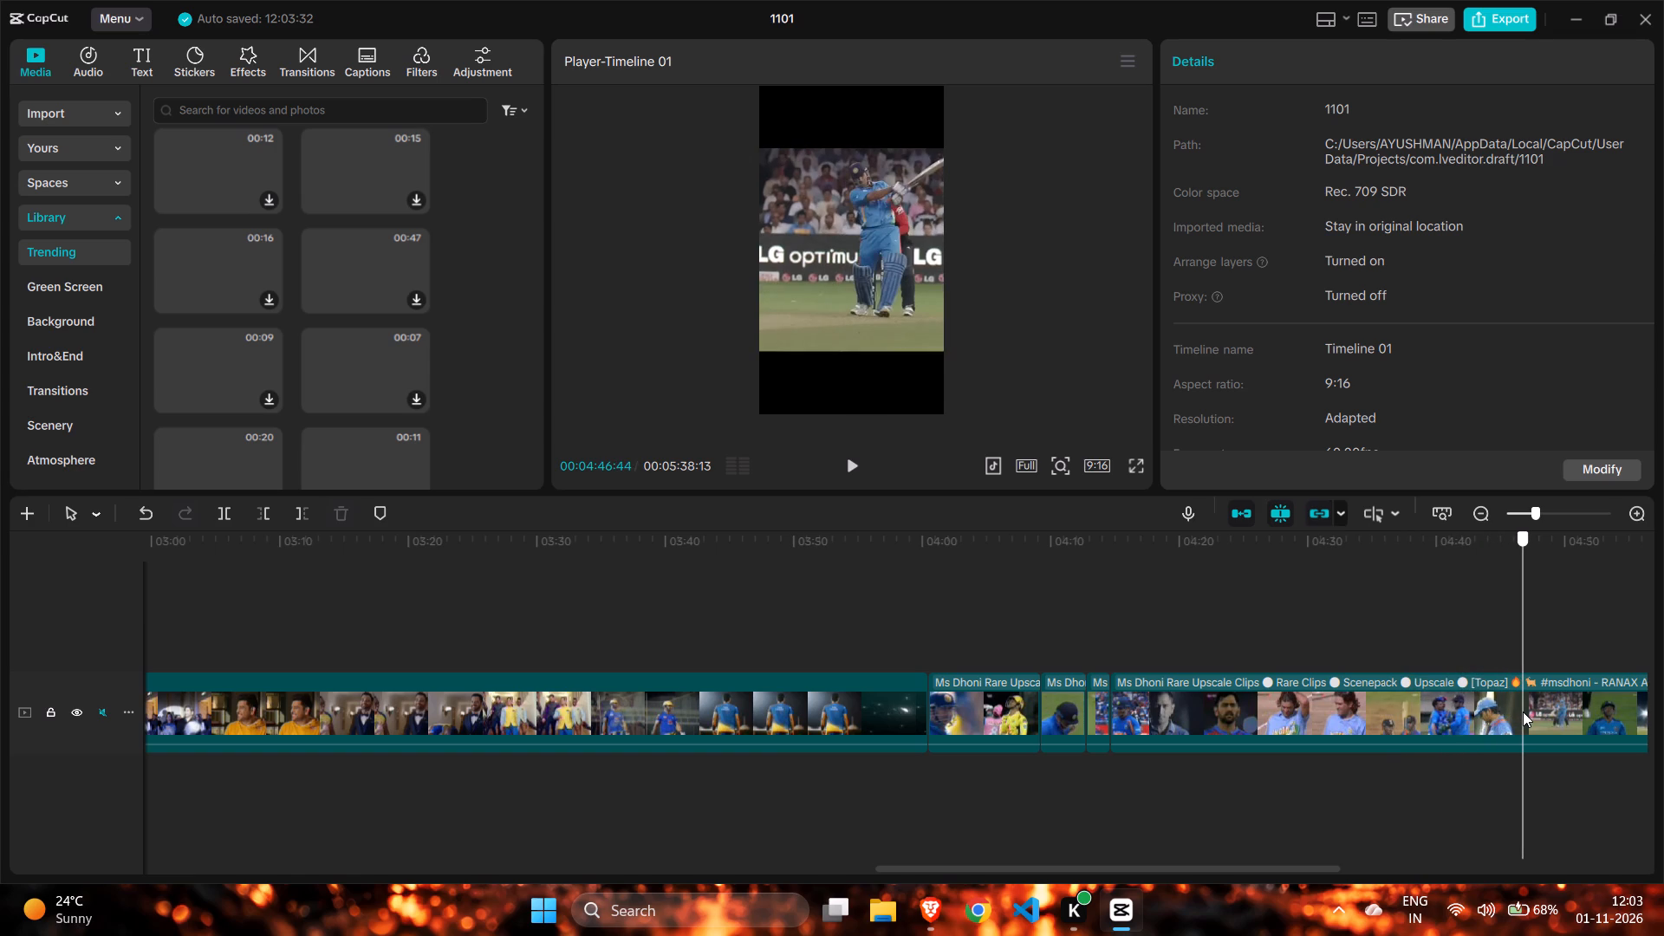
drag(1523, 712, 1568, 716)
scroll(1551, 741, left, 2)
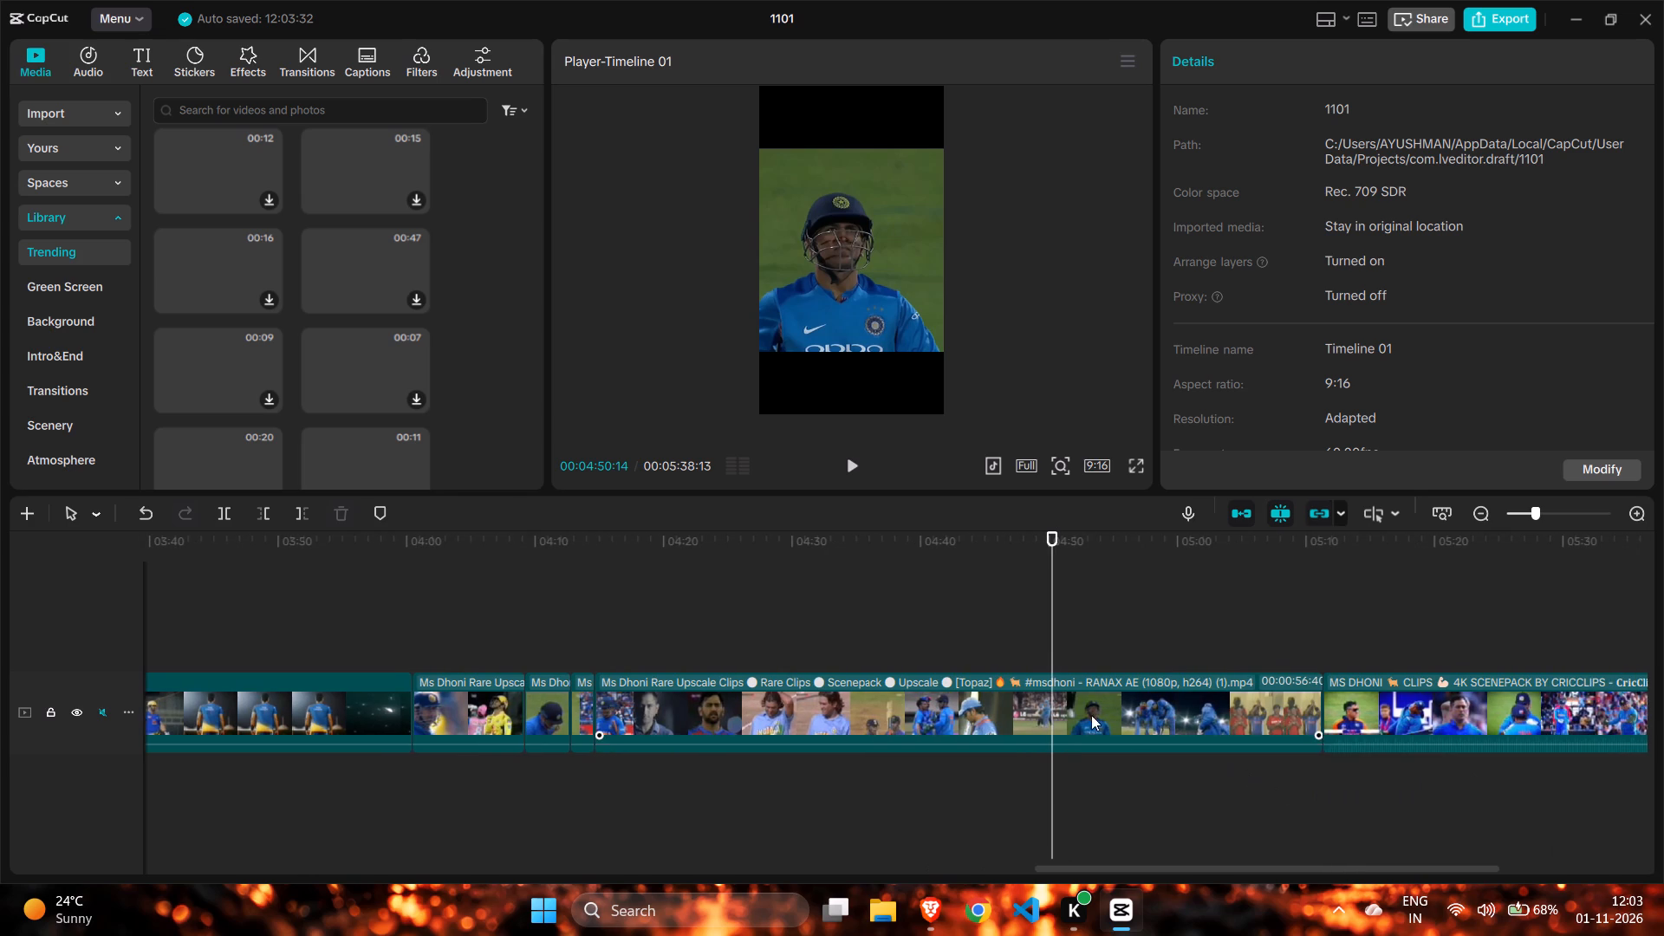
click(1138, 611)
drag(1141, 610, 1182, 620)
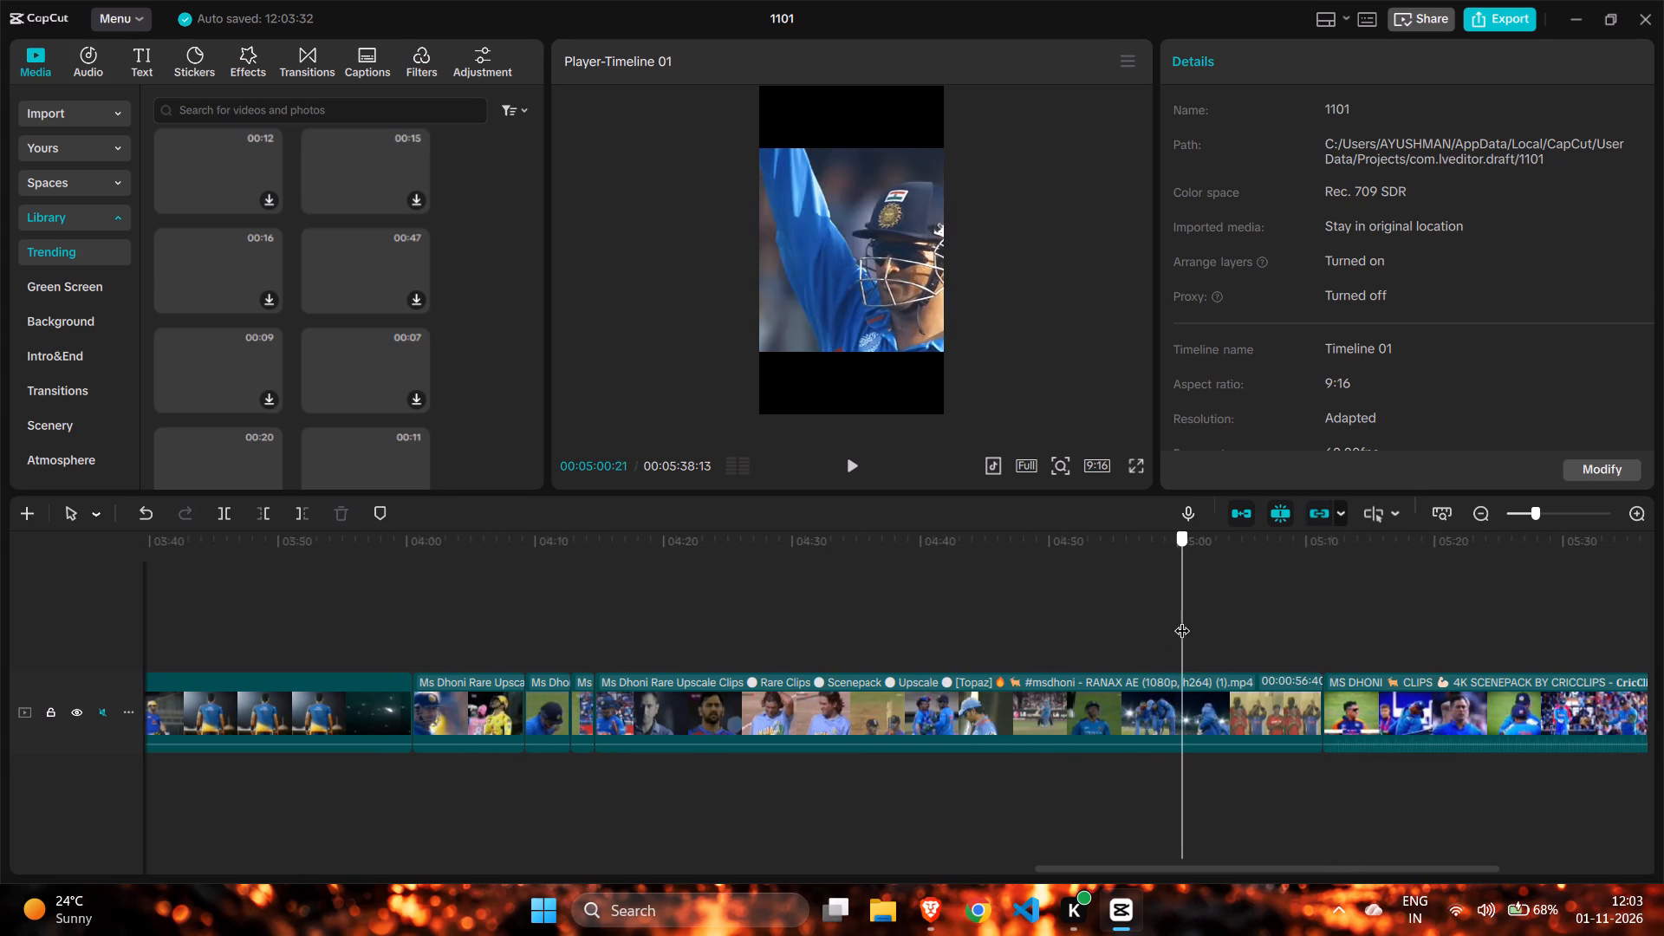
drag(1182, 620, 1185, 621)
Review the footage again from 00:04:34:19 through the CricClips 4K scenepack to the end of the timeline.
click(848, 598)
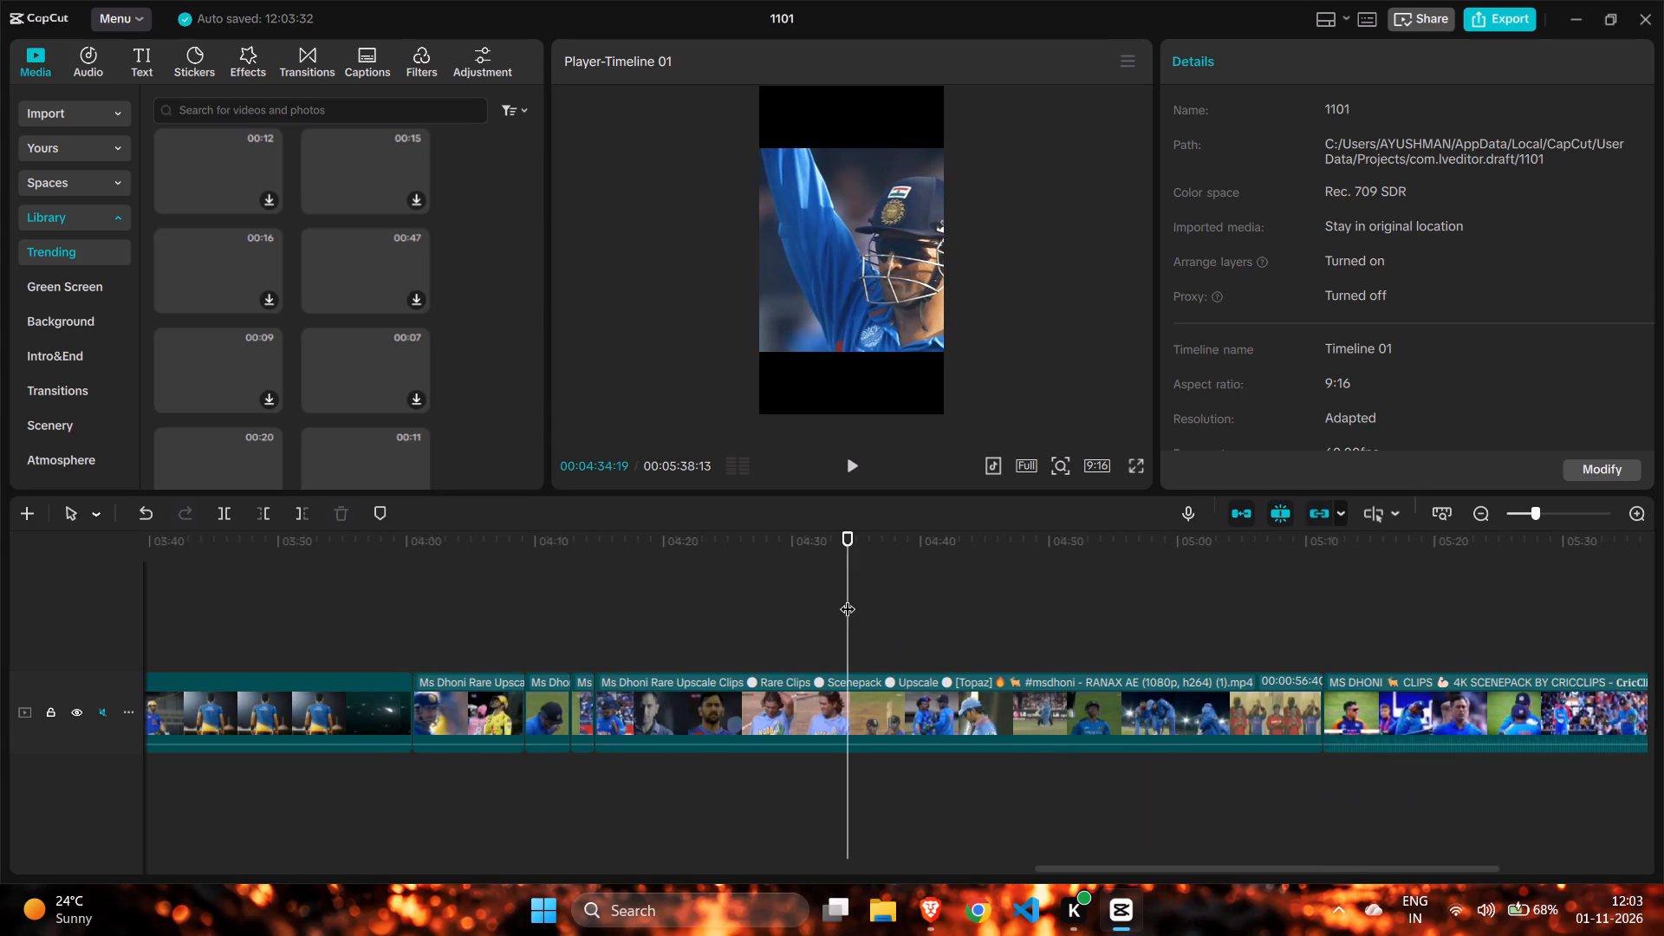
drag(848, 598, 898, 622)
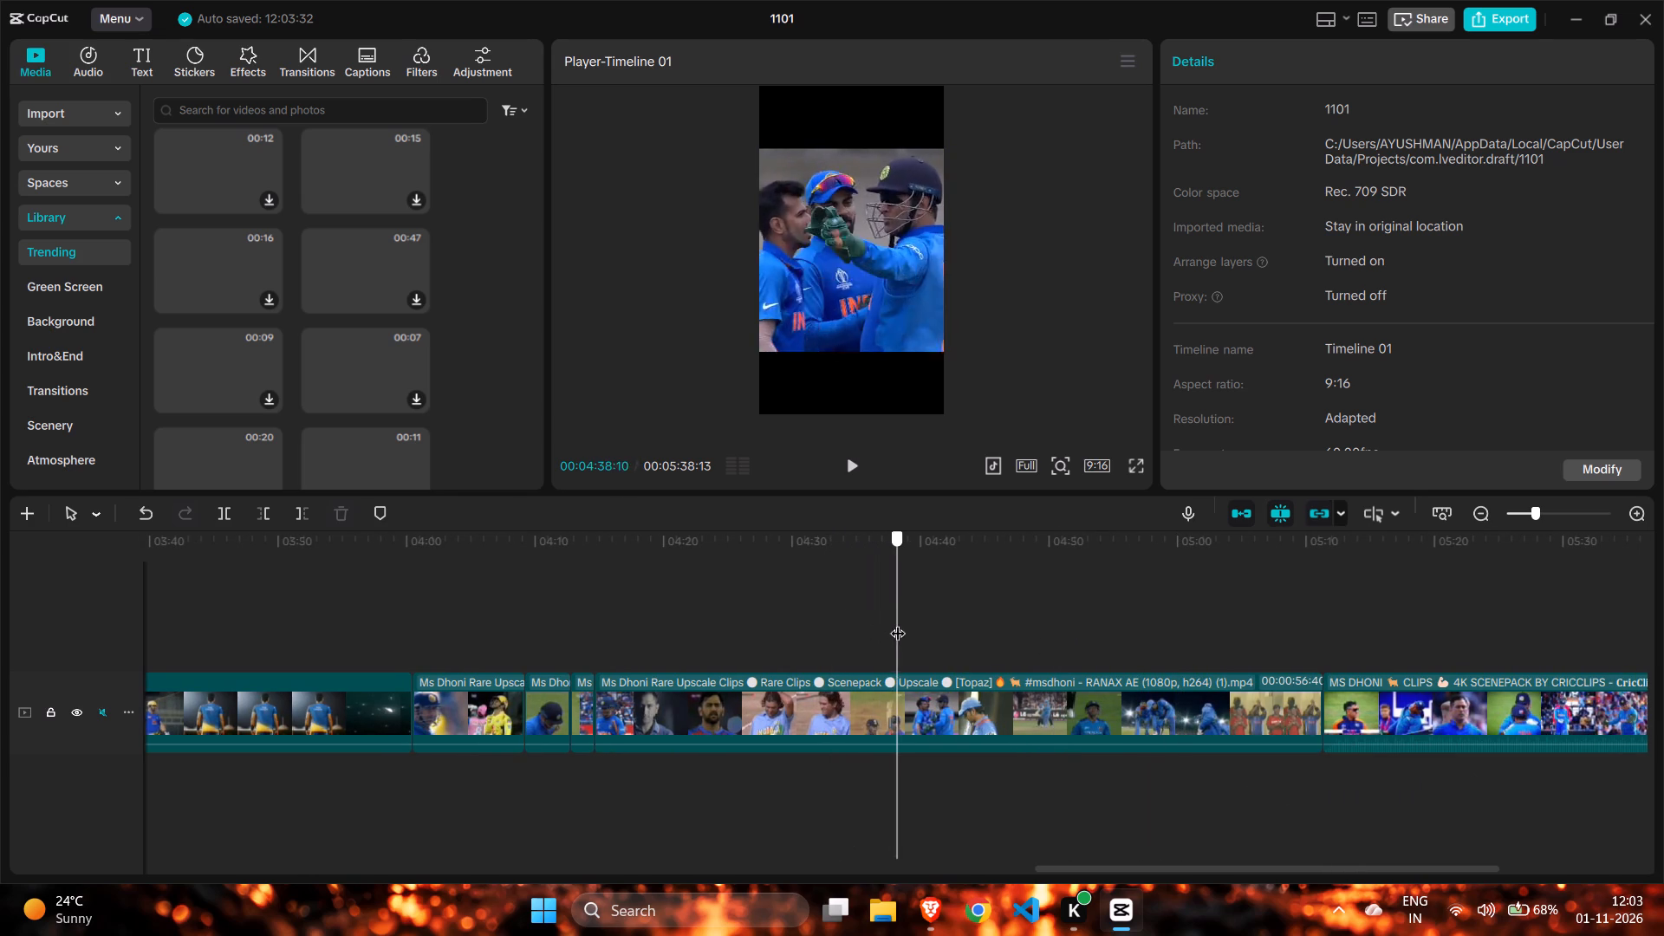
drag(898, 622, 929, 637)
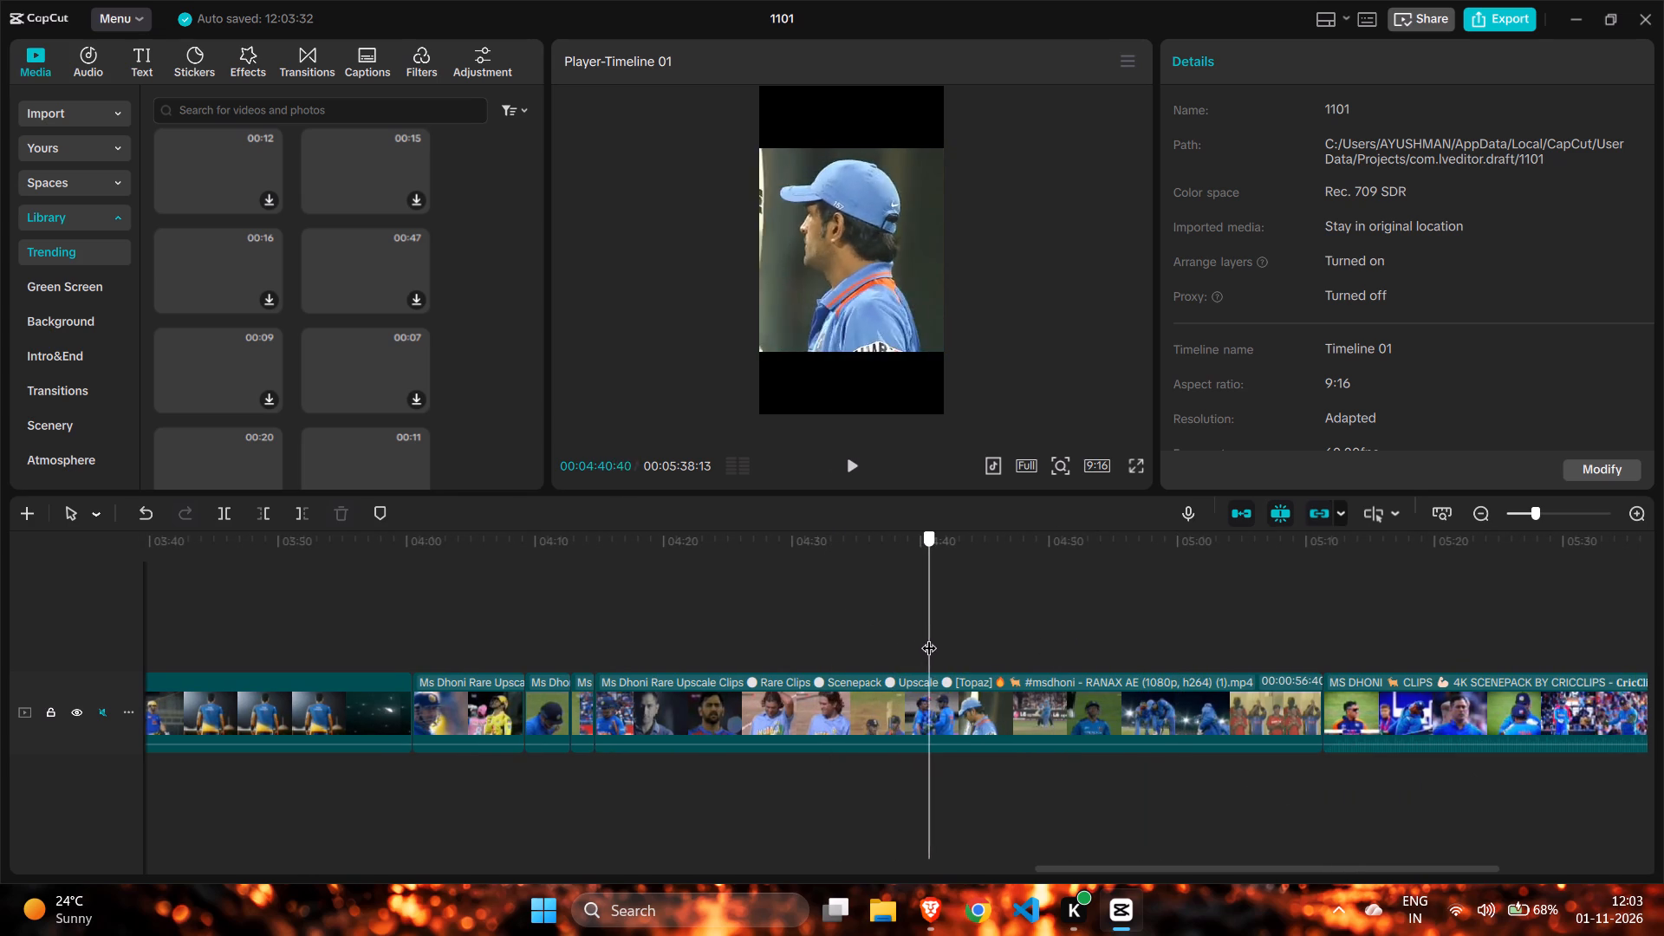
drag(929, 637, 1002, 653)
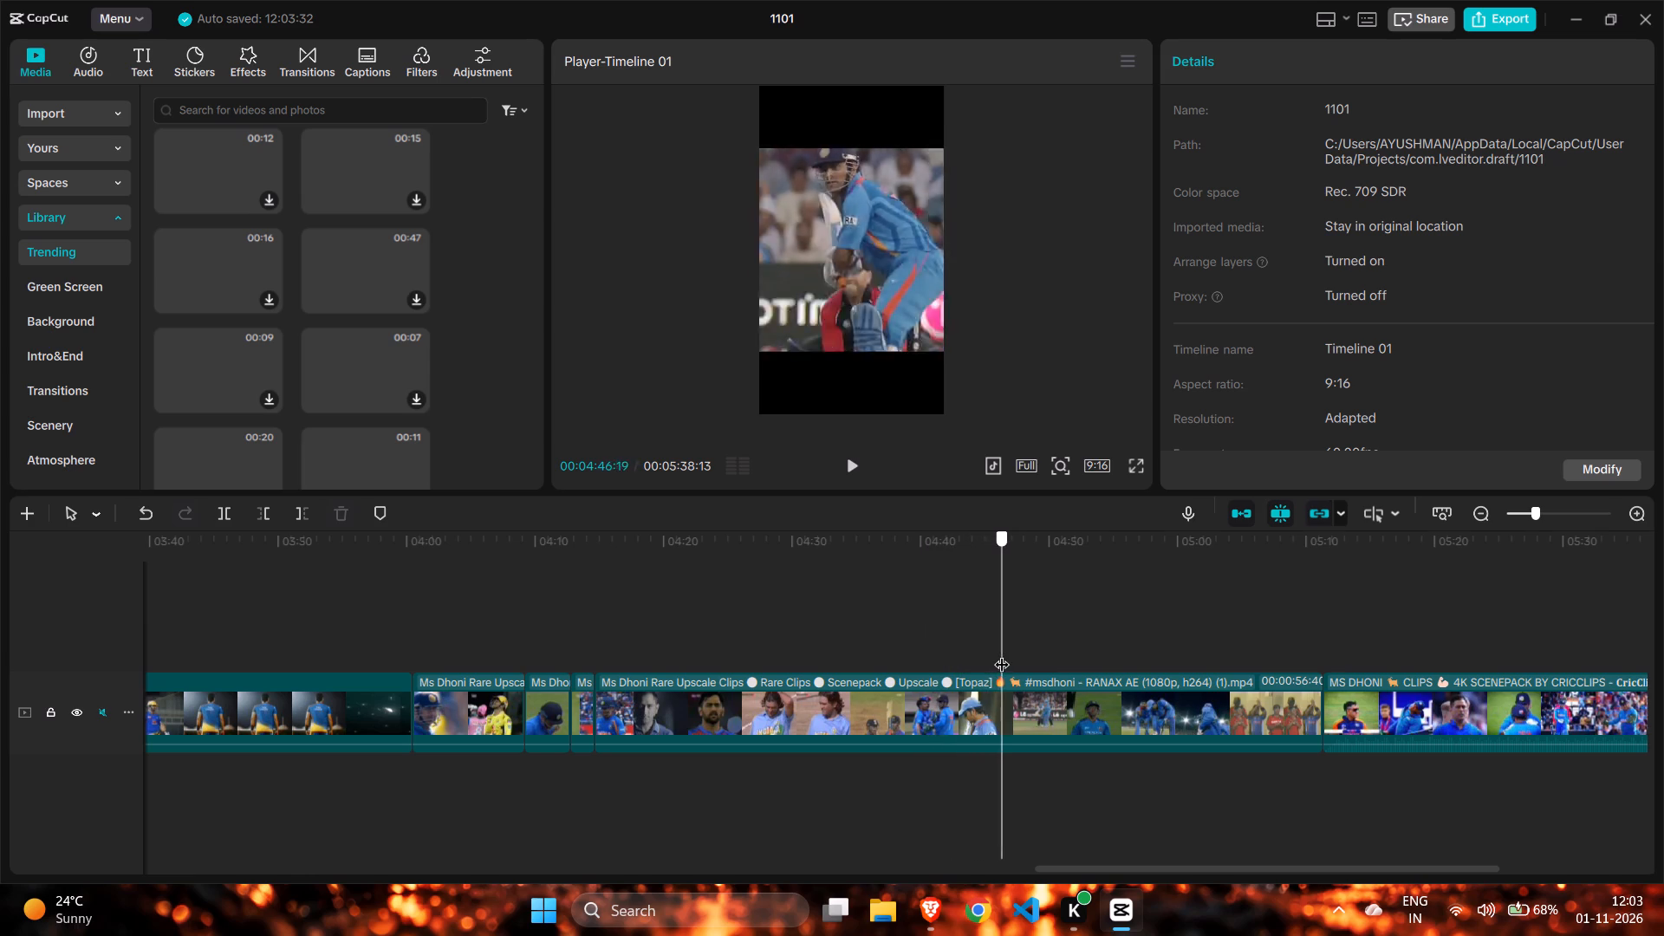
drag(1002, 653, 1342, 693)
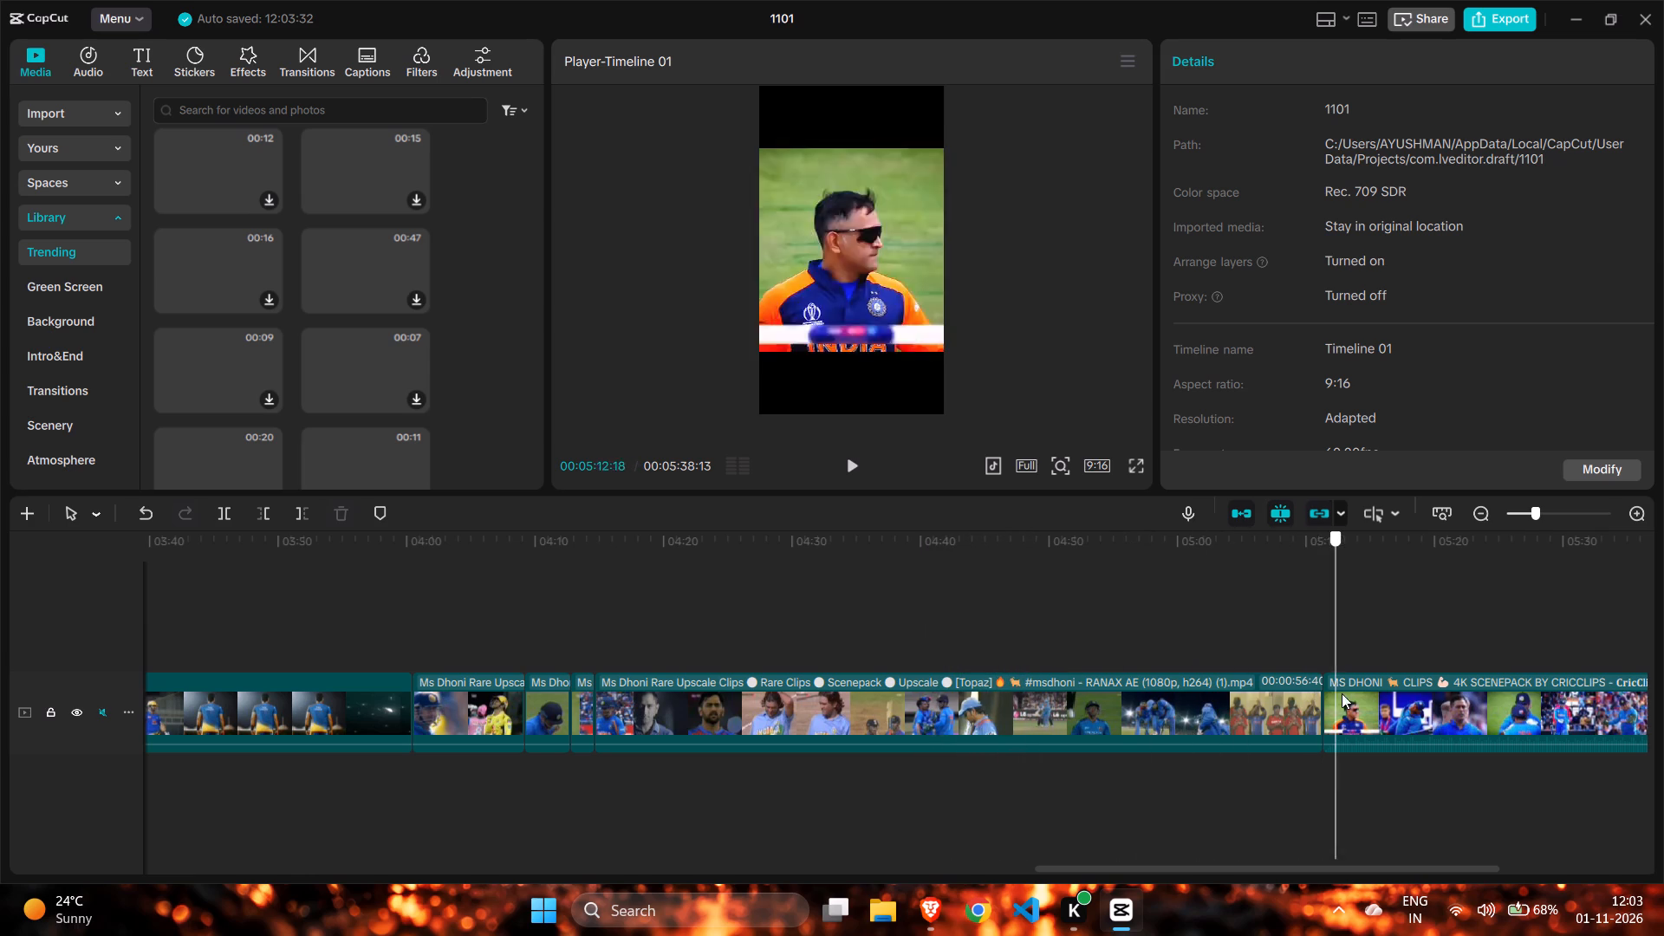
drag(1342, 693, 1472, 702)
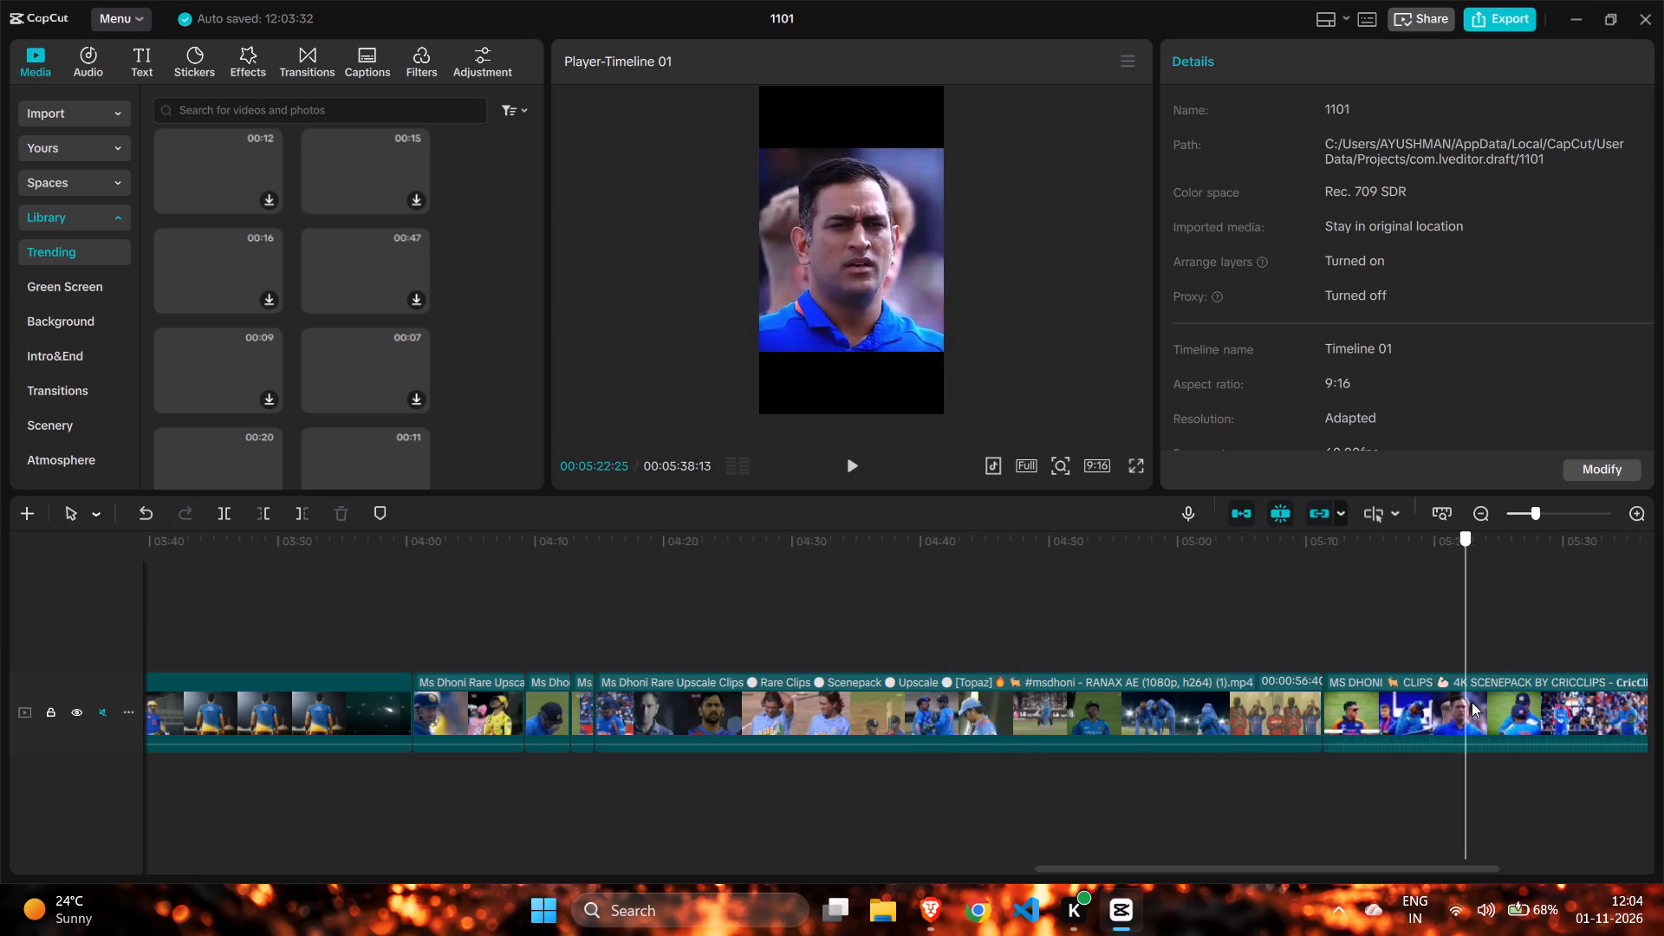
drag(1472, 702, 1663, 718)
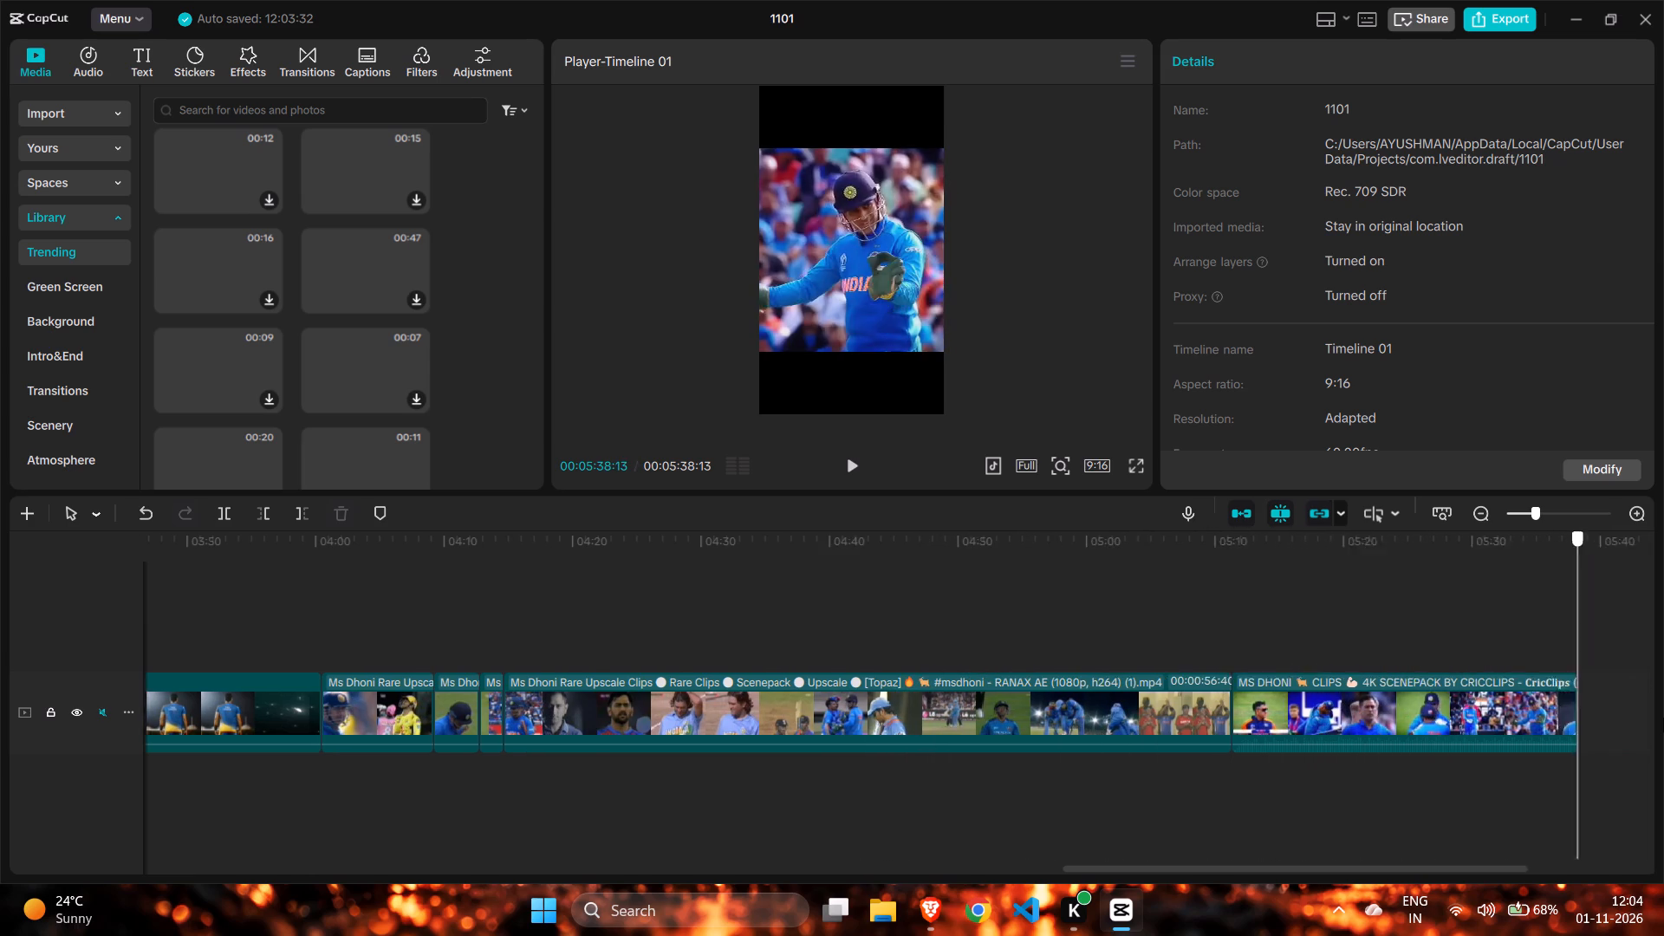
drag(1663, 718, 1321, 738)
Delete the MS DHONI CLIPS 4K SCENEPACK BY CRICCLIPS clip at the end of the timeline.
click(1217, 723)
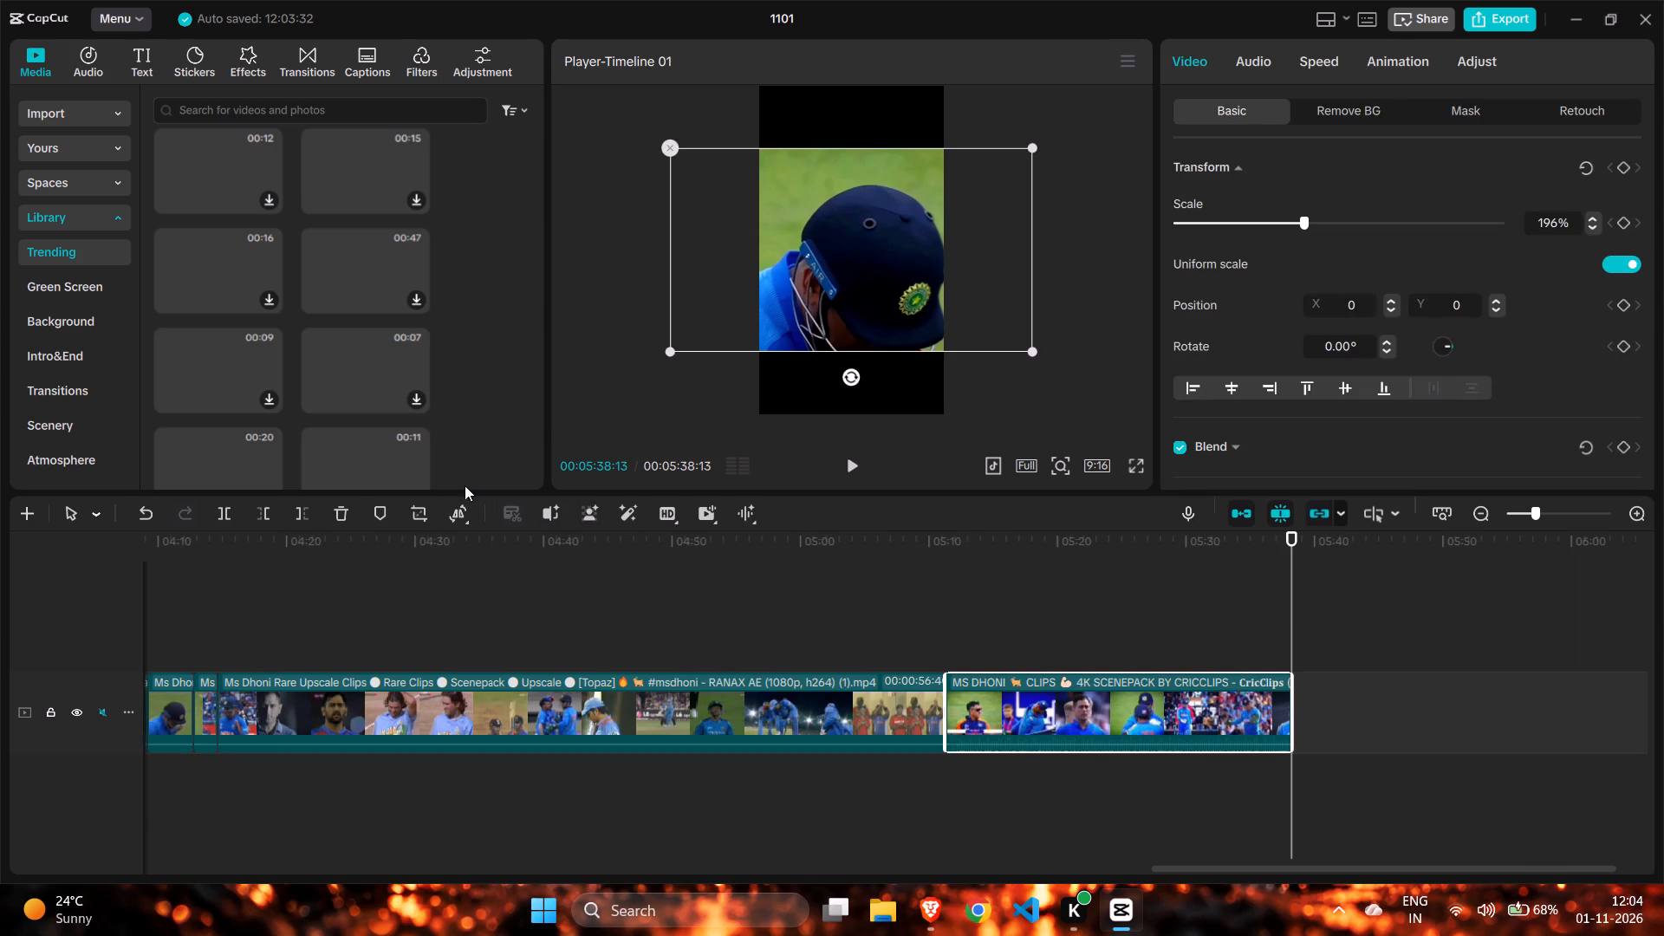
click(330, 515)
Scrub the long Rare Upscale Clips segment from about 00:04:14 to 00:04:38 to examine its shot changes.
click(464, 600)
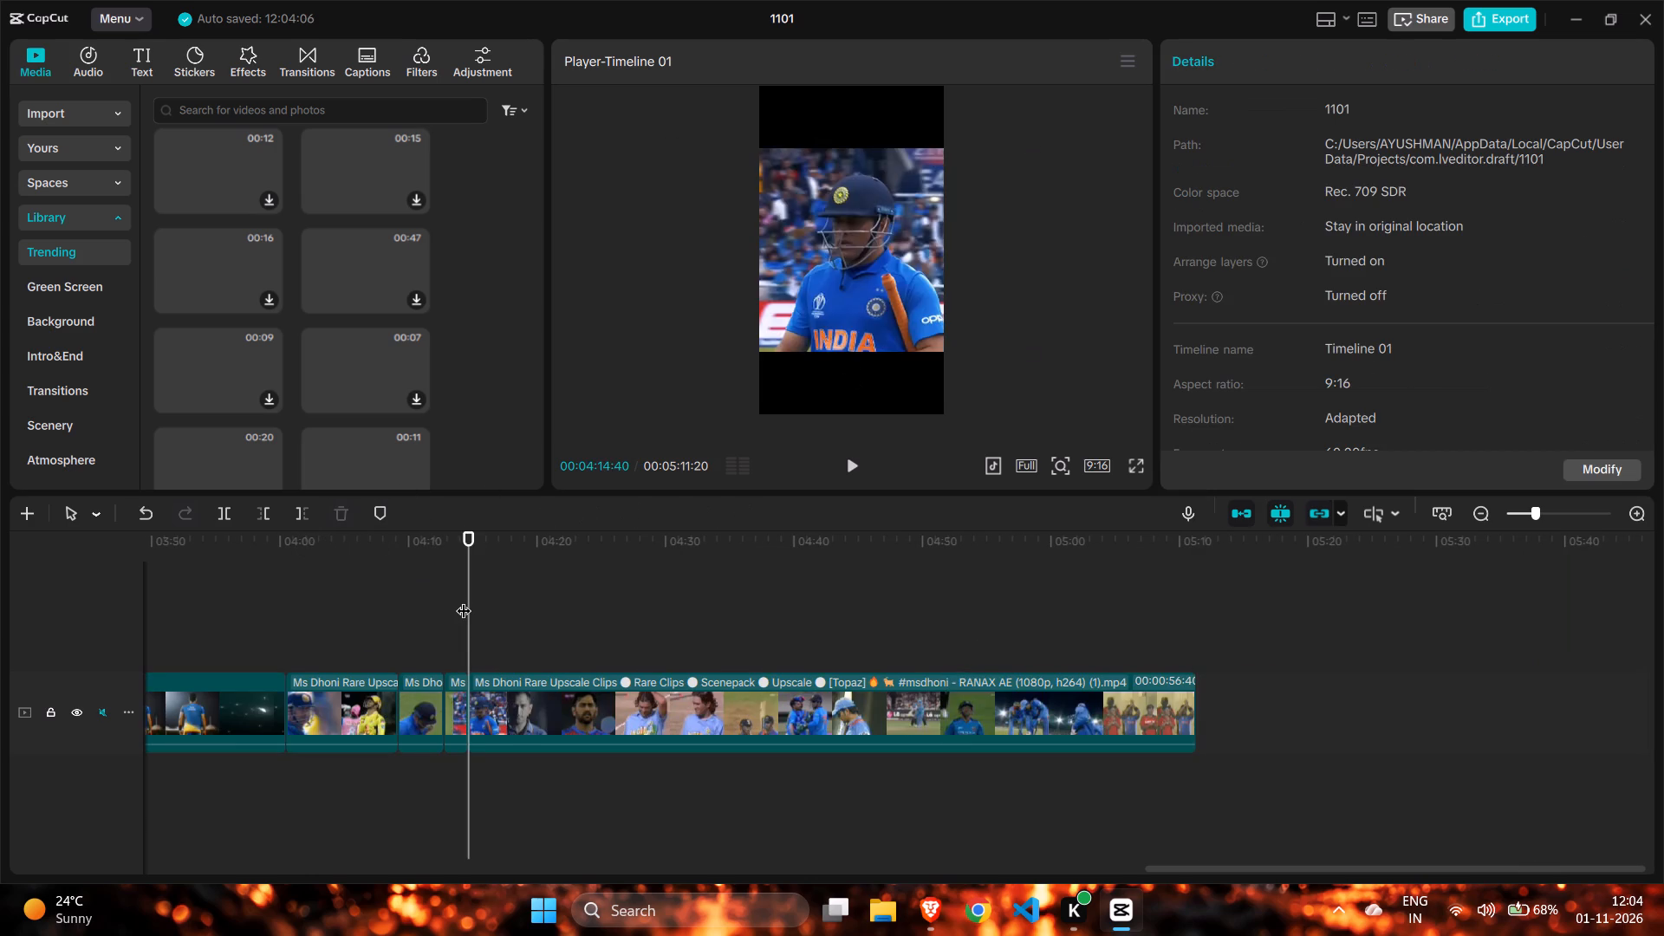
drag(464, 600, 605, 627)
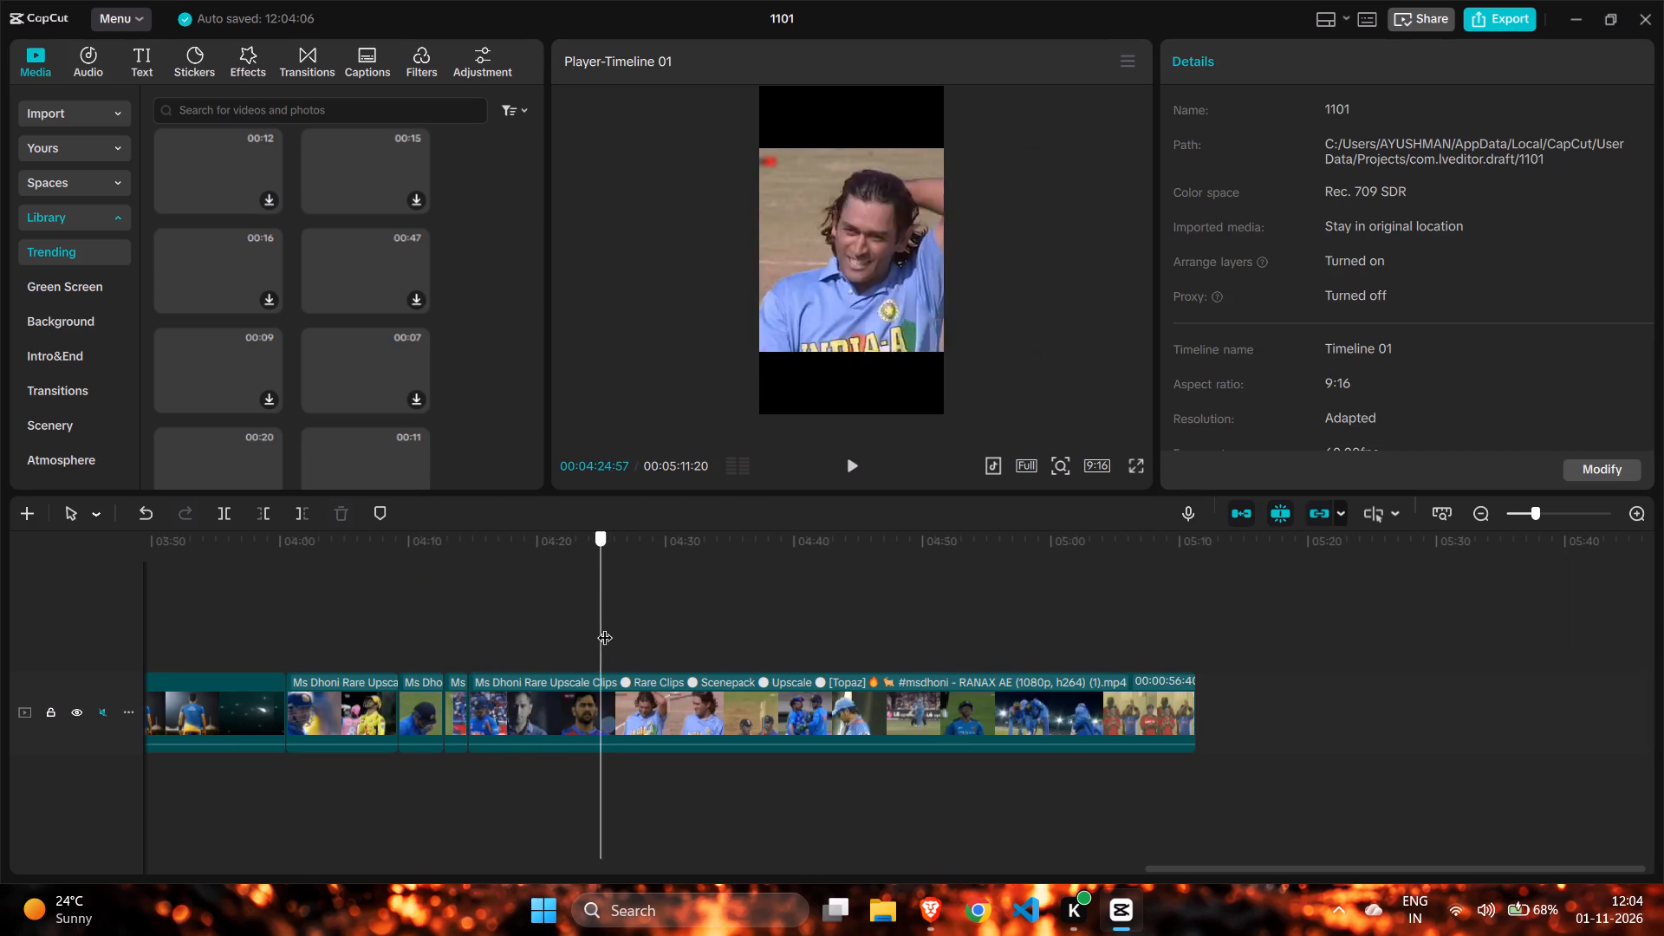
drag(605, 627, 682, 640)
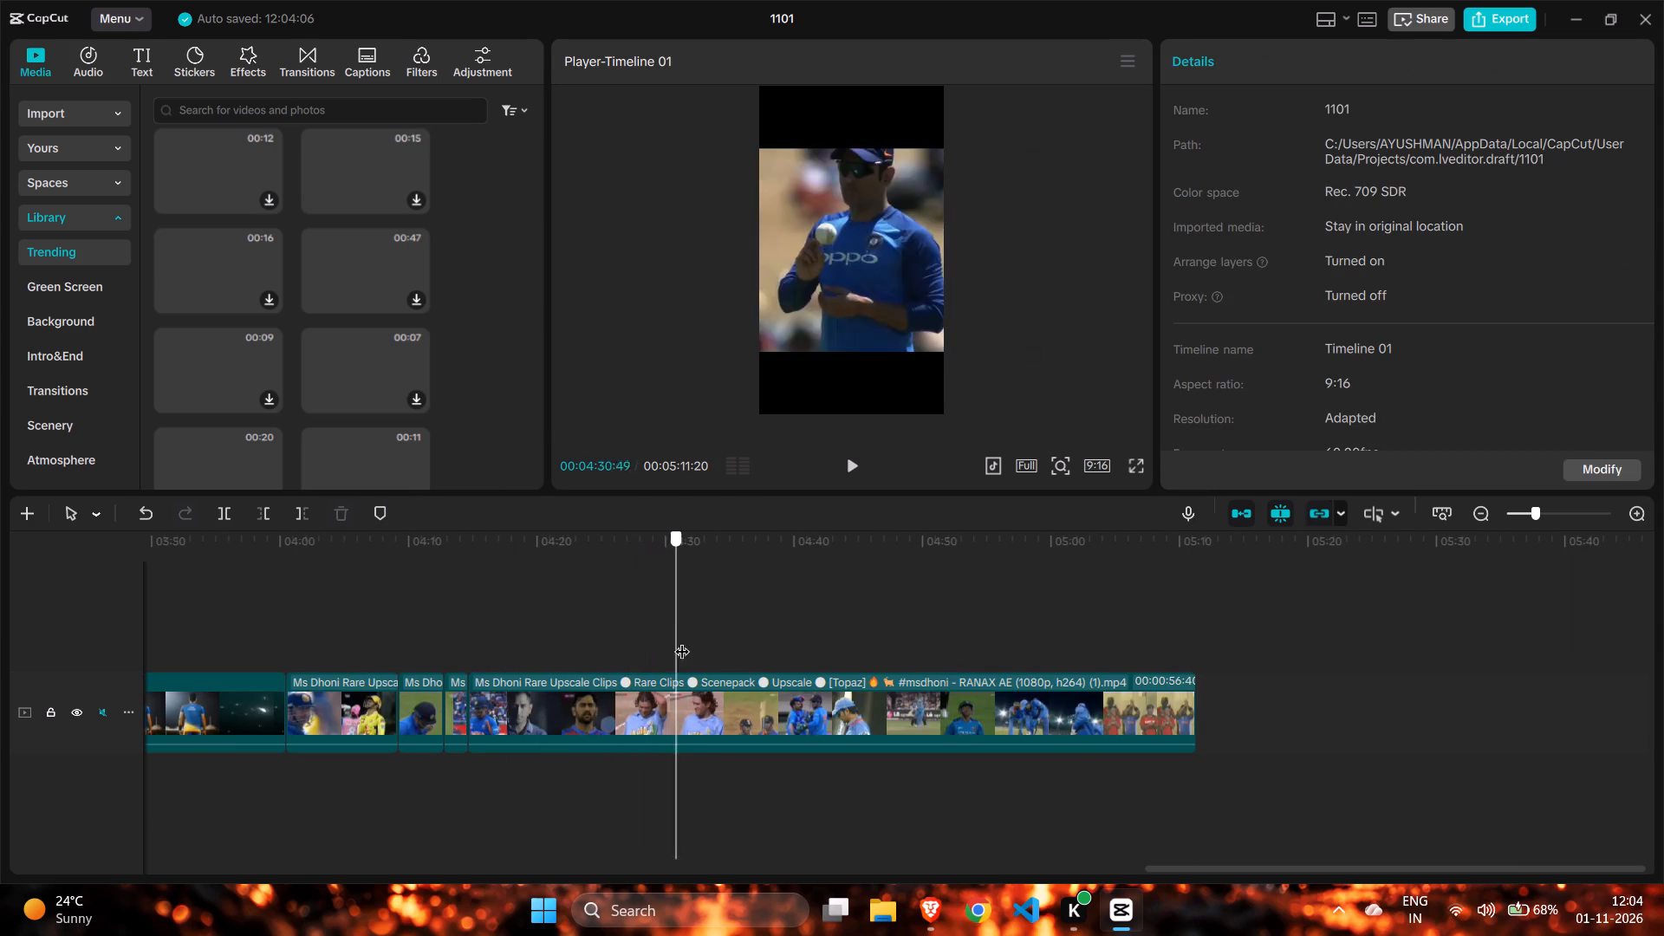
drag(682, 640, 744, 651)
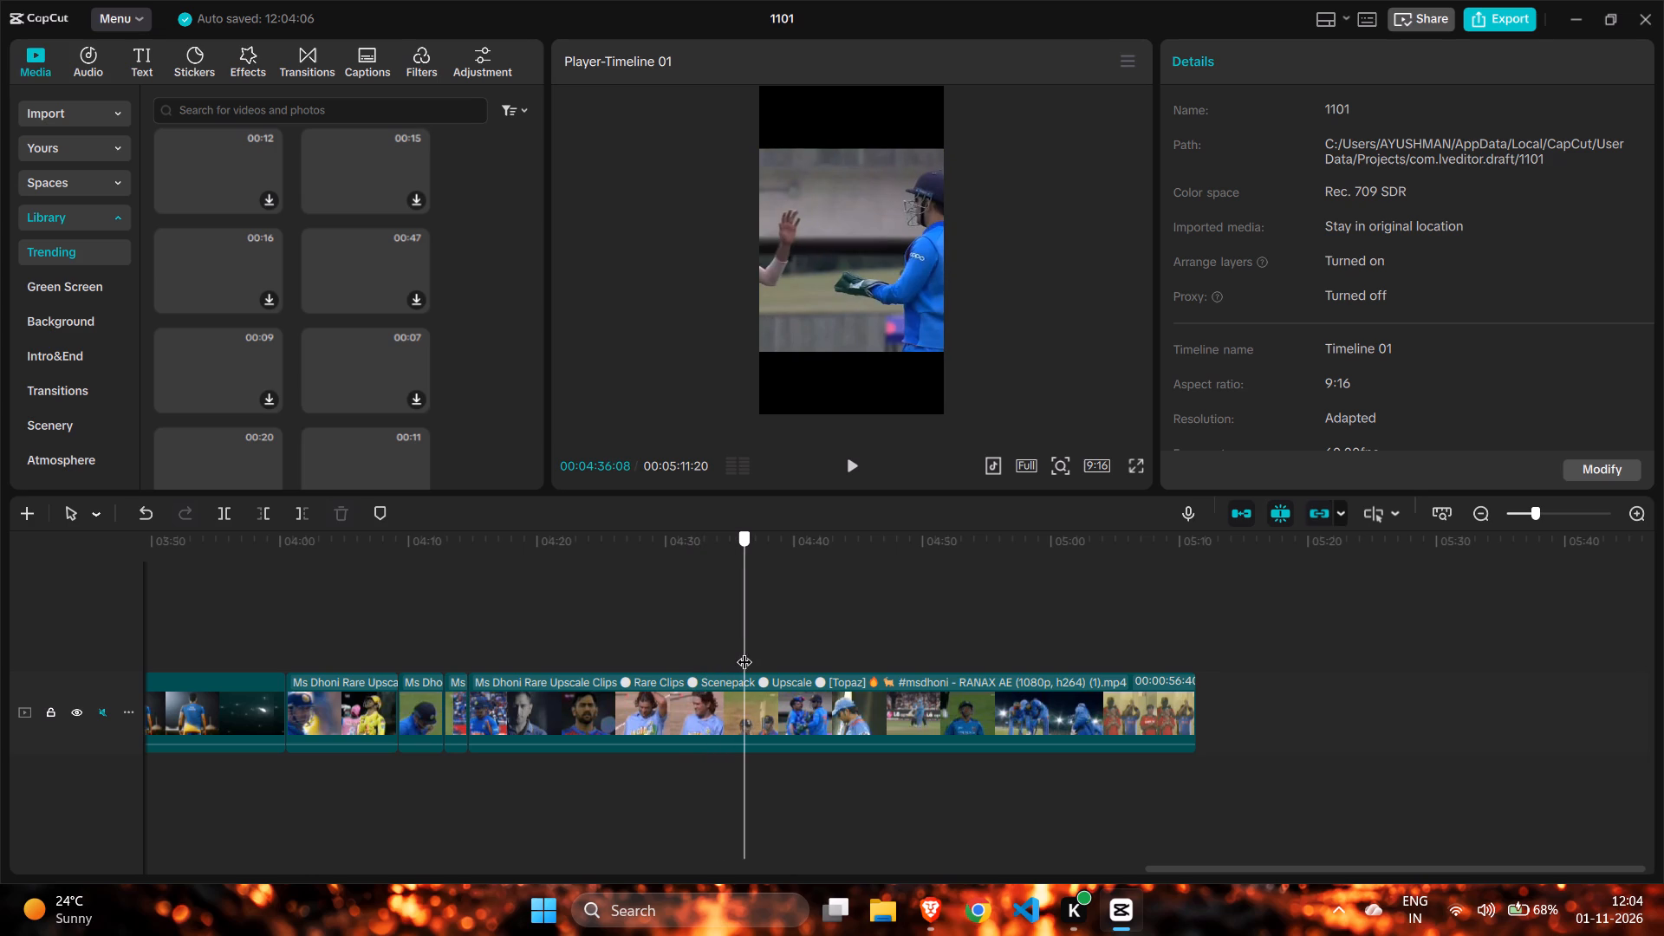
drag(744, 651, 708, 658)
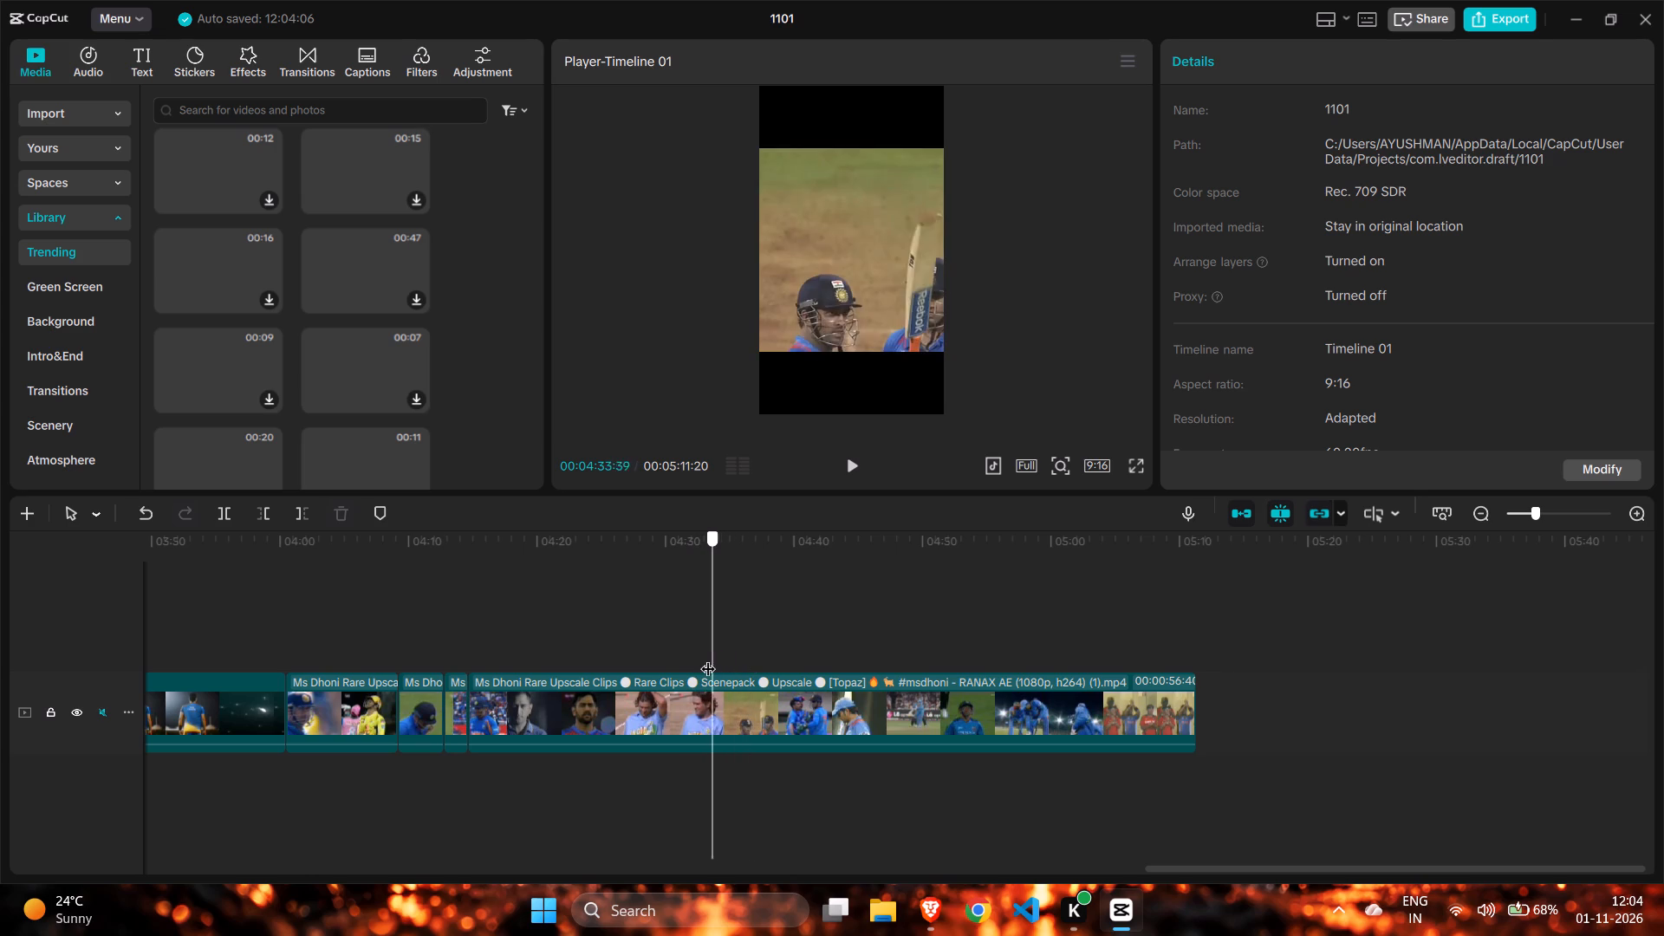
drag(708, 658, 721, 663)
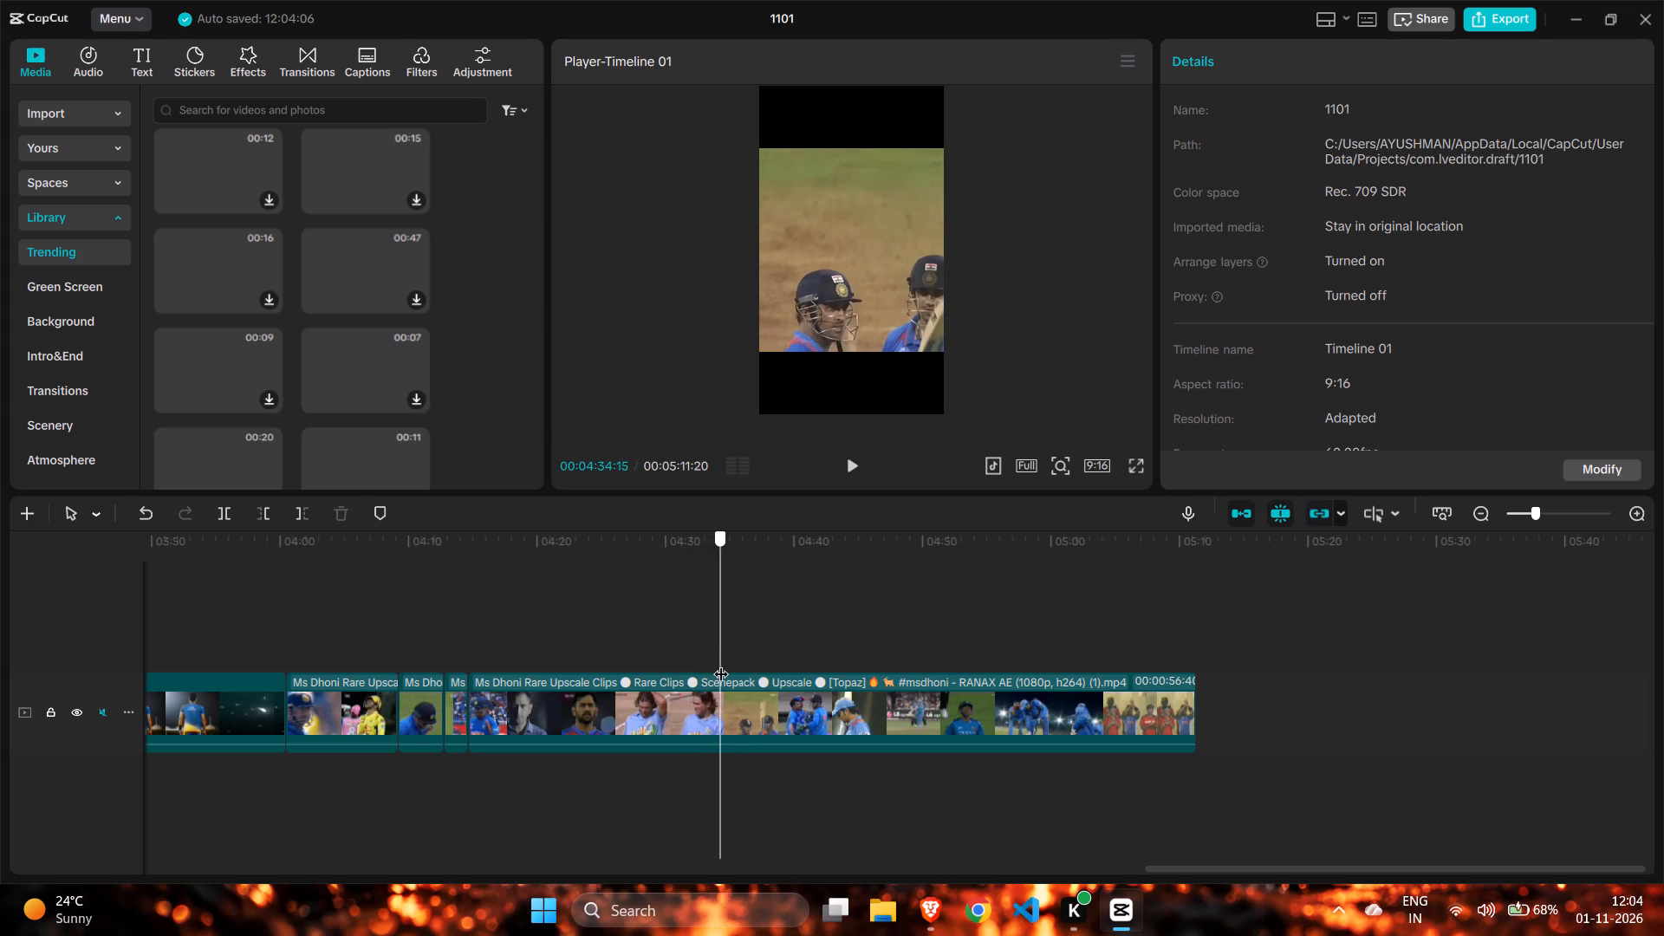
drag(721, 663, 742, 665)
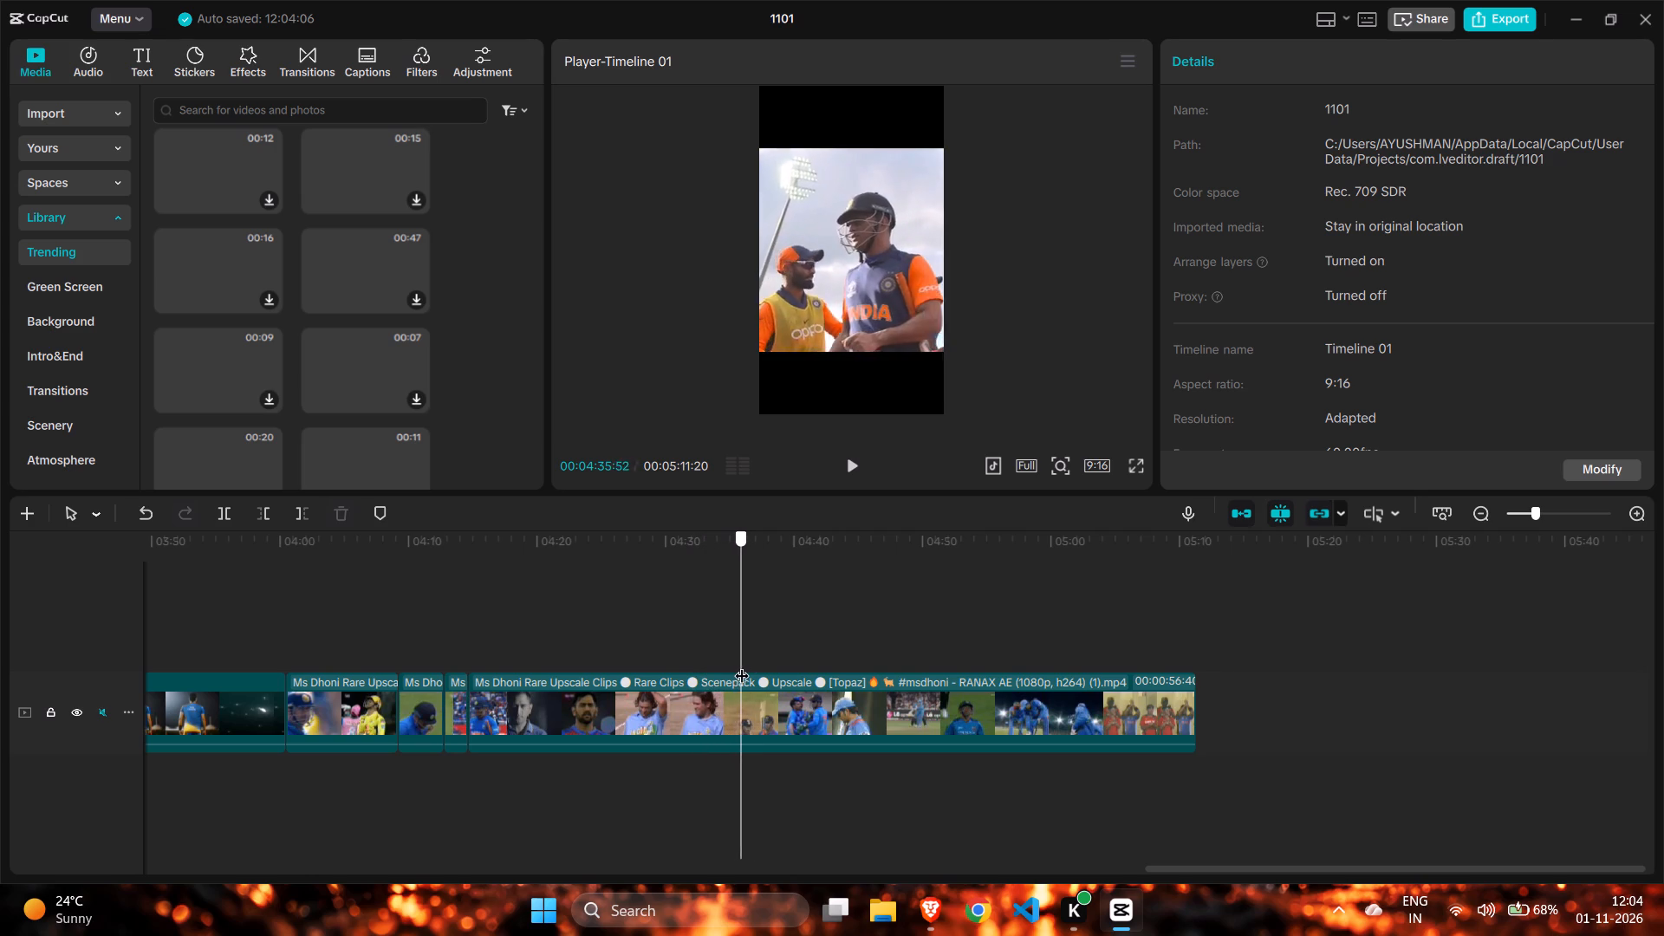
drag(742, 665, 760, 670)
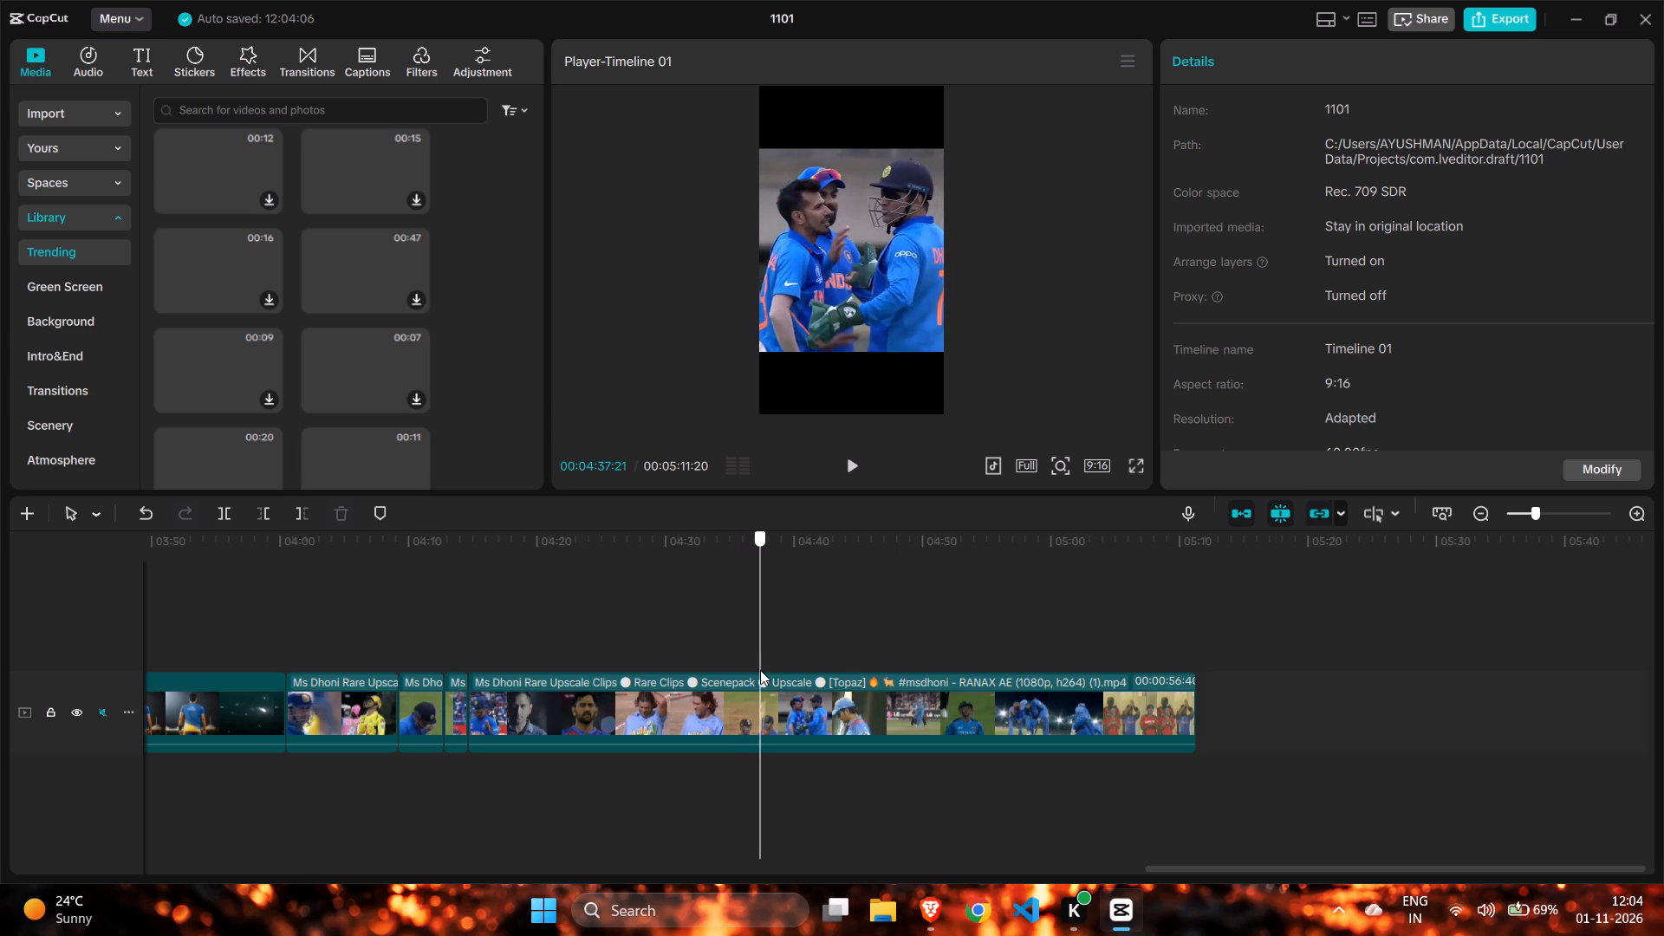
drag(760, 670, 777, 673)
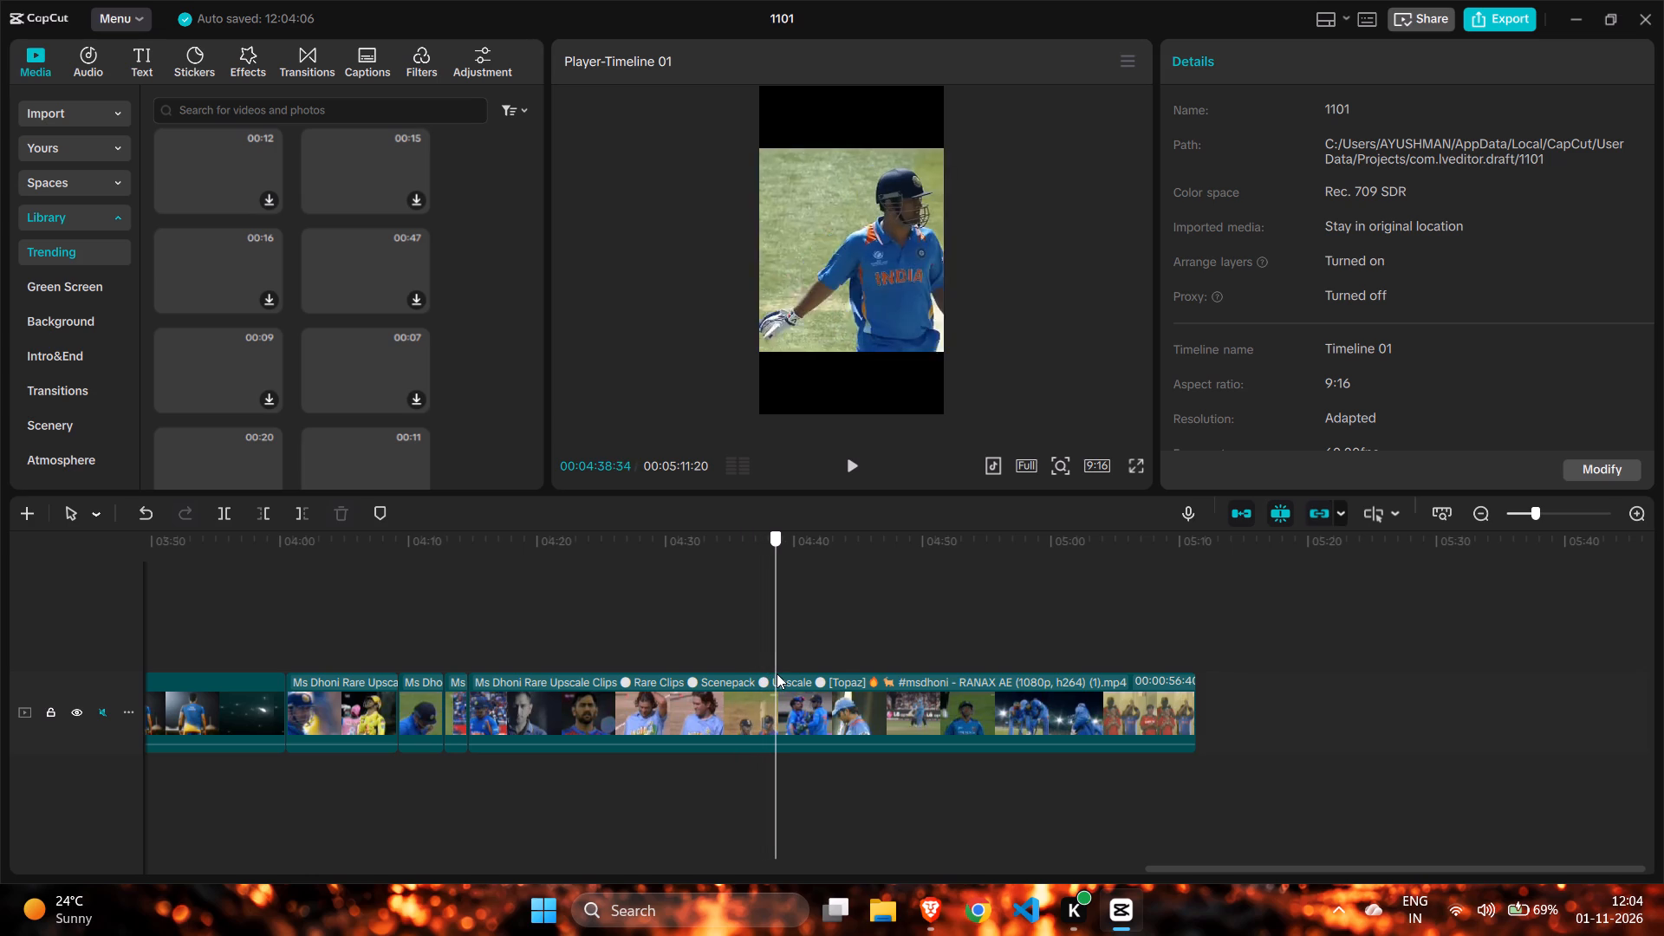
drag(777, 673, 776, 674)
Split the last Ms Dhoni Rare Upscale Clips segment at 00:04:35:12, at the start of the orange-jersey shot.
drag(776, 674, 751, 675)
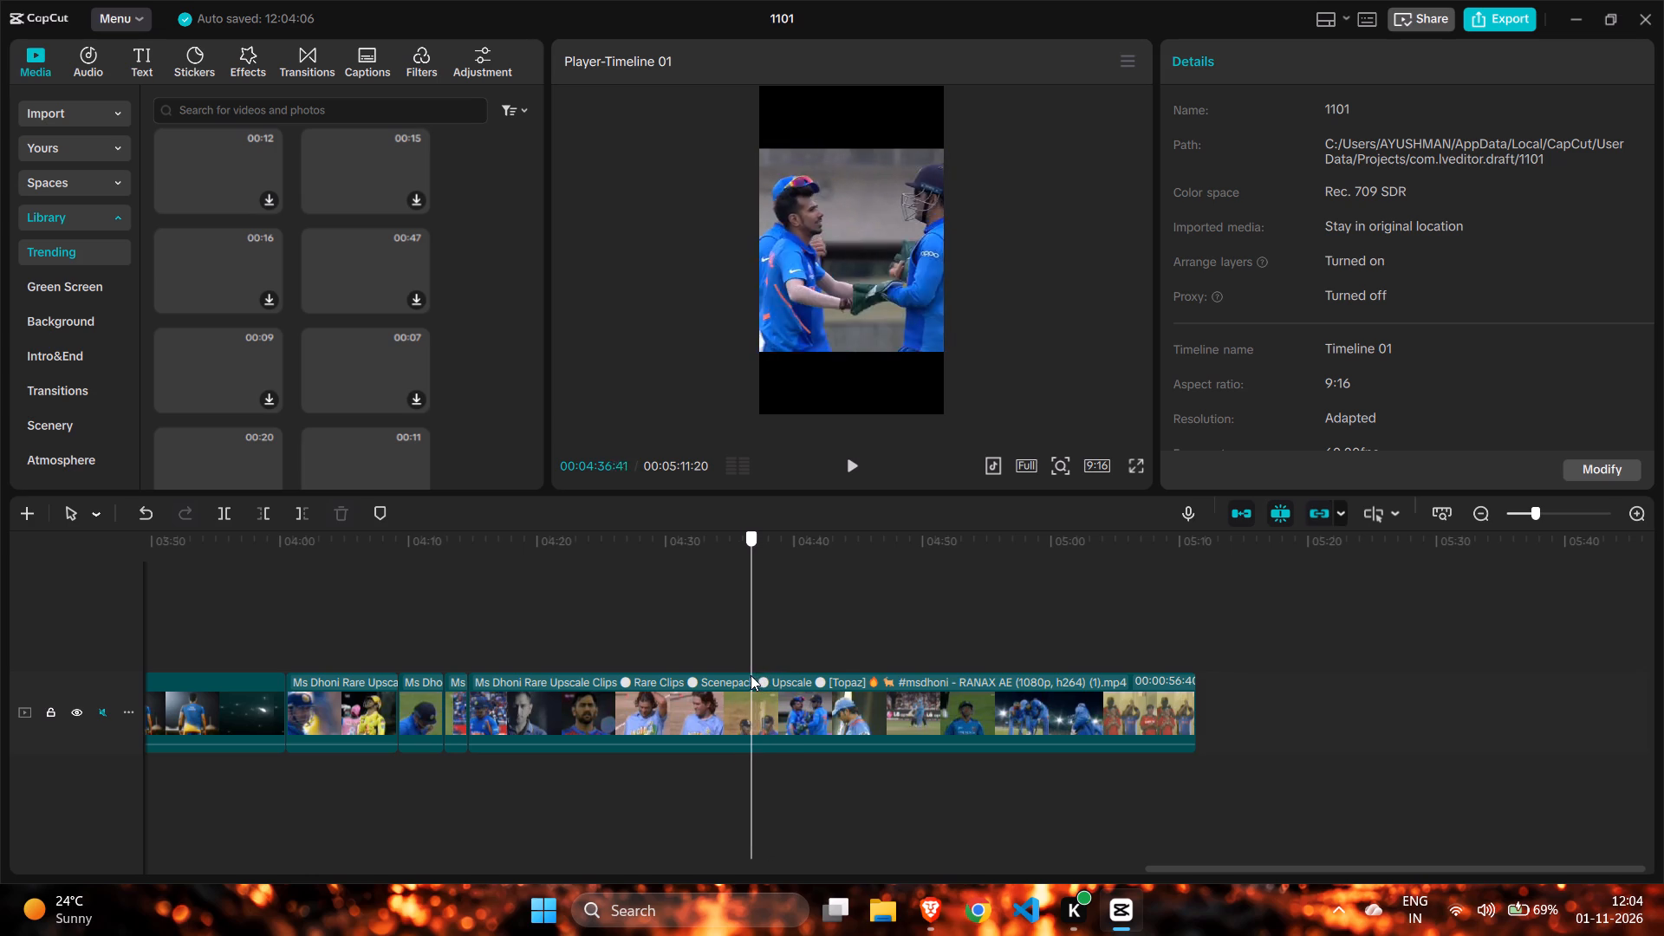
drag(751, 675, 727, 677)
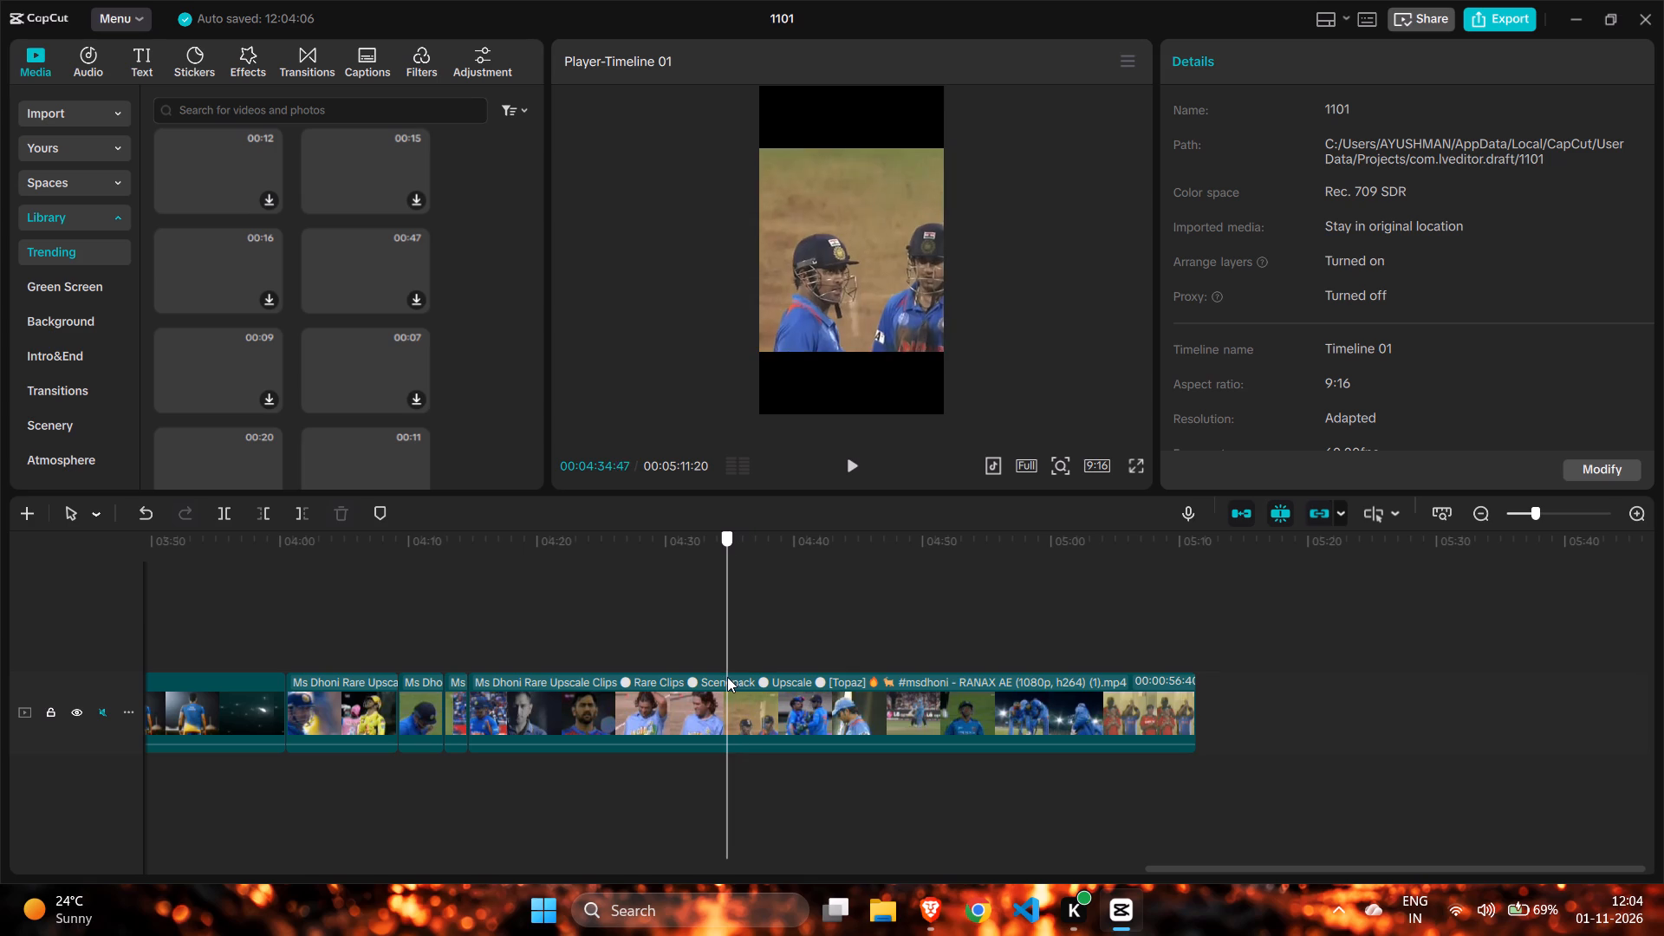
drag(727, 677, 732, 679)
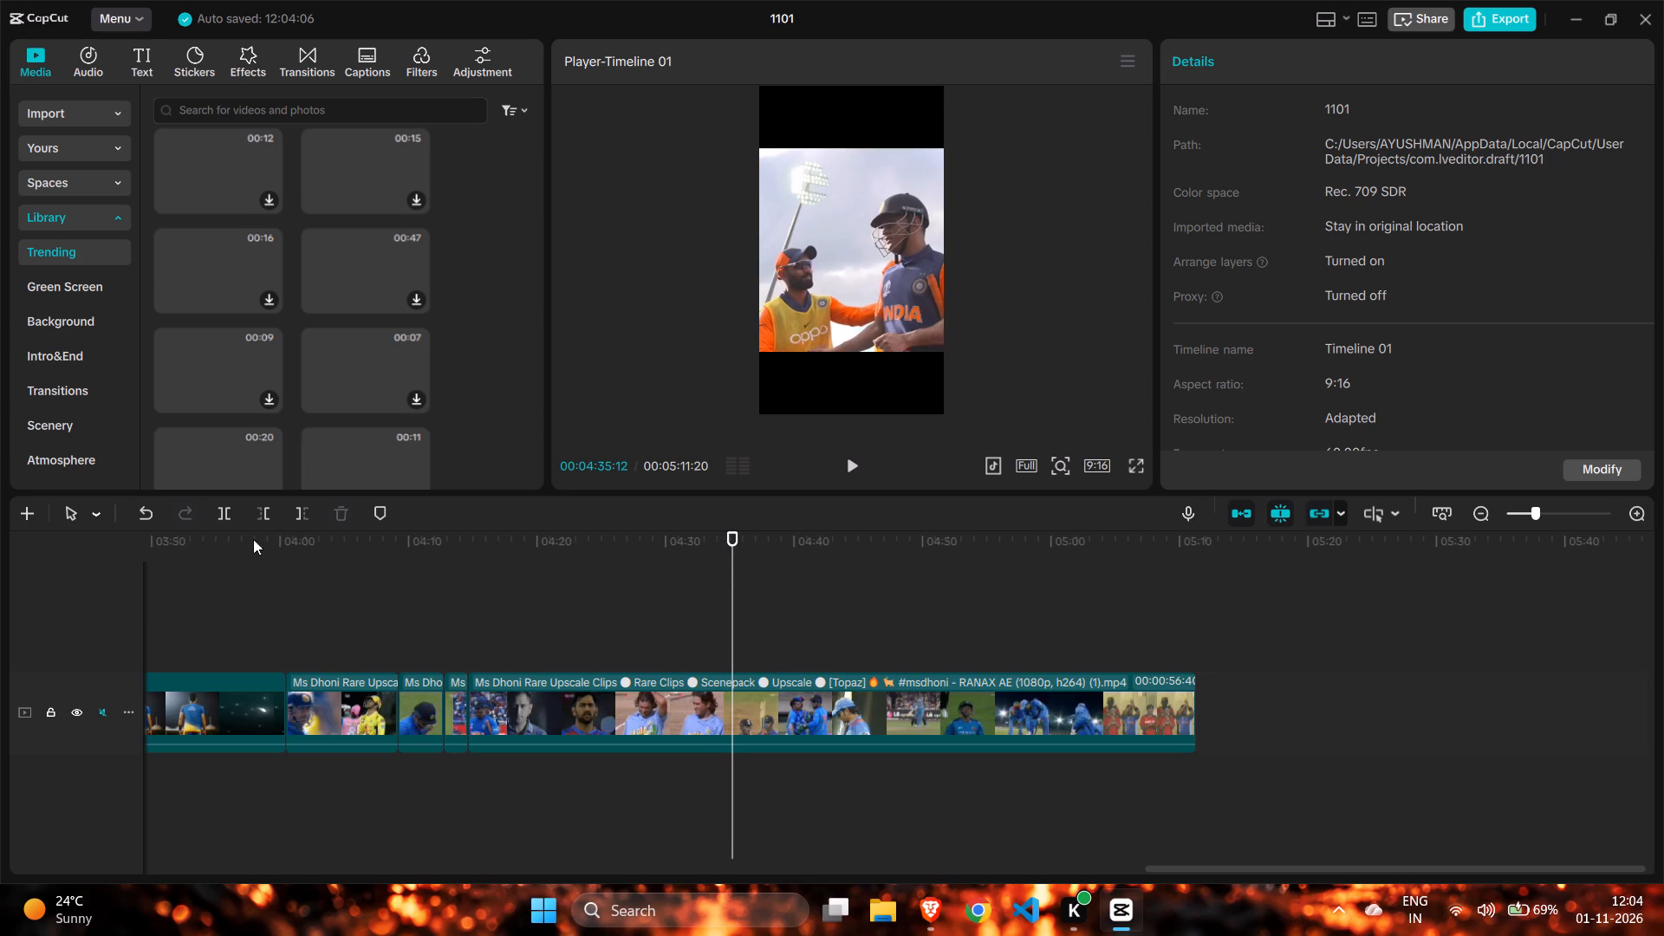
click(222, 518)
Cut the last Rare Upscale Clips segment at 00:04:45:35 and delete all footage after that point.
drag(731, 624, 745, 627)
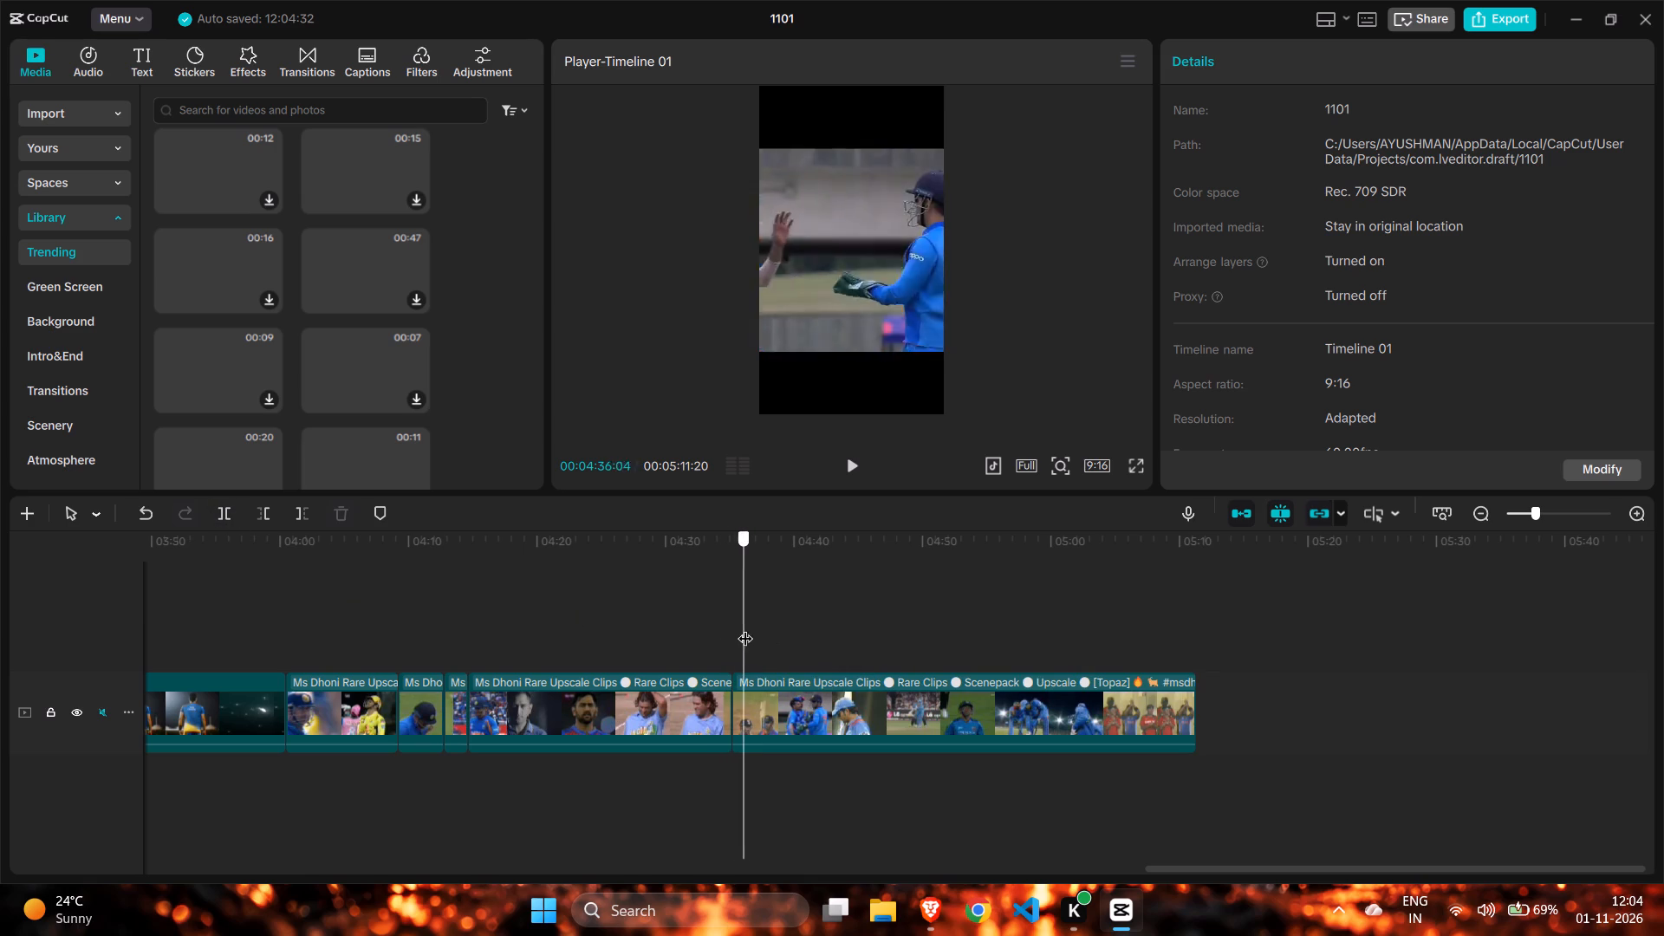
drag(745, 627, 796, 644)
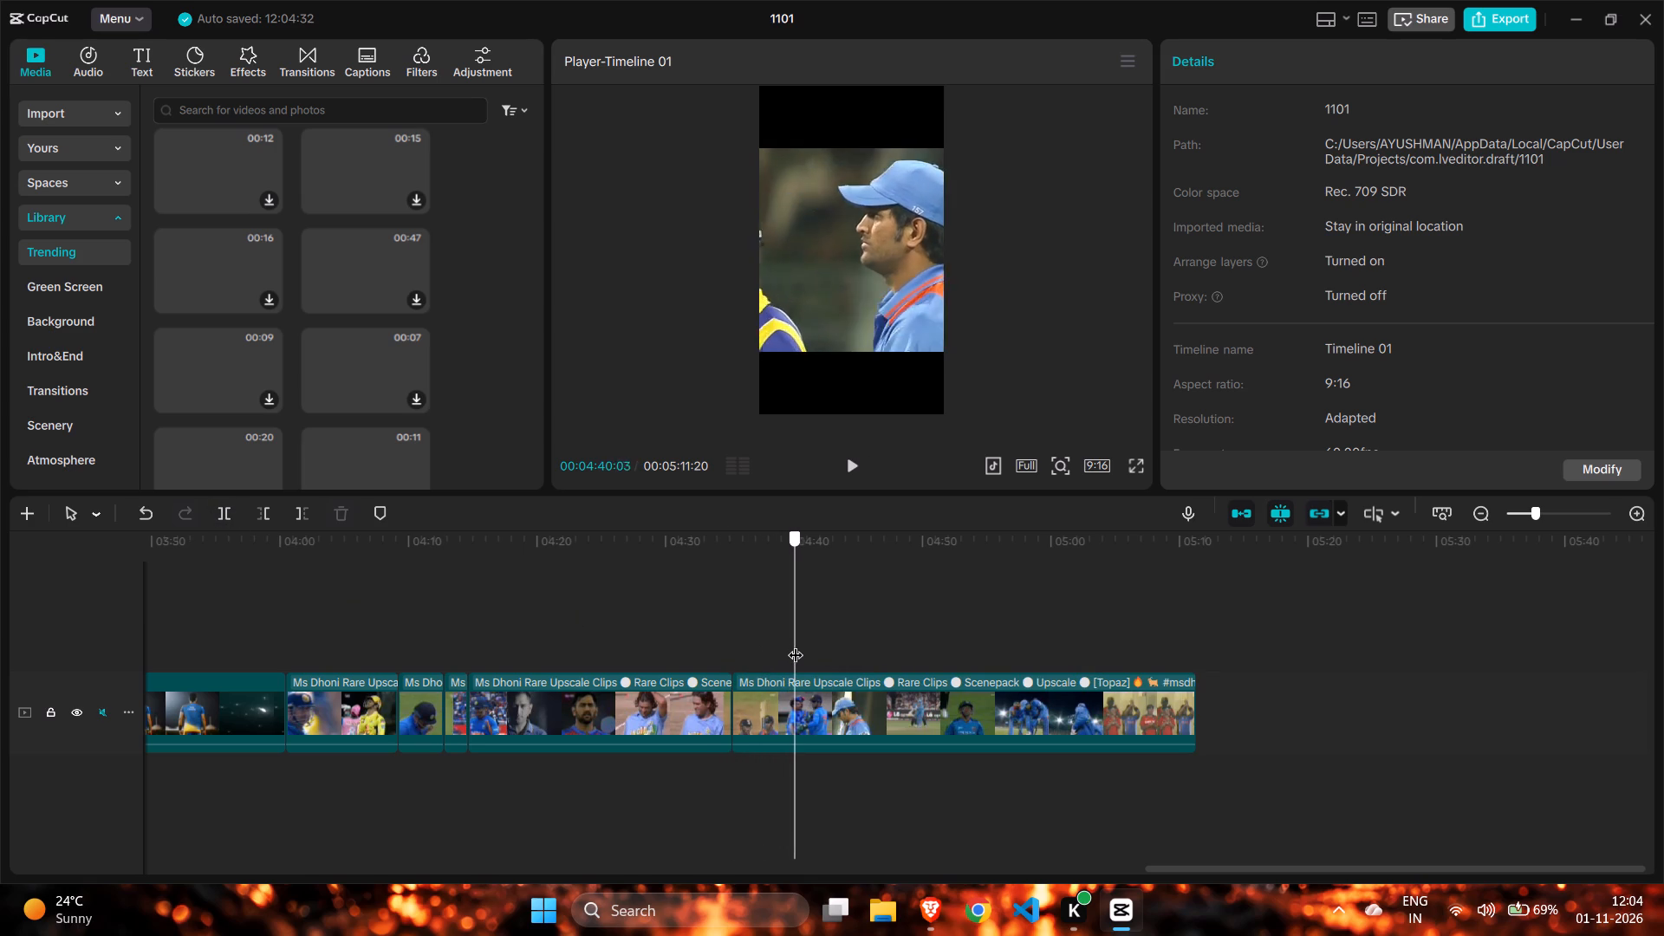
drag(796, 644, 808, 649)
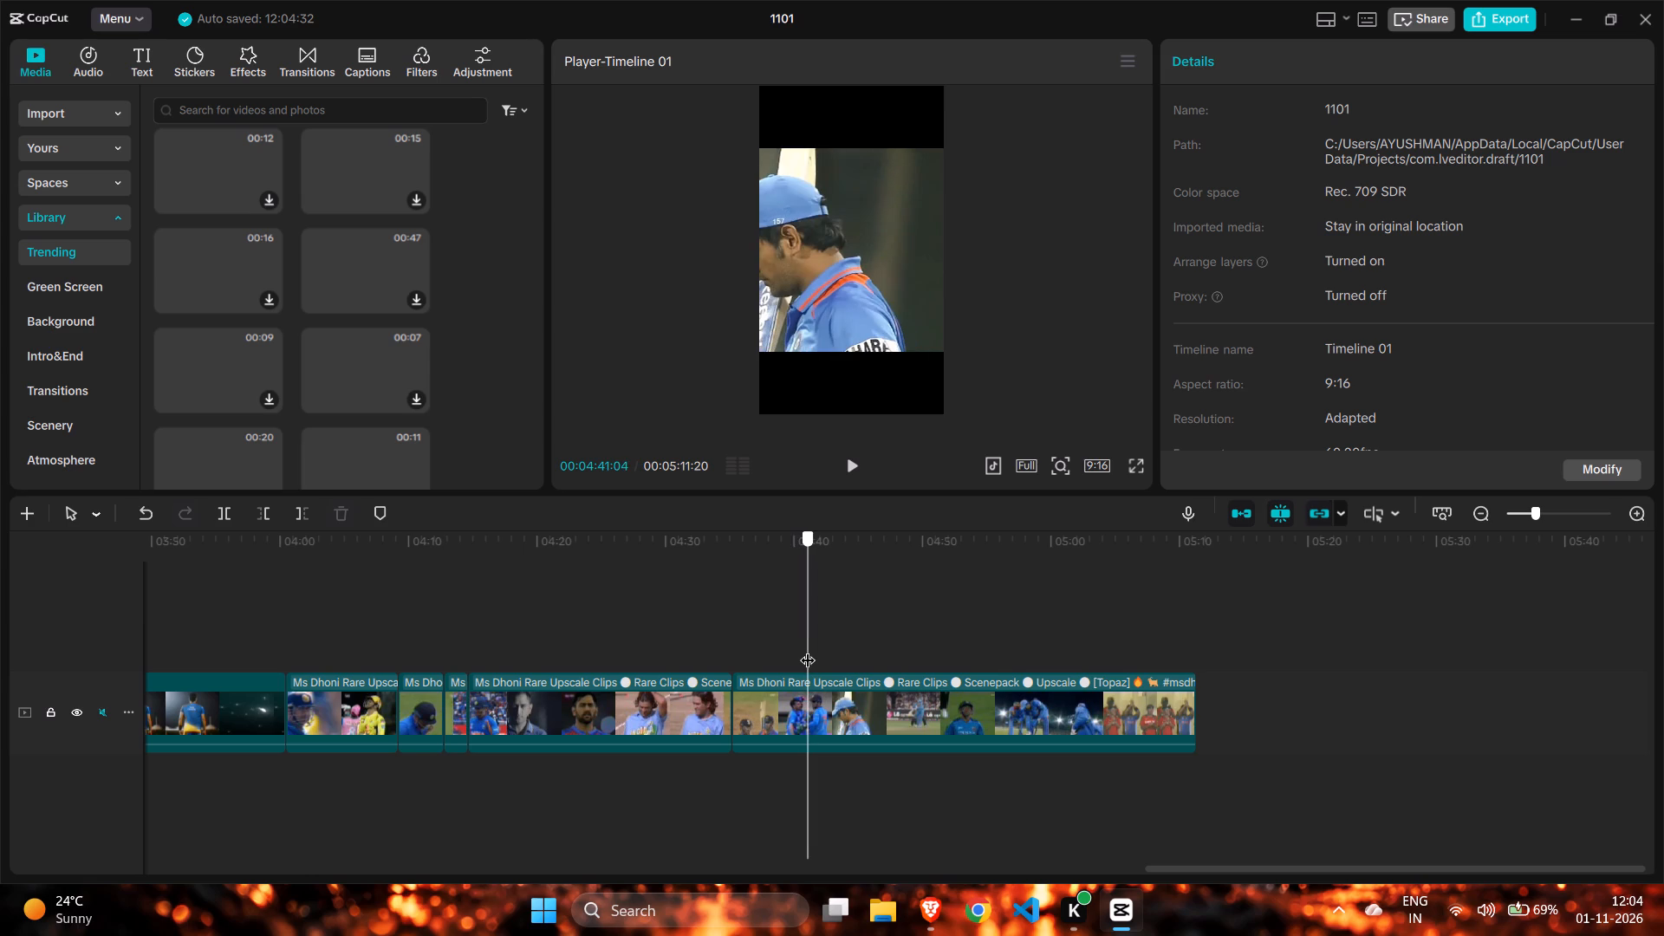
drag(808, 649, 812, 652)
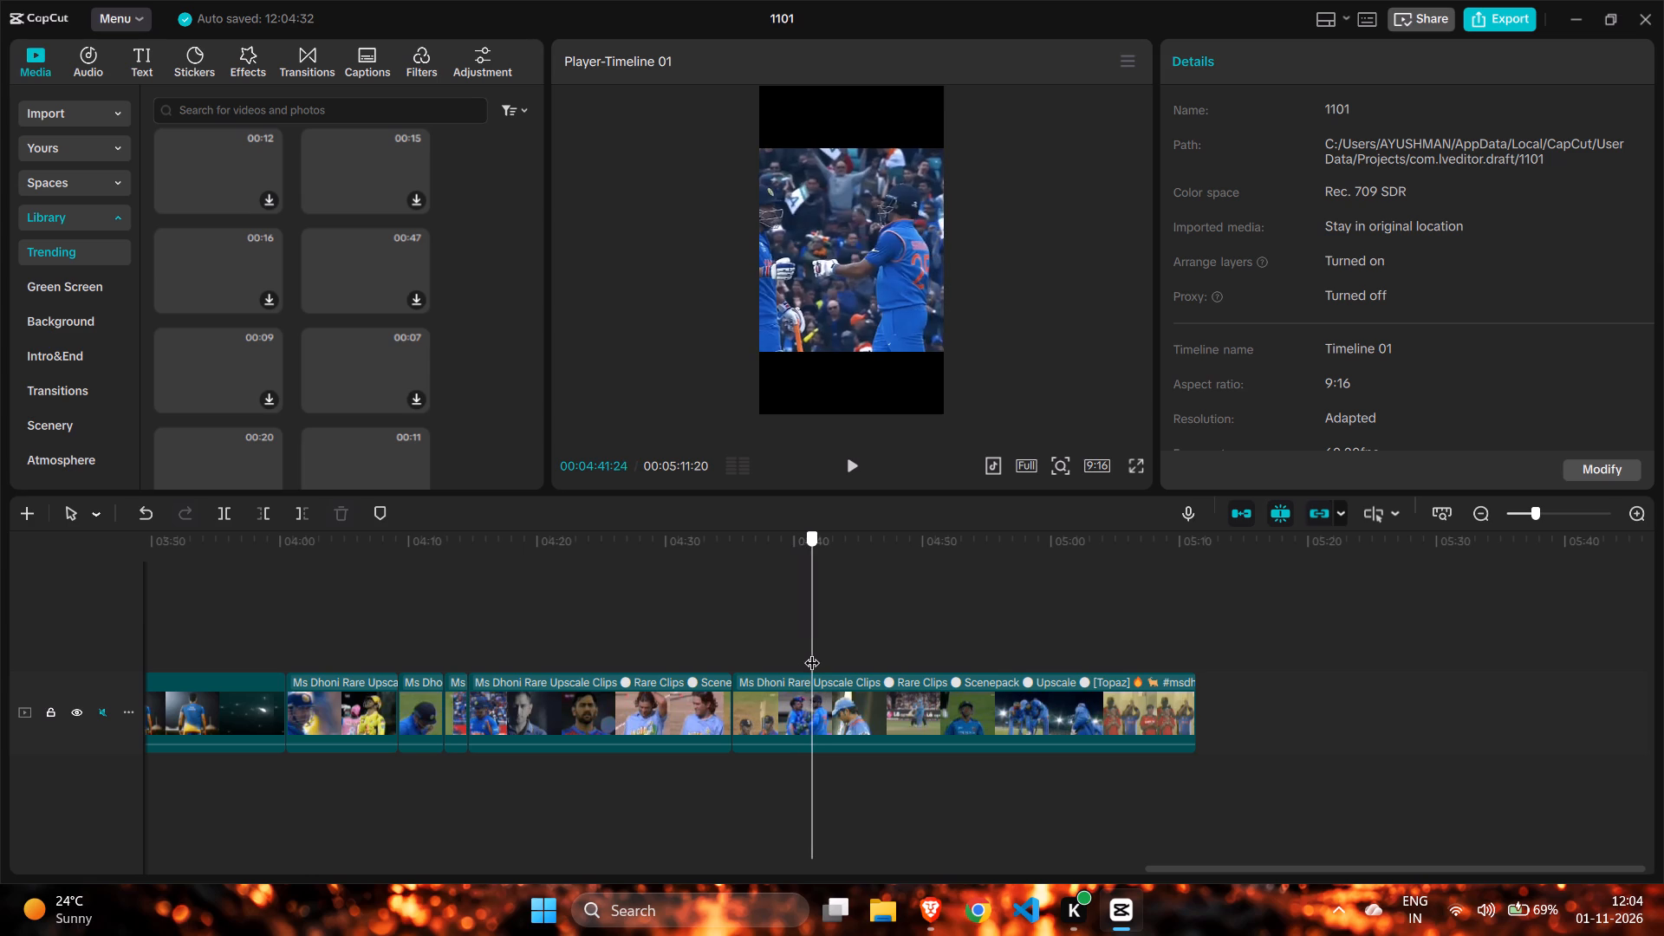
drag(812, 652, 846, 666)
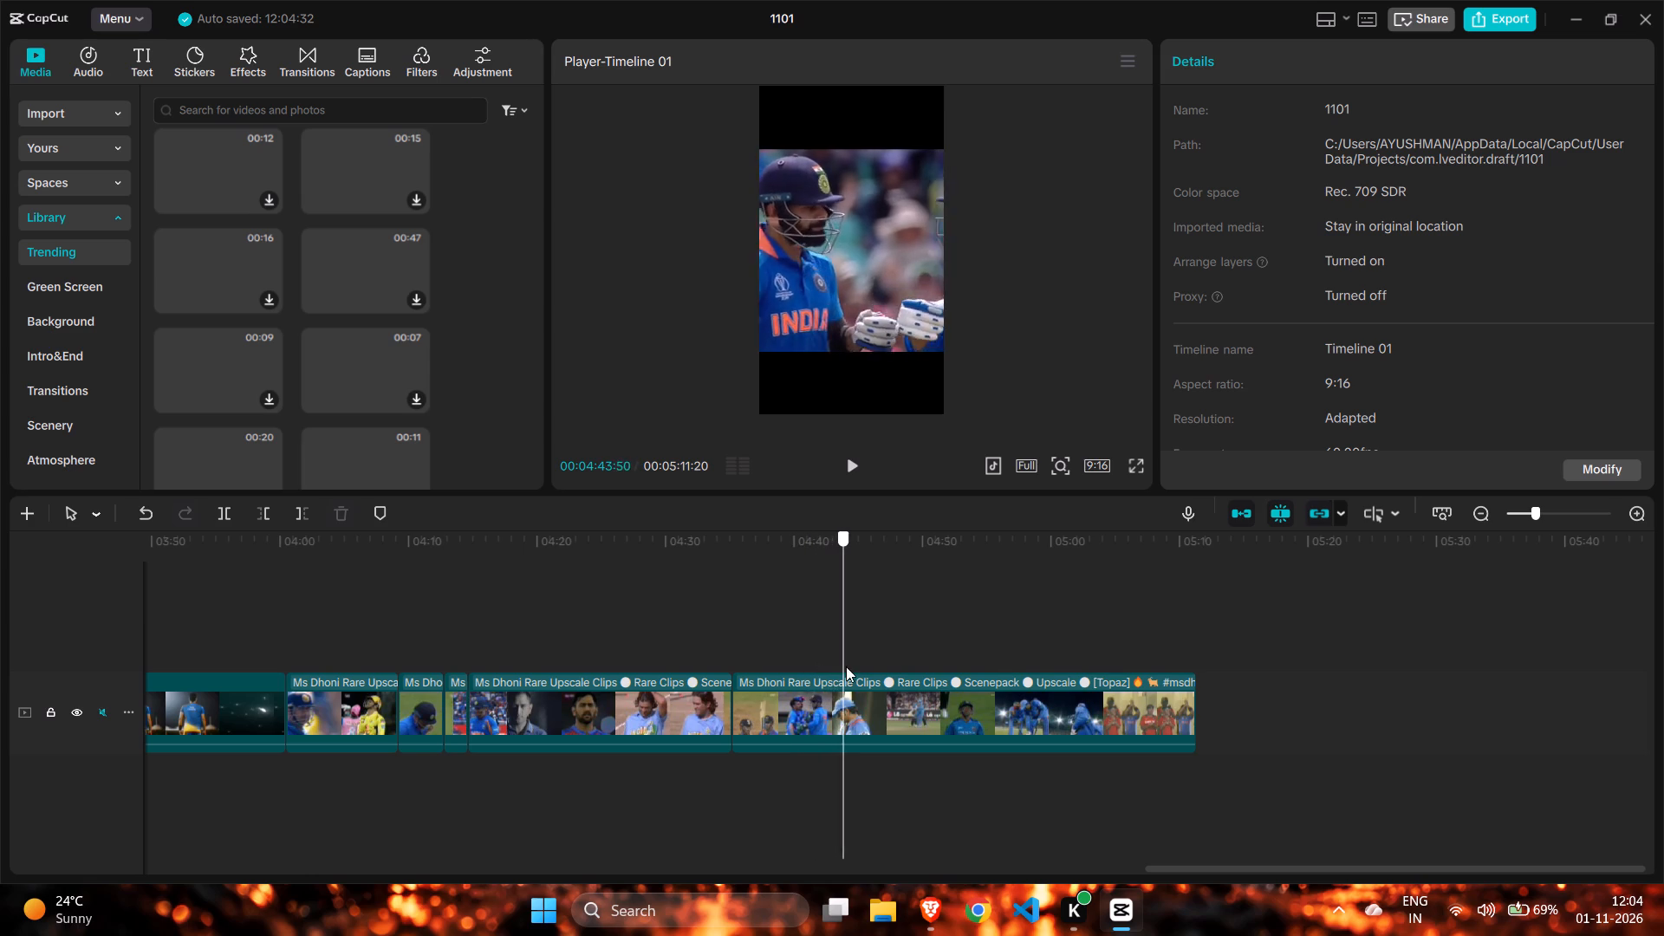
drag(846, 666, 867, 675)
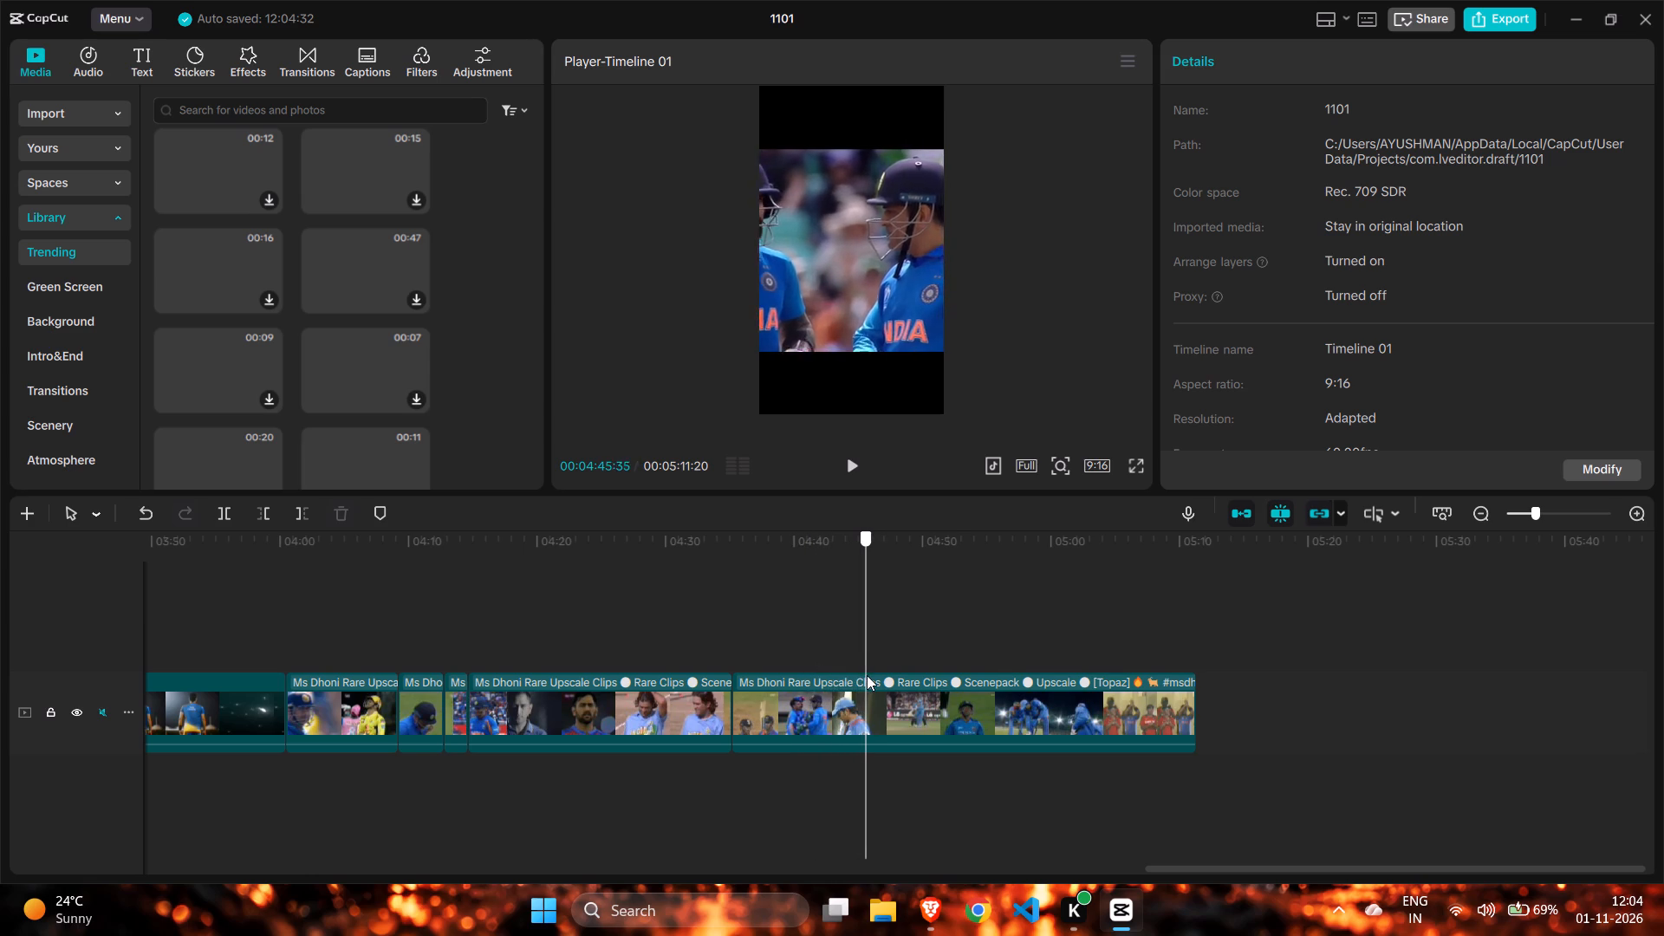
drag(867, 675, 867, 681)
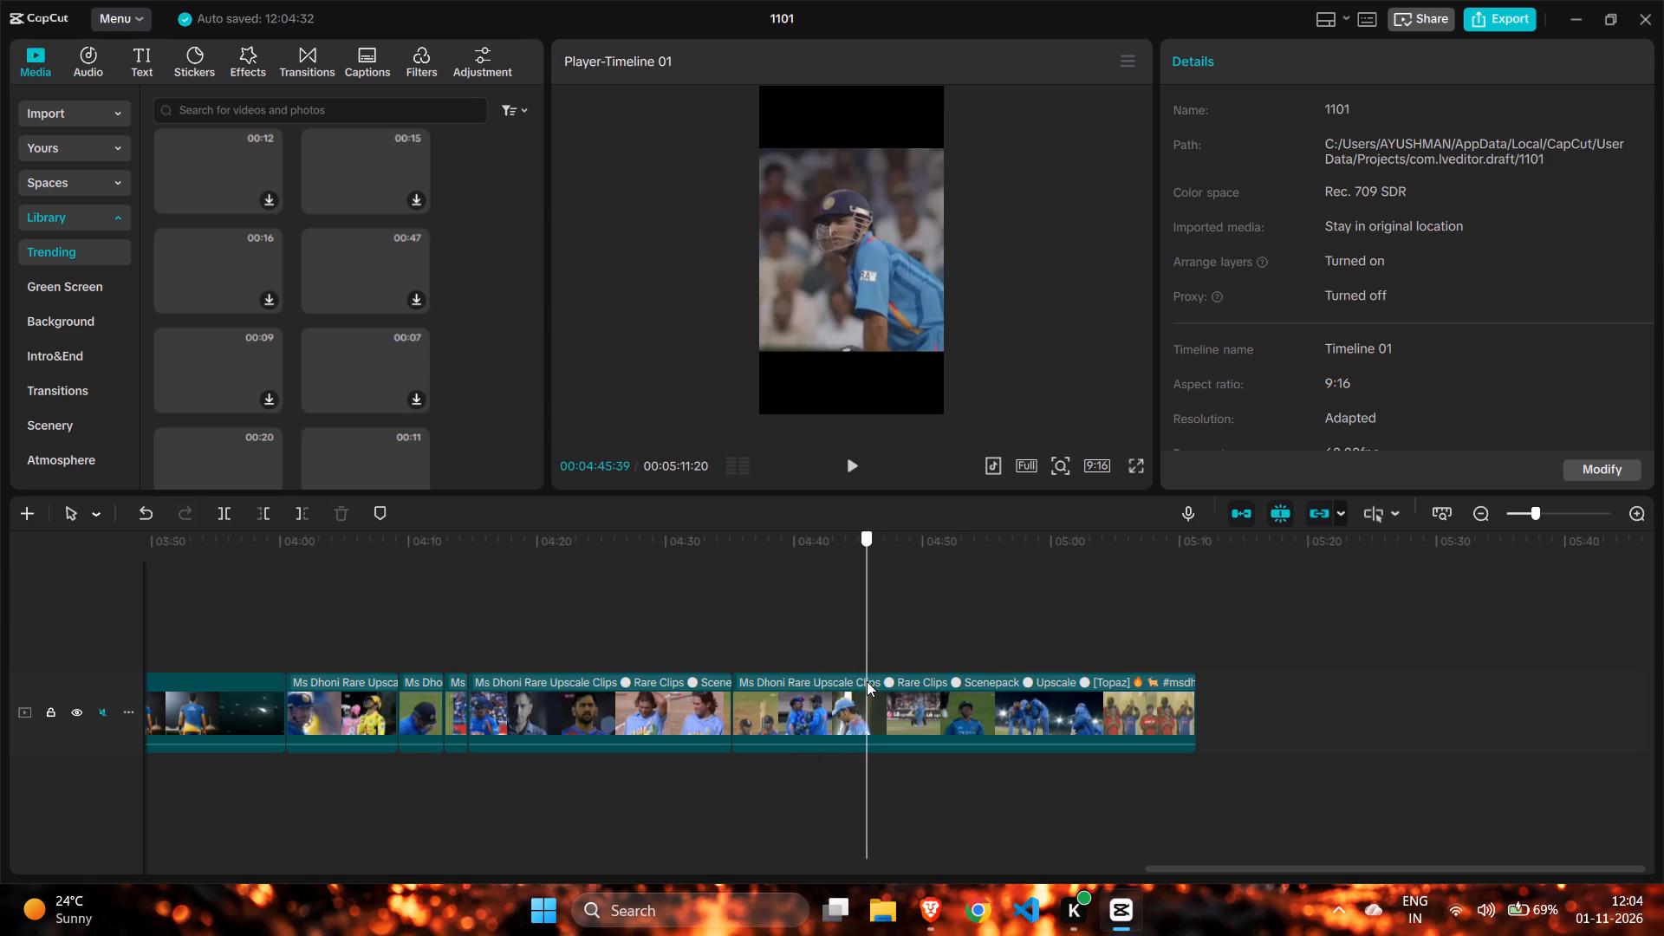
drag(867, 681, 866, 682)
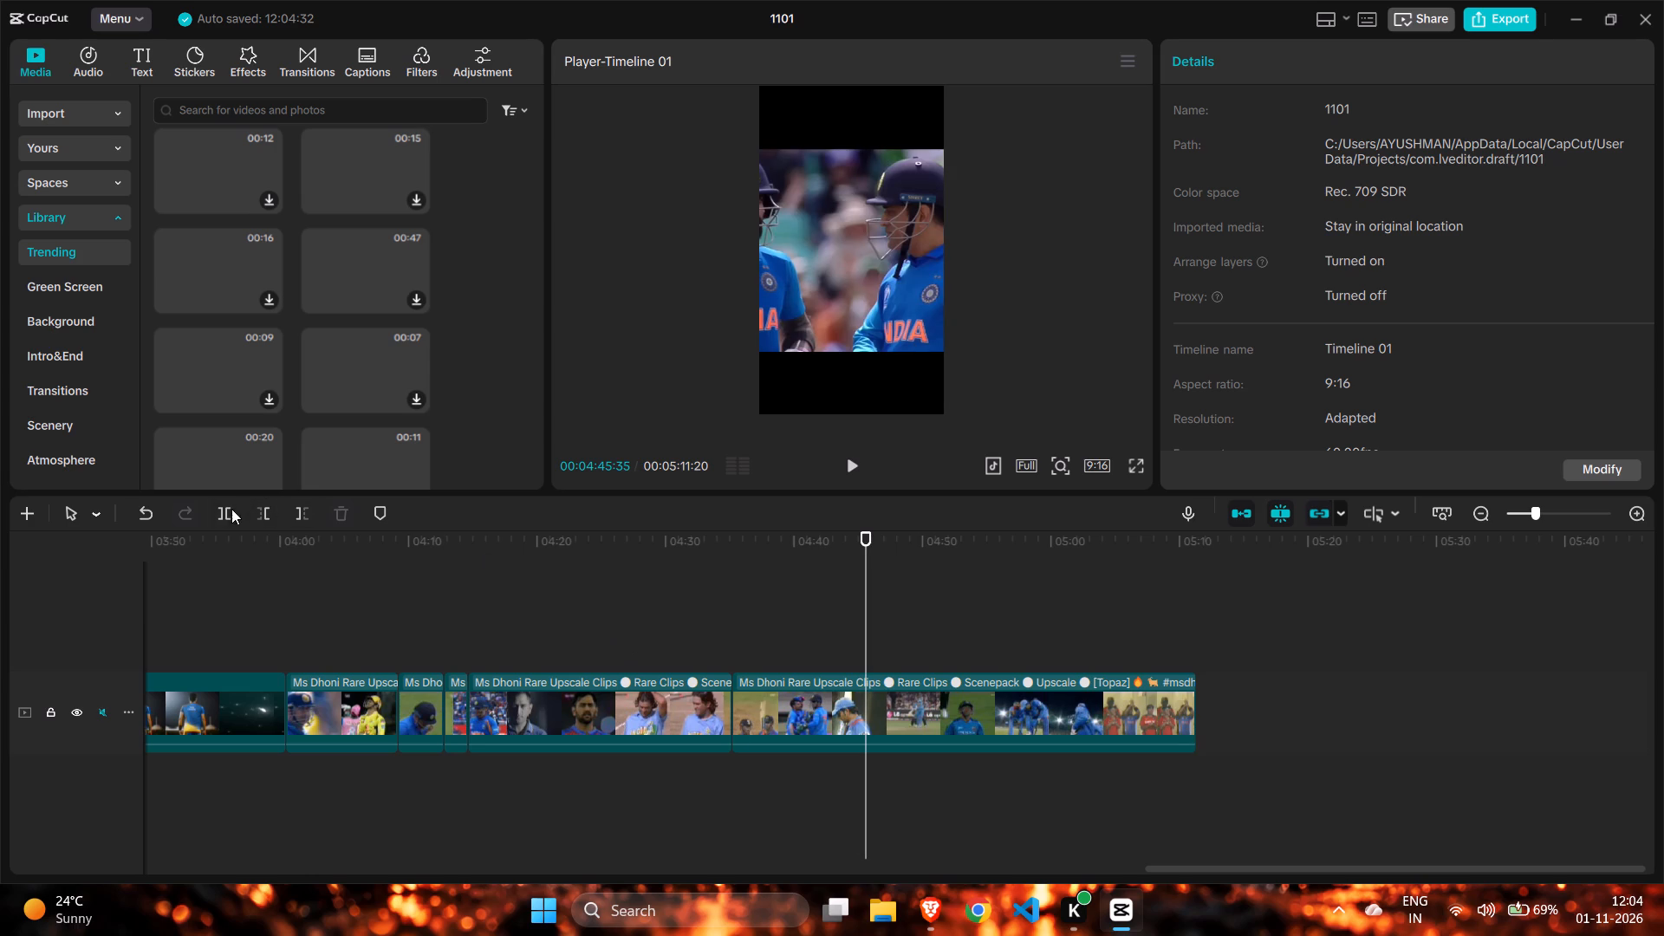
click(227, 510)
click(978, 703)
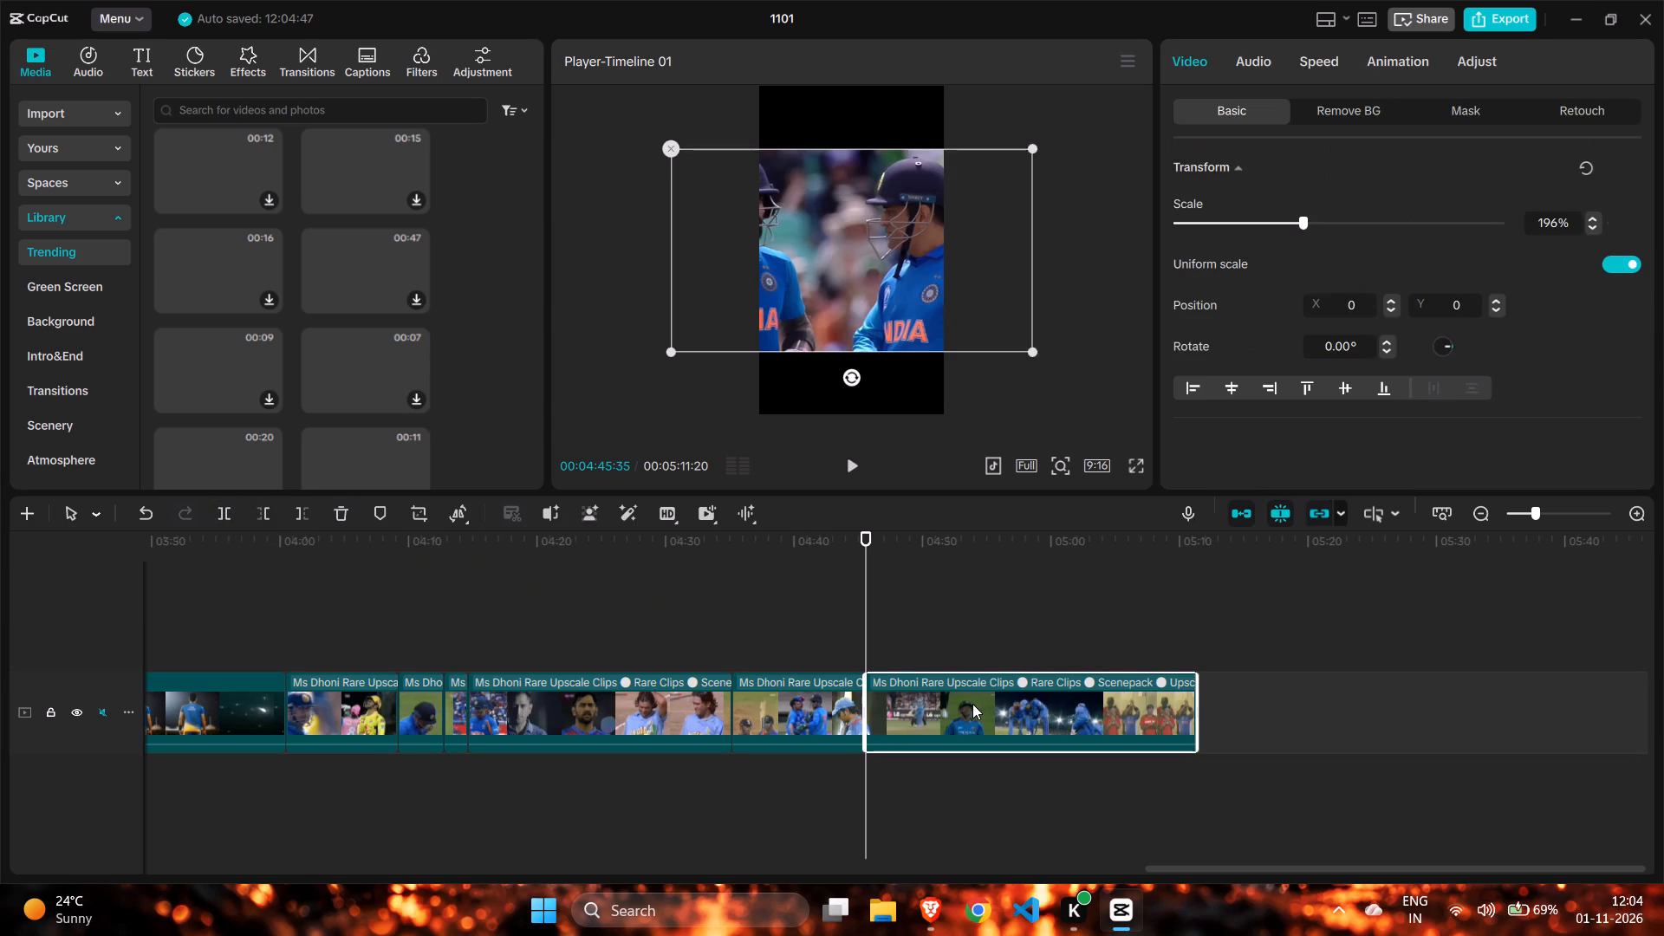
click(337, 510)
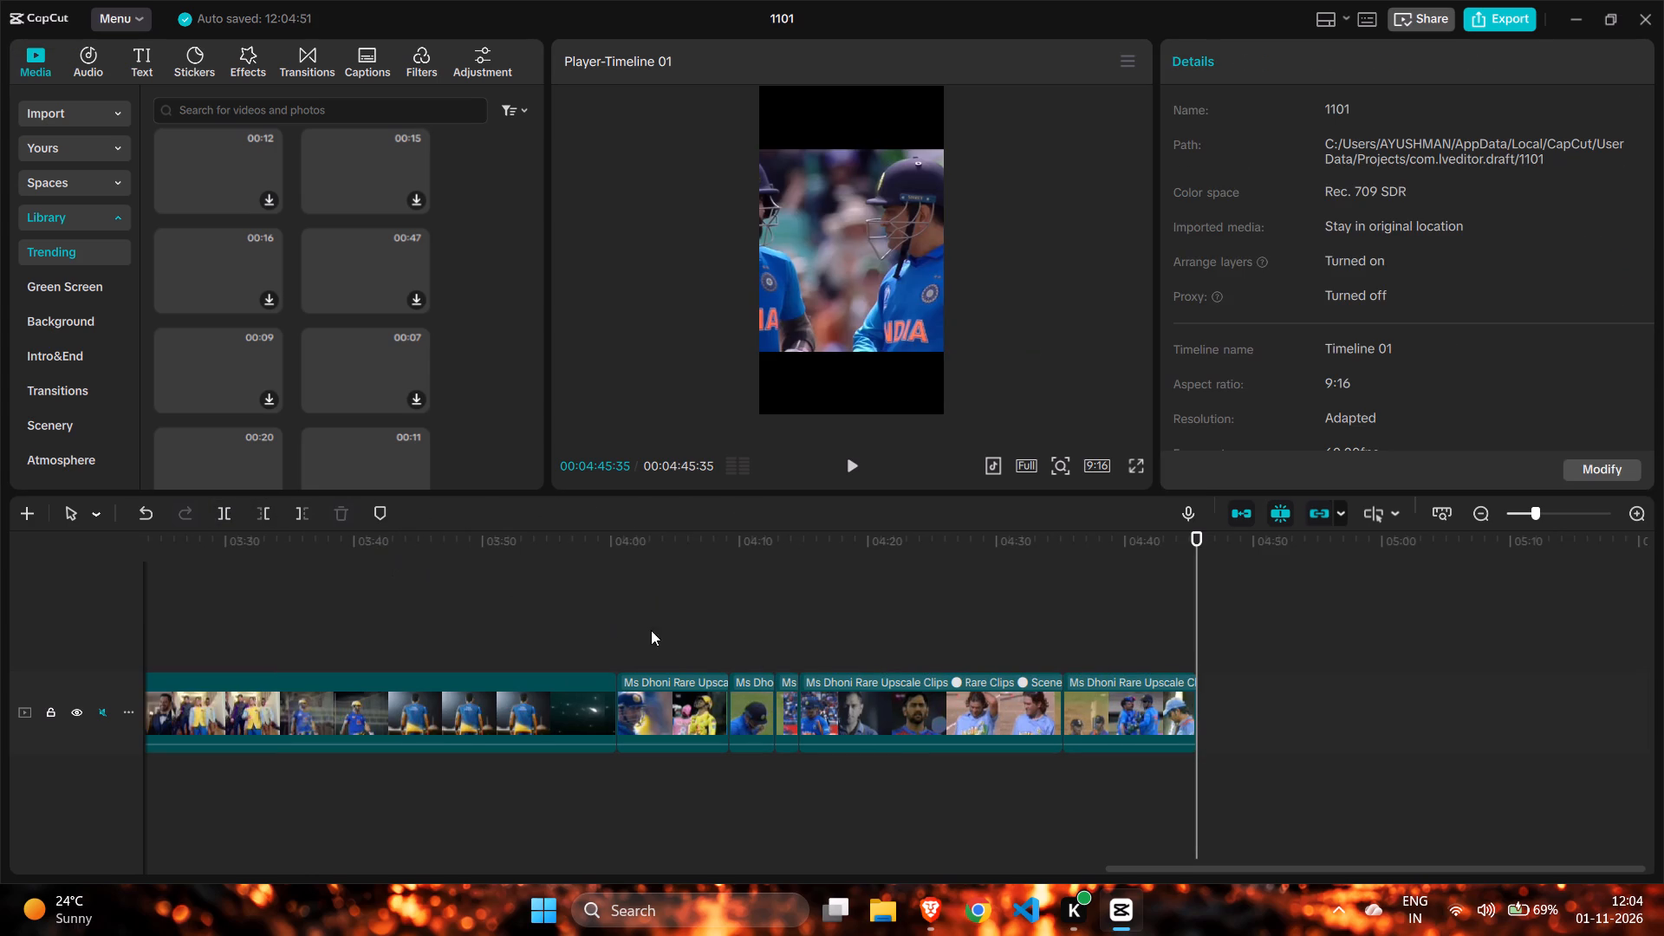
Split the Rare Upscale Clips segment at 00:04:20:30, where the dark-background India jersey shot begins.
click(870, 703)
click(805, 633)
drag(805, 633, 813, 633)
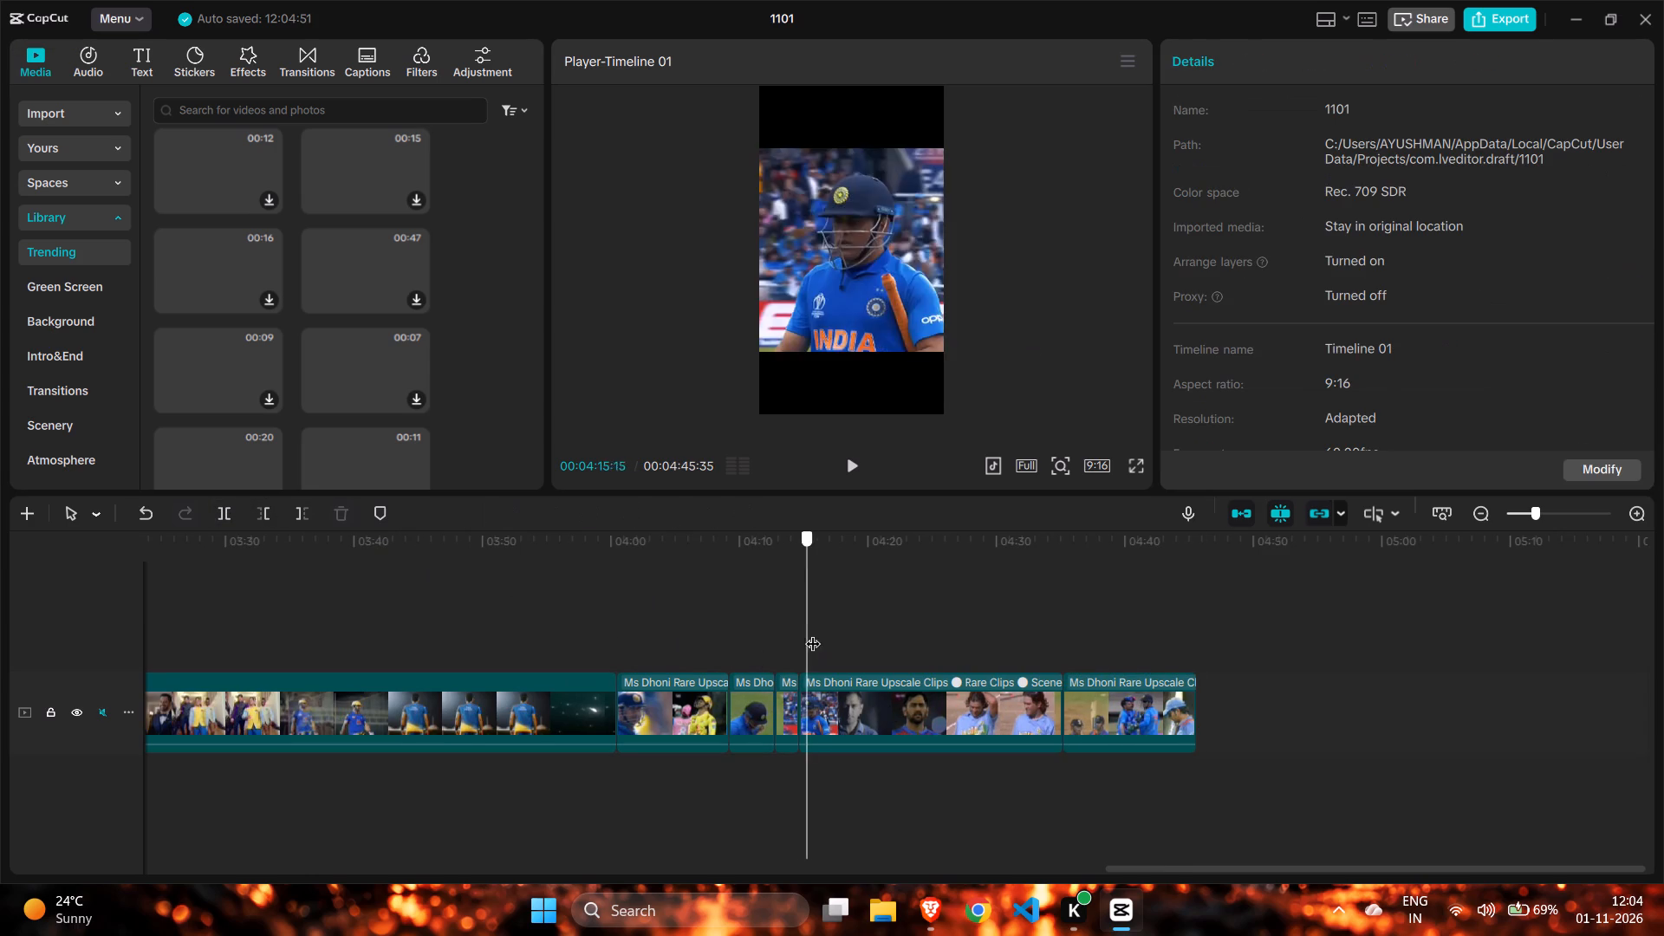
drag(813, 633, 876, 671)
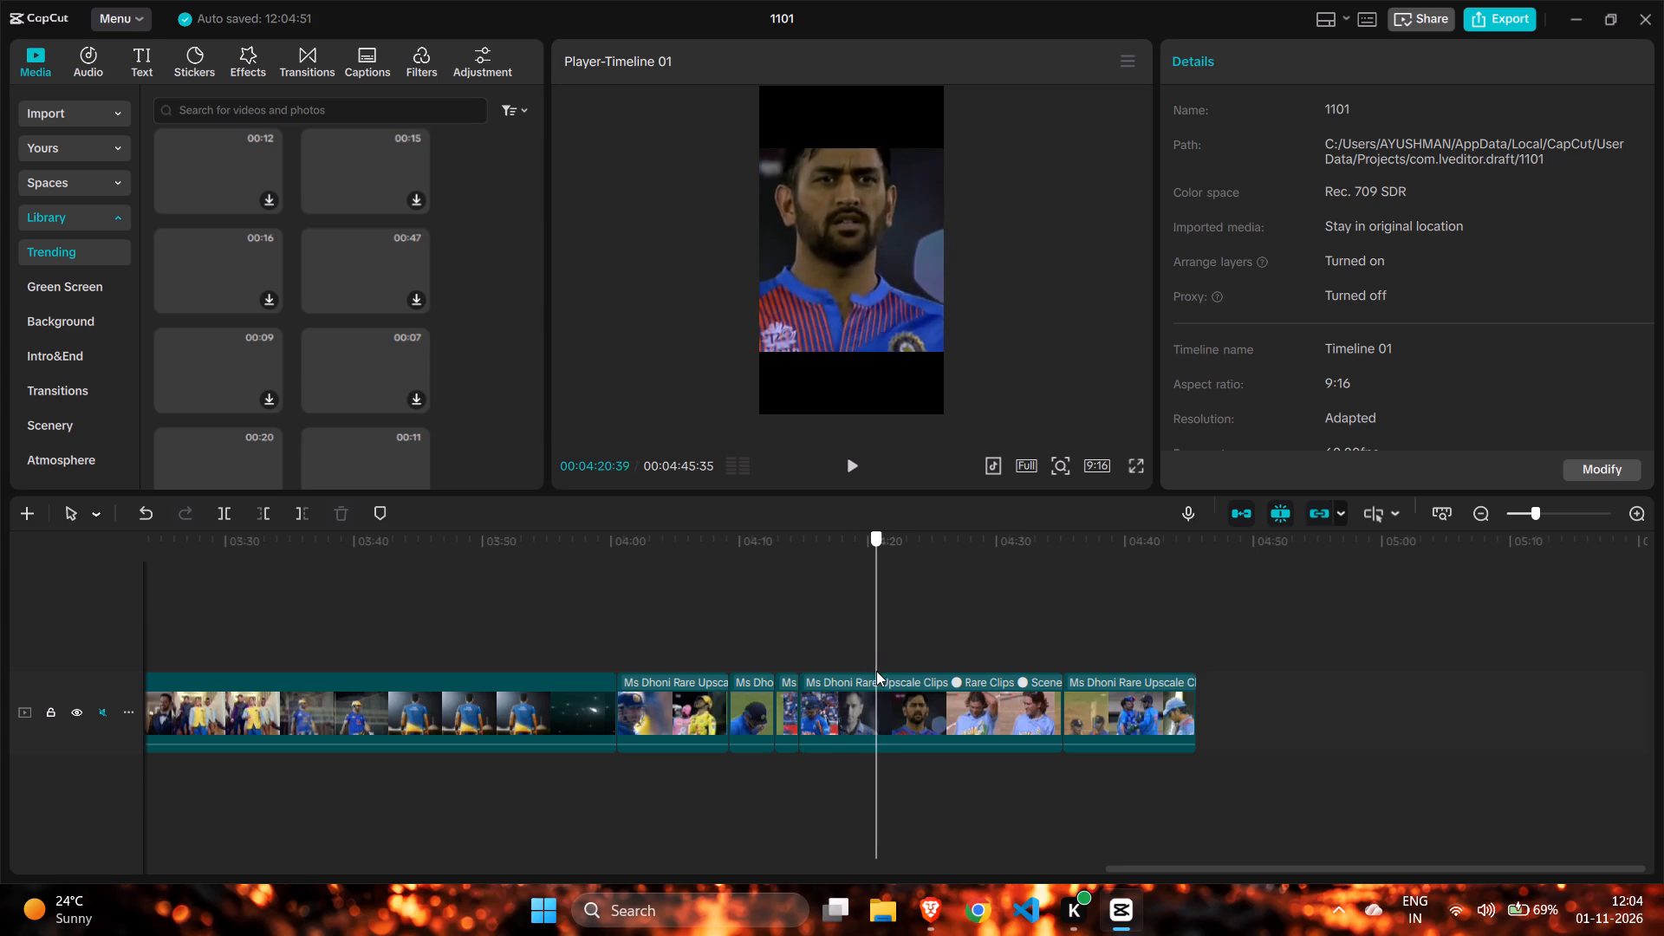
drag(876, 671, 874, 673)
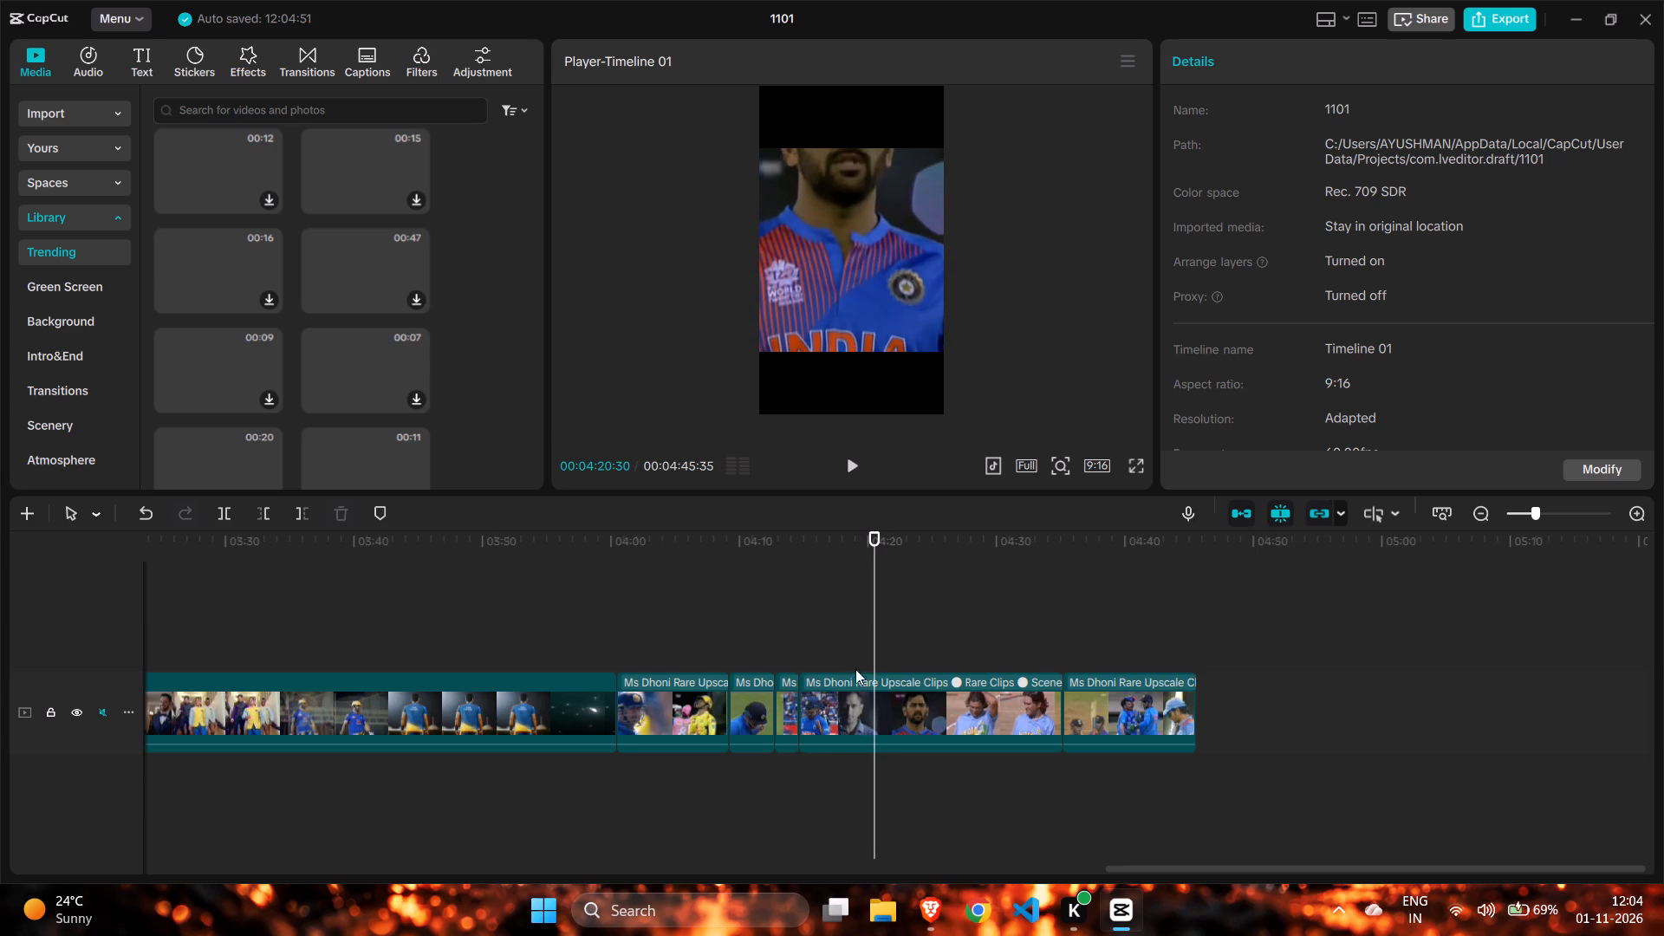
click(213, 513)
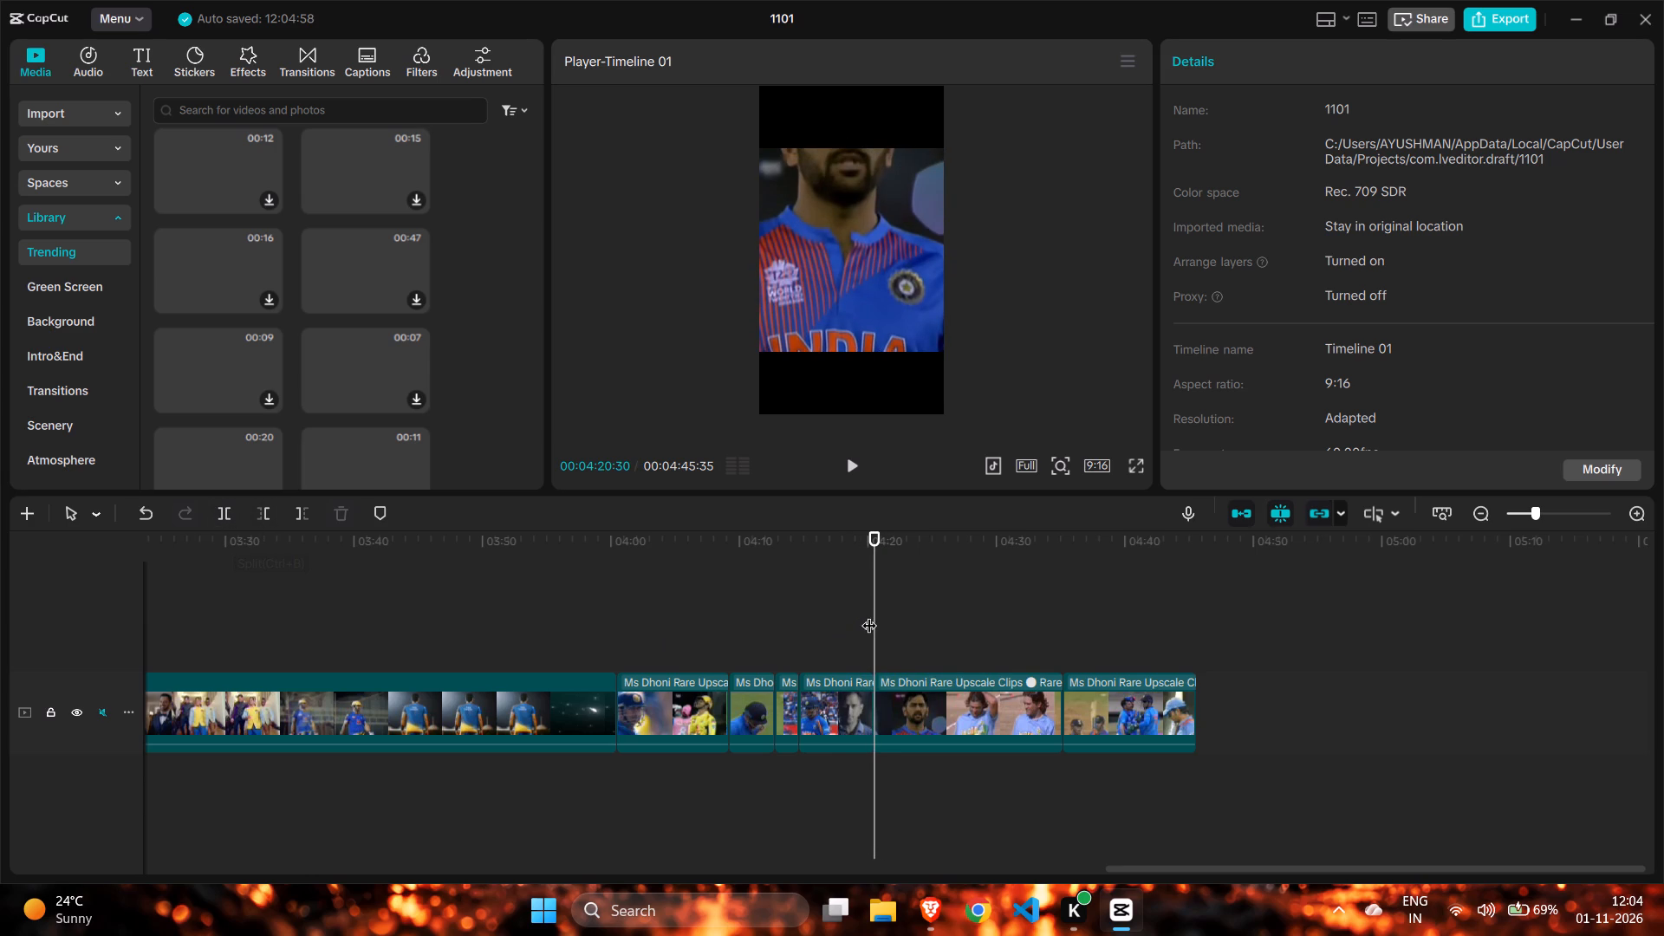
Cut the dark-background jersey shot at 00:04:21:59 and delete the footage between it and the orange-jersey segment.
drag(884, 614, 892, 615)
click(894, 618)
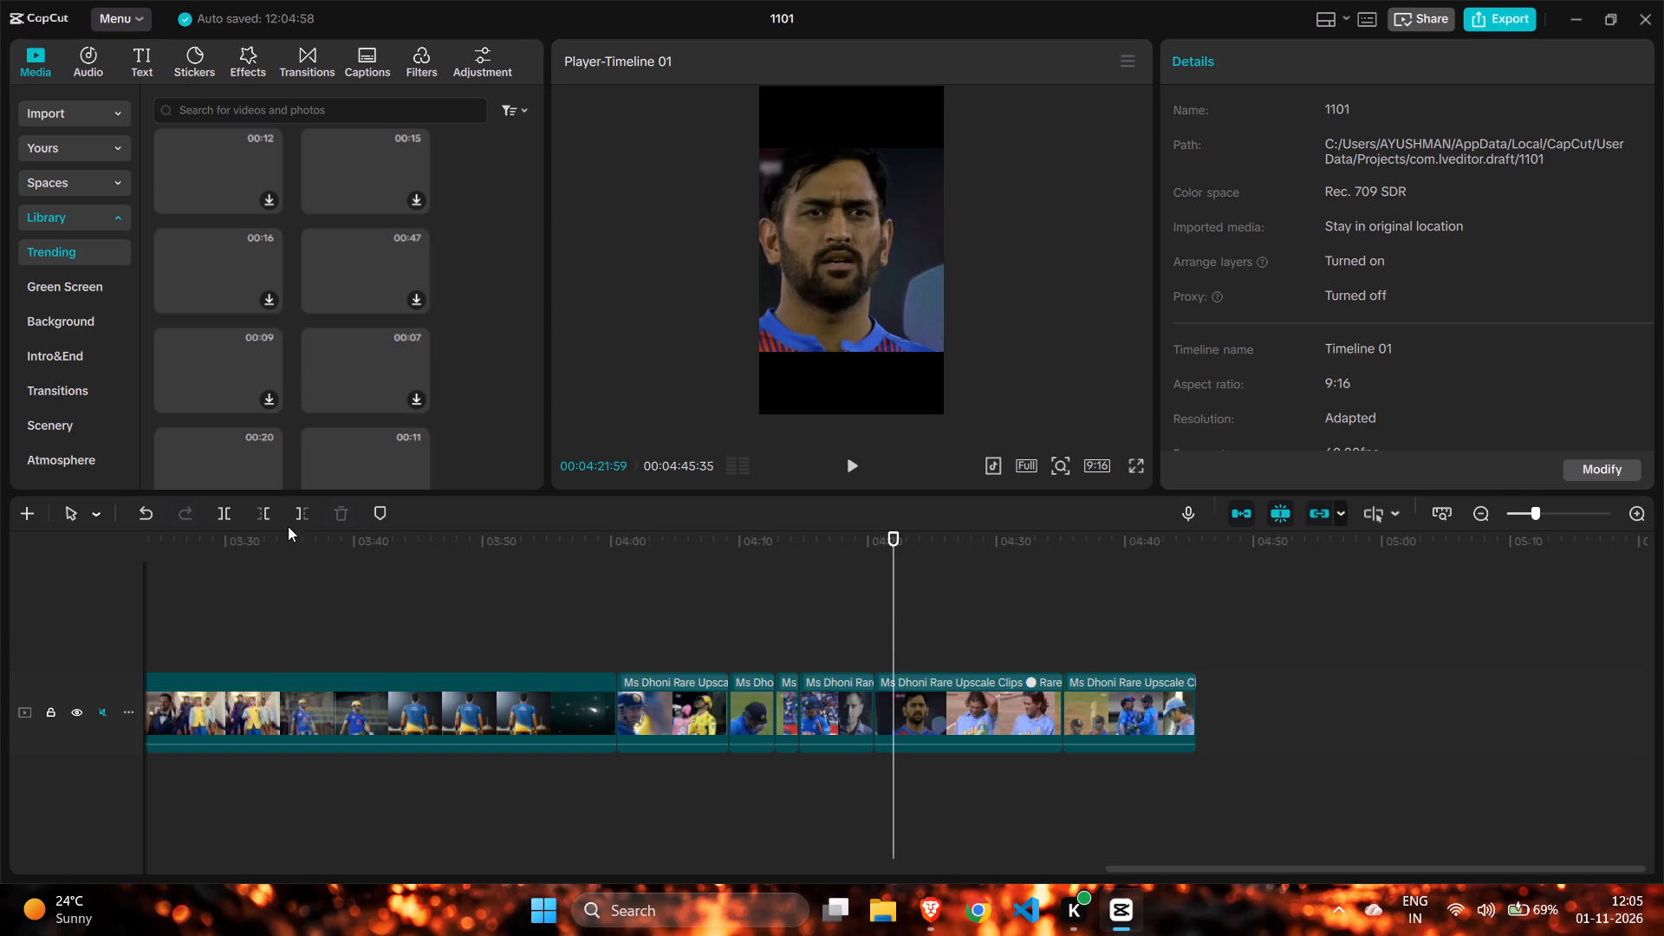
click(228, 509)
click(931, 712)
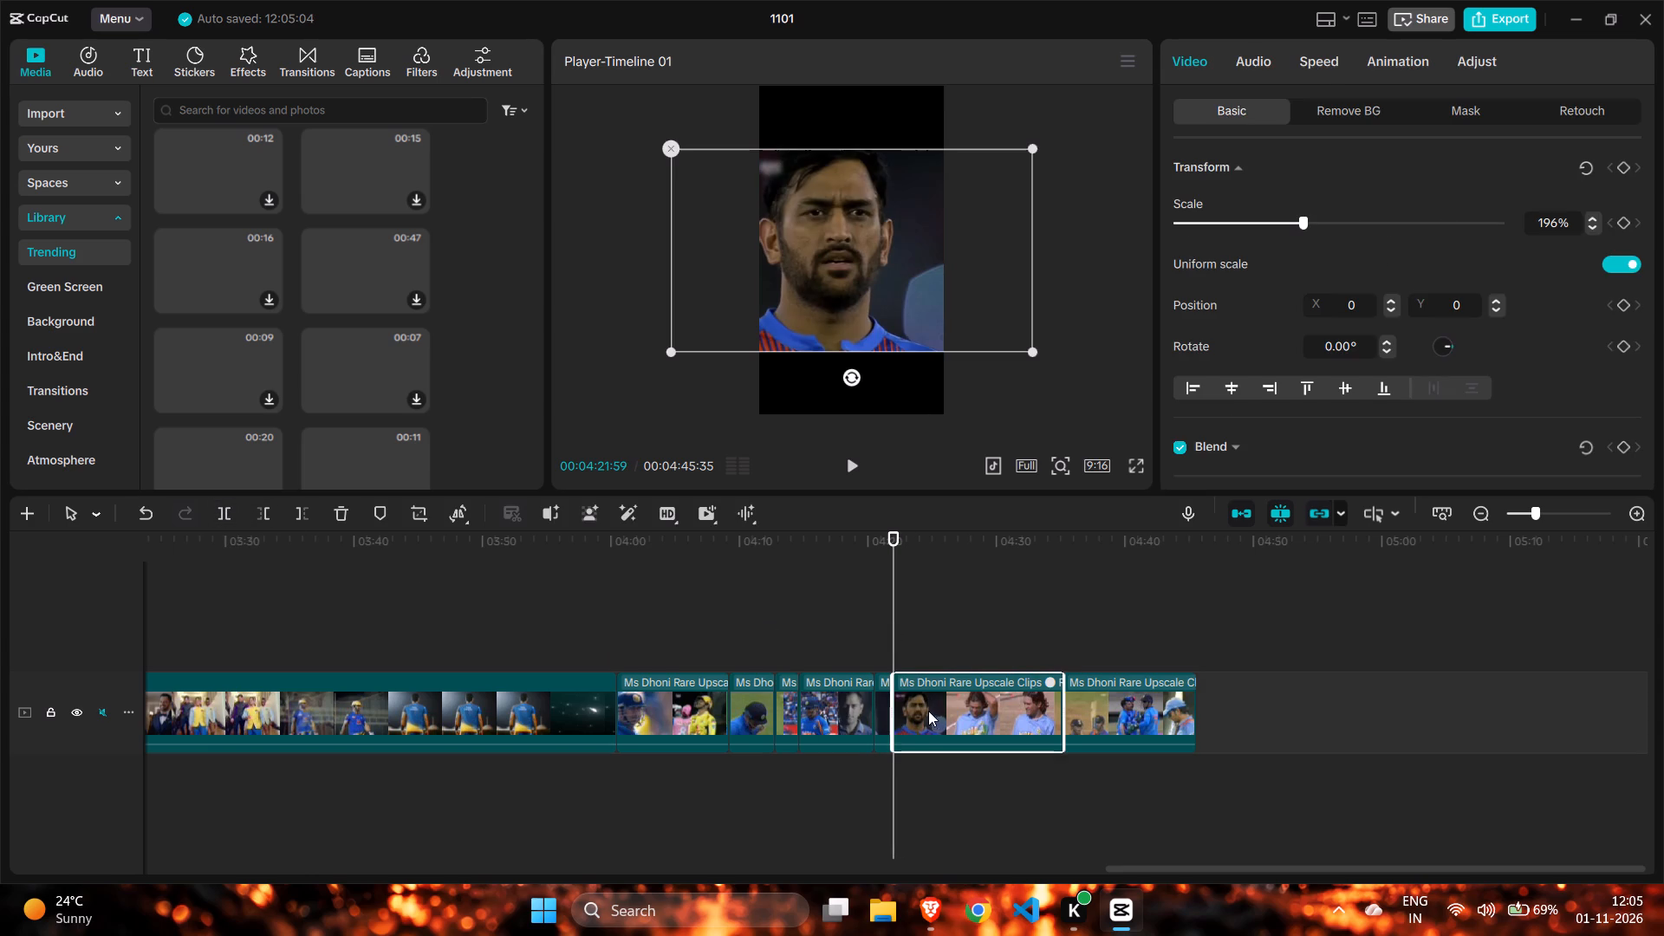
click(342, 510)
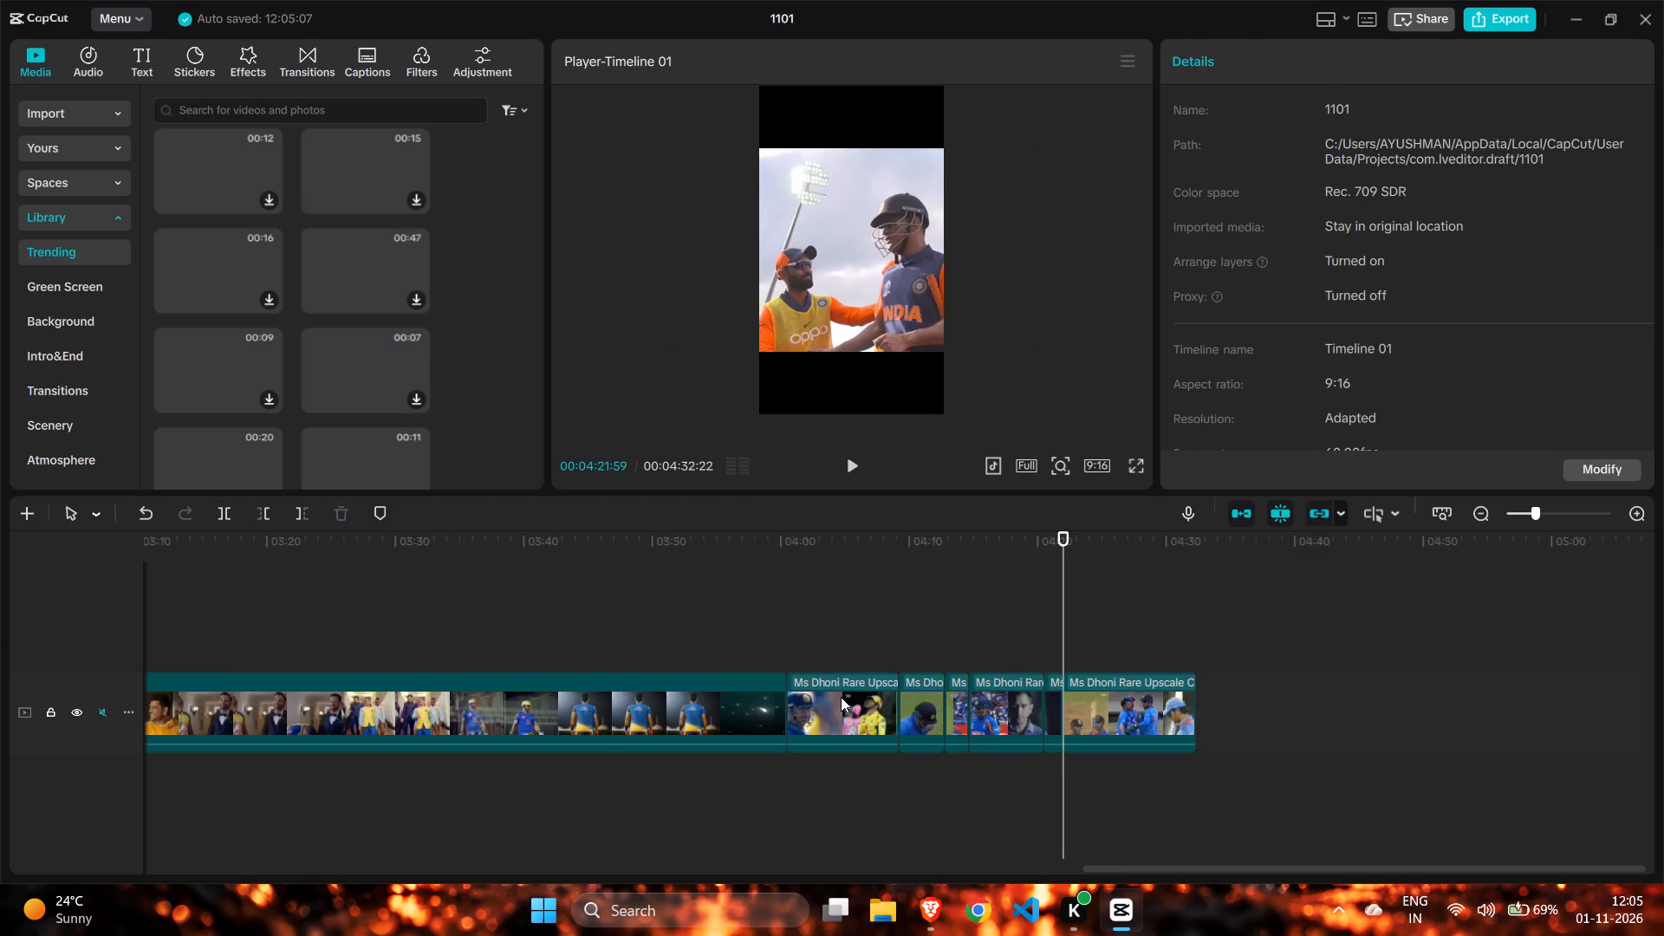
Delete the Rare Upscale Clips segment directly before the short dark-background jersey shot.
click(1002, 710)
click(1016, 625)
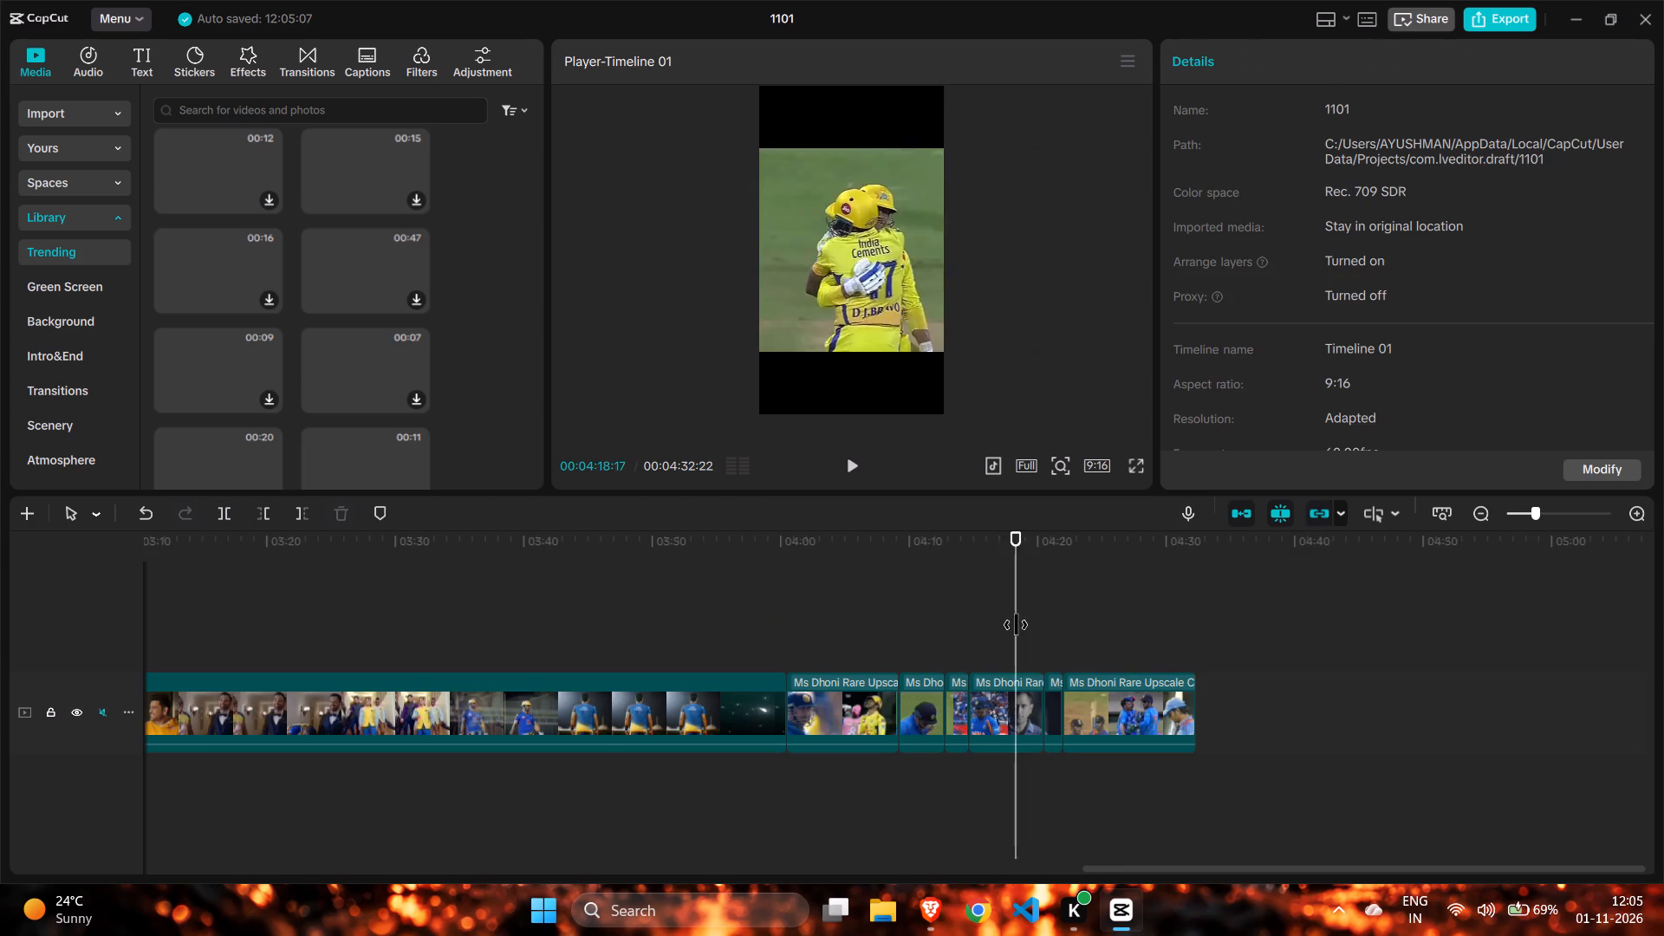
drag(1017, 625, 1050, 633)
click(1004, 693)
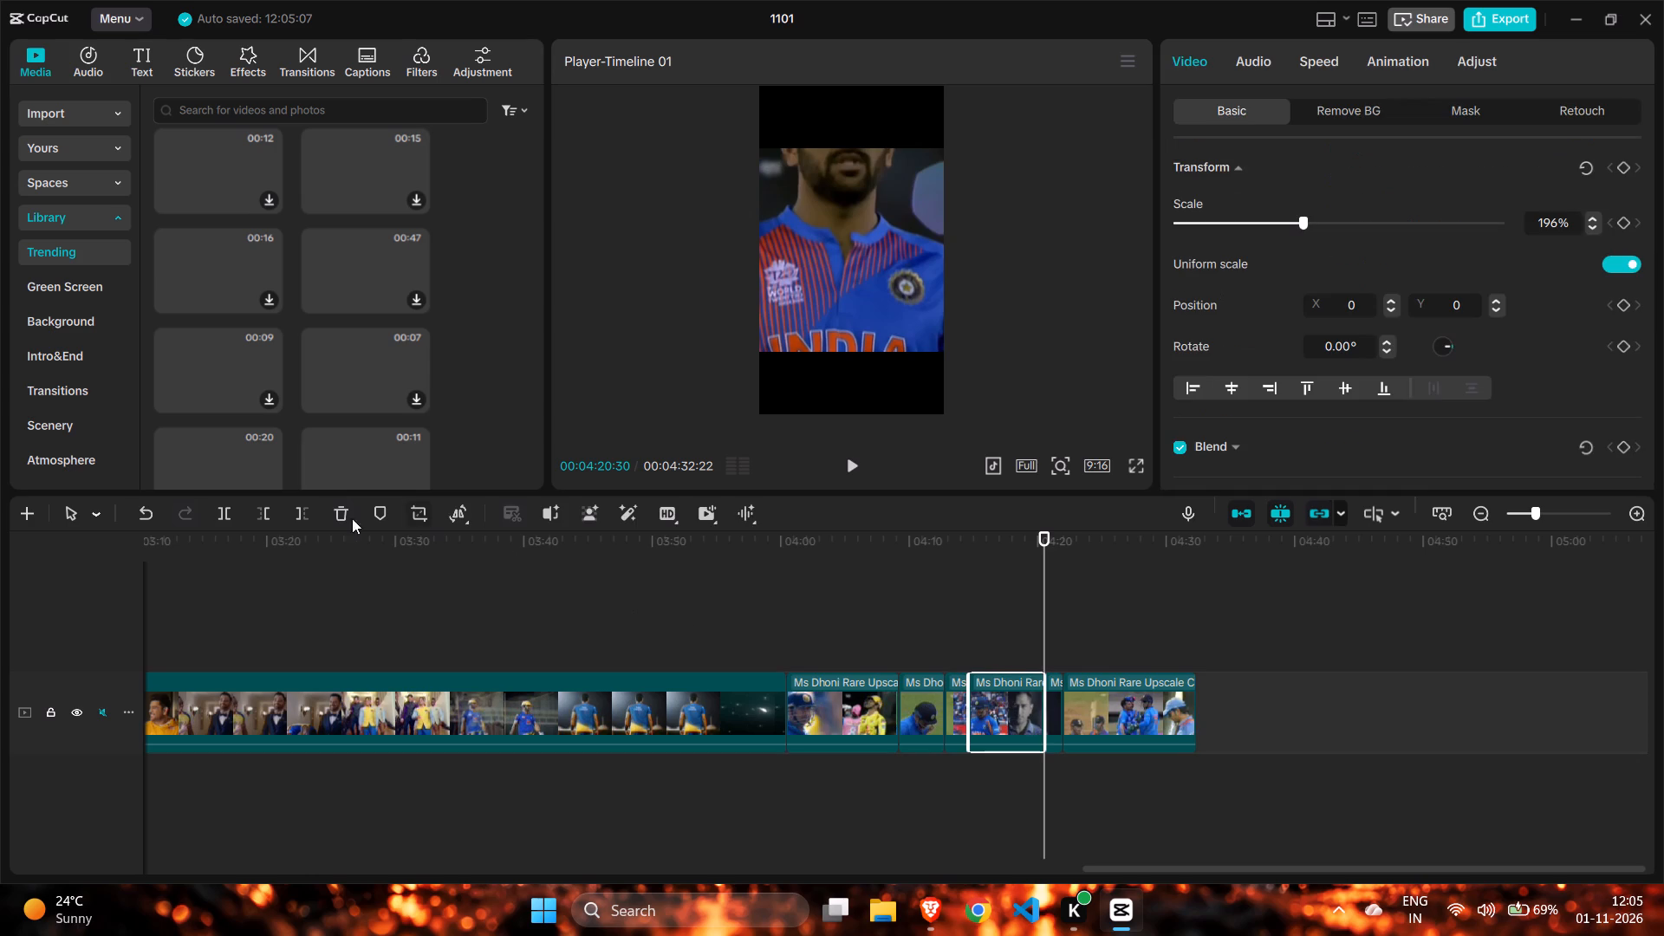
click(337, 510)
Split the MS Dhoni (cool and happy clips) footage at 00:03:32:11, at the start of the yellow-helmet shot.
click(985, 624)
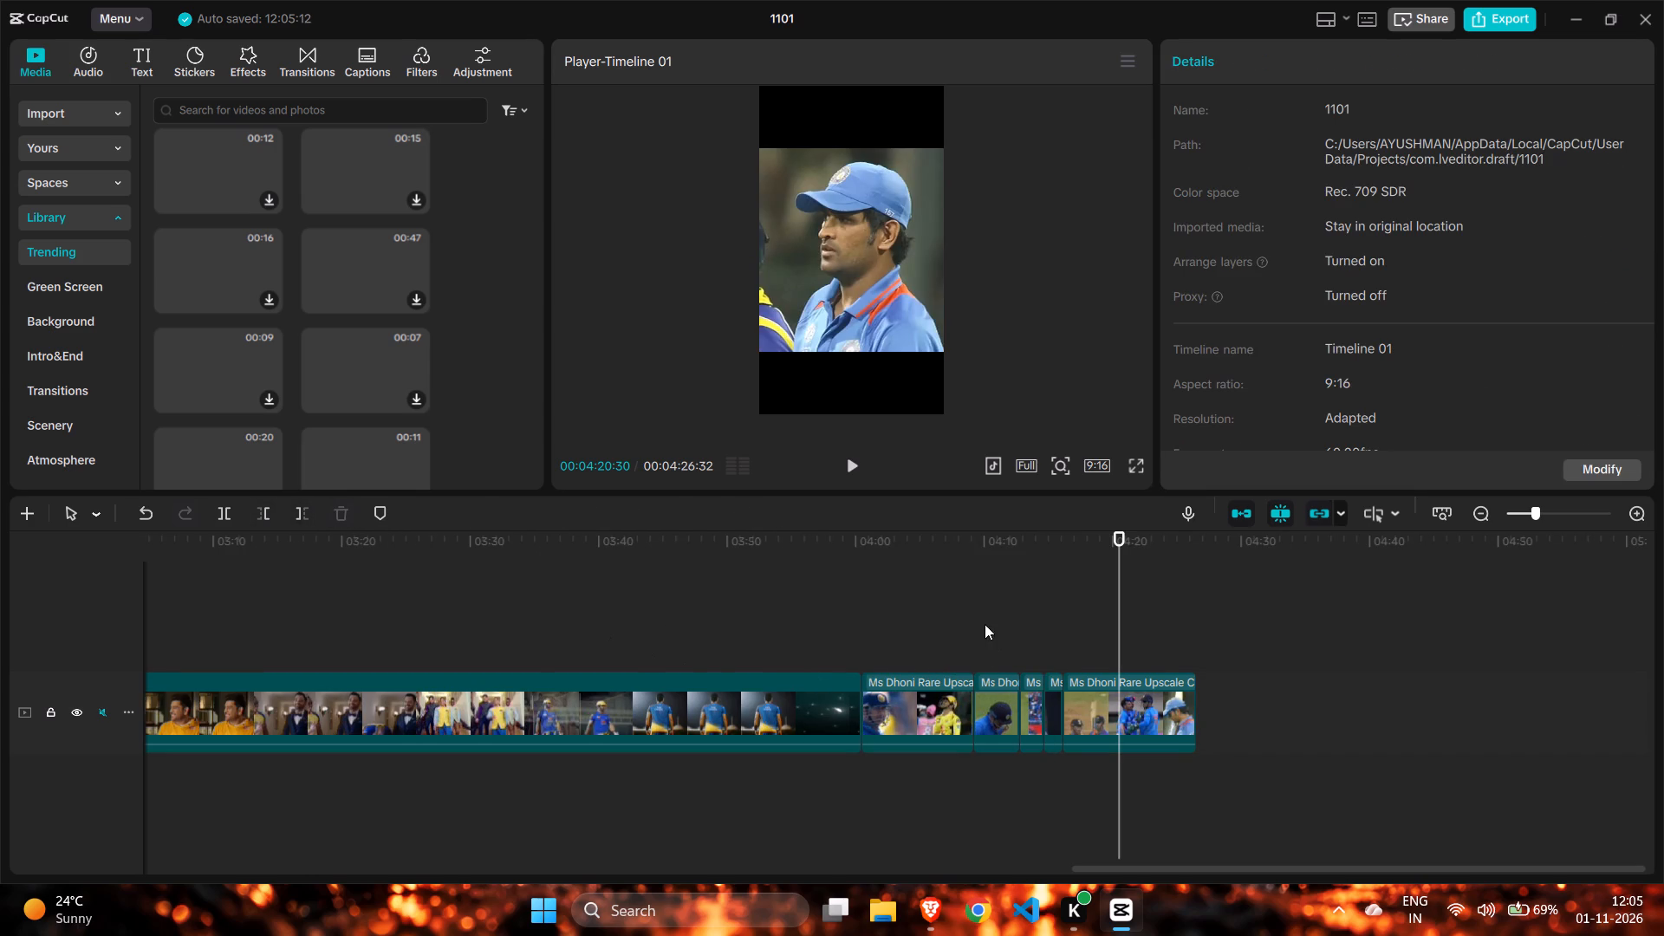
drag(985, 624, 1150, 670)
click(625, 614)
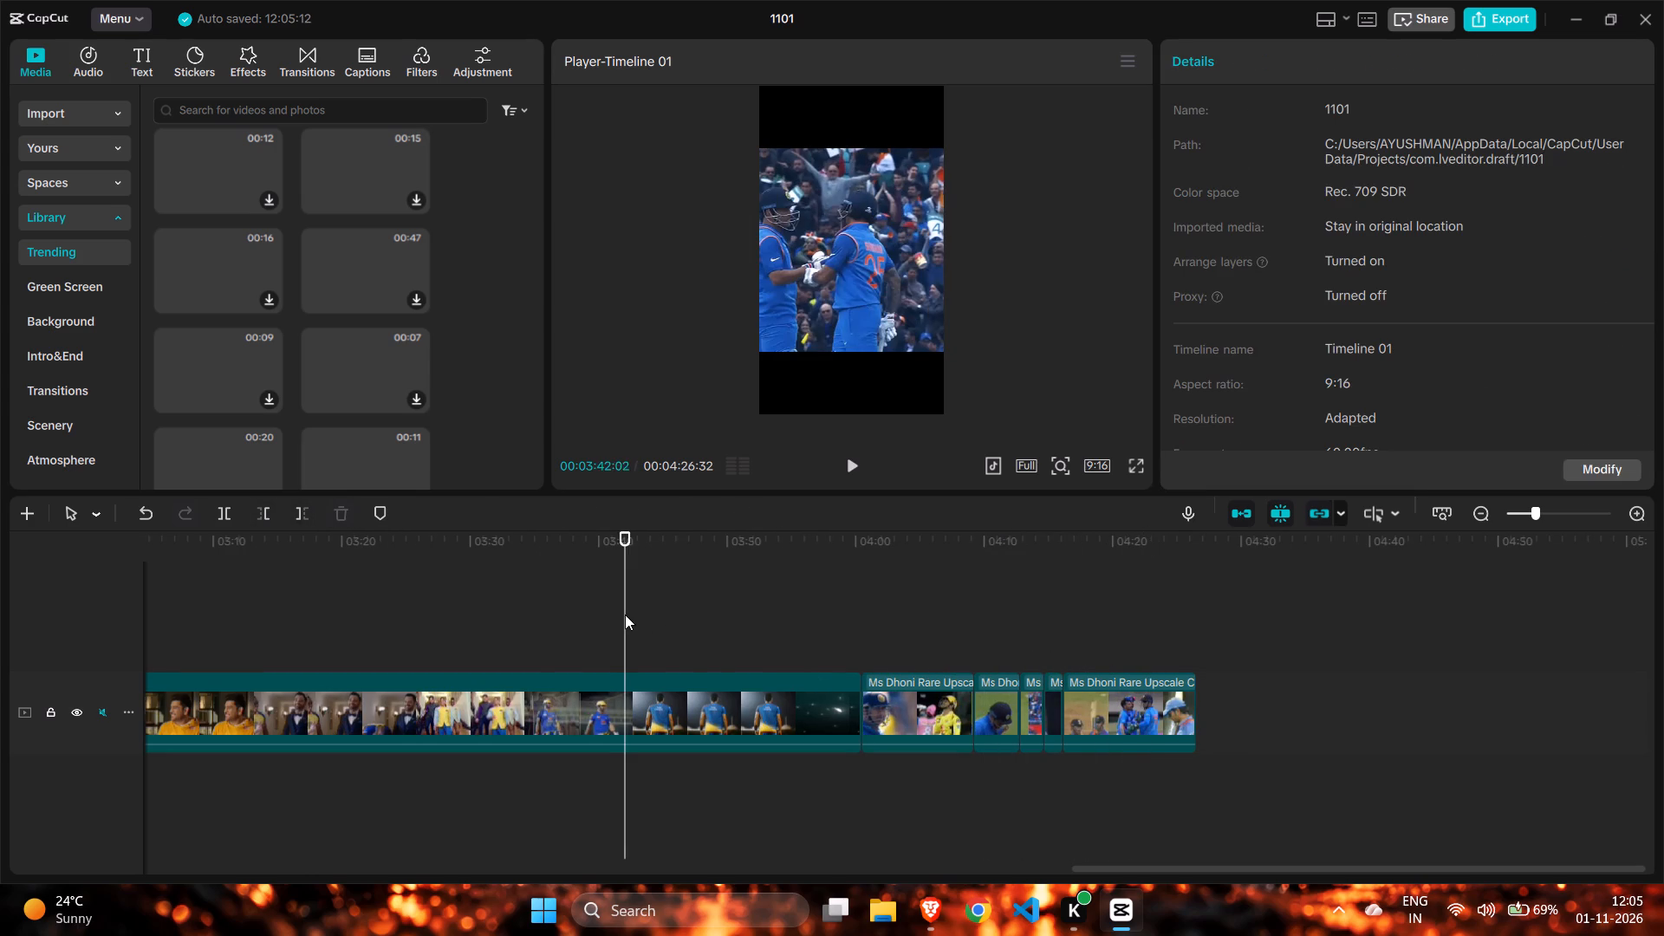
drag(625, 614, 524, 619)
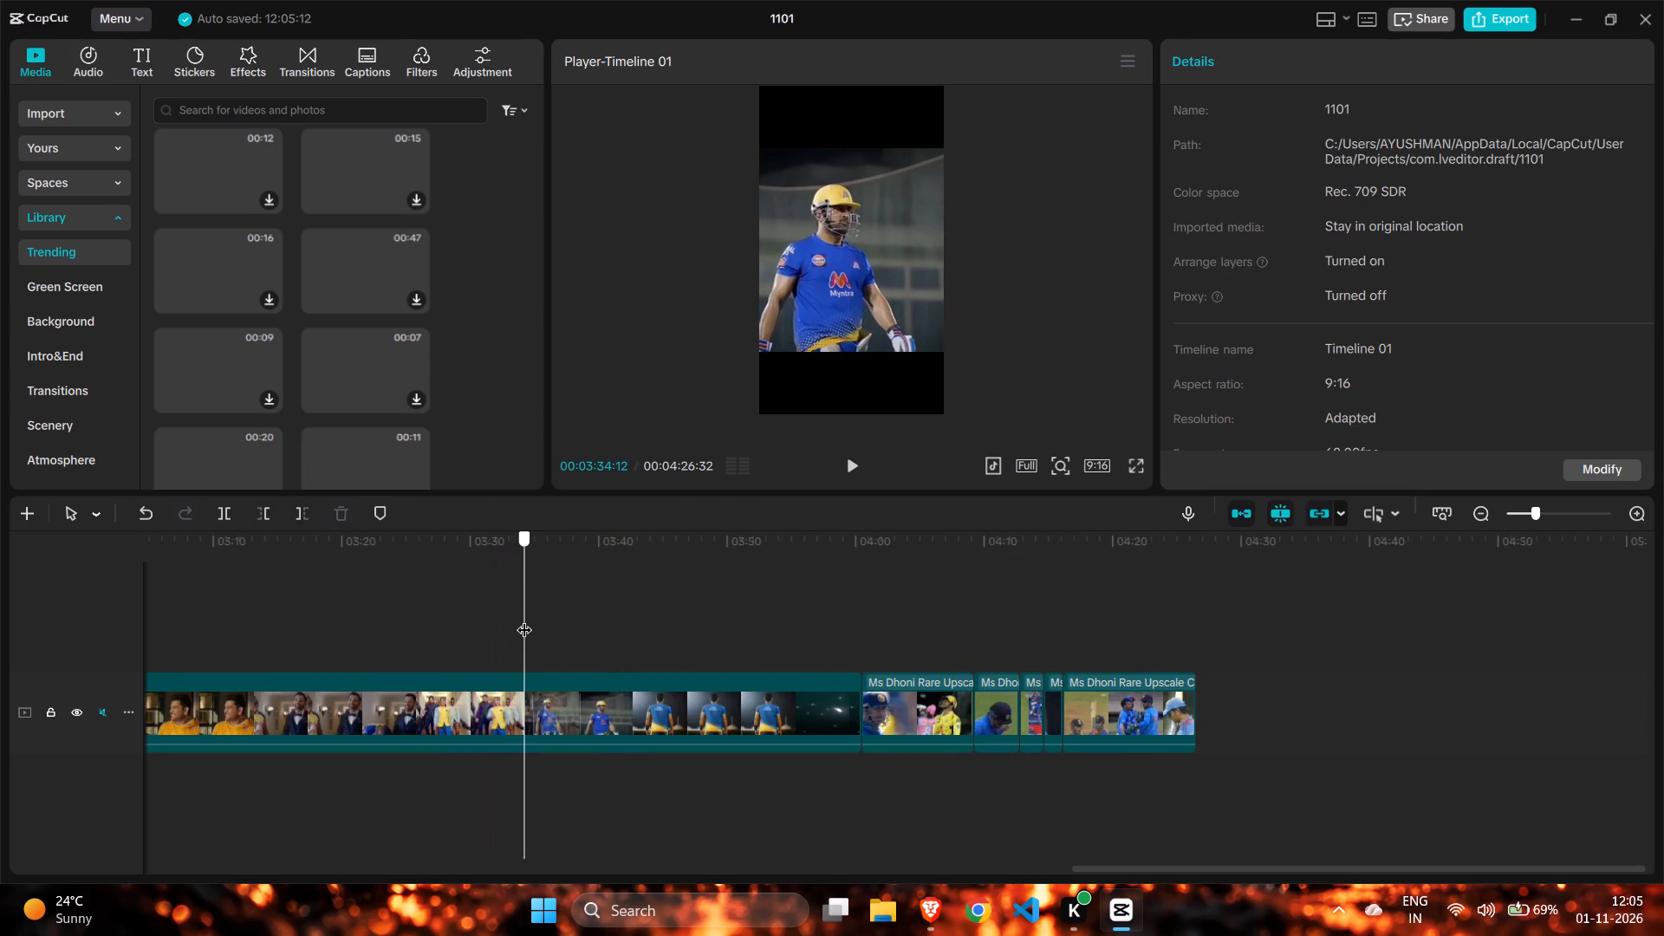
drag(524, 619, 608, 635)
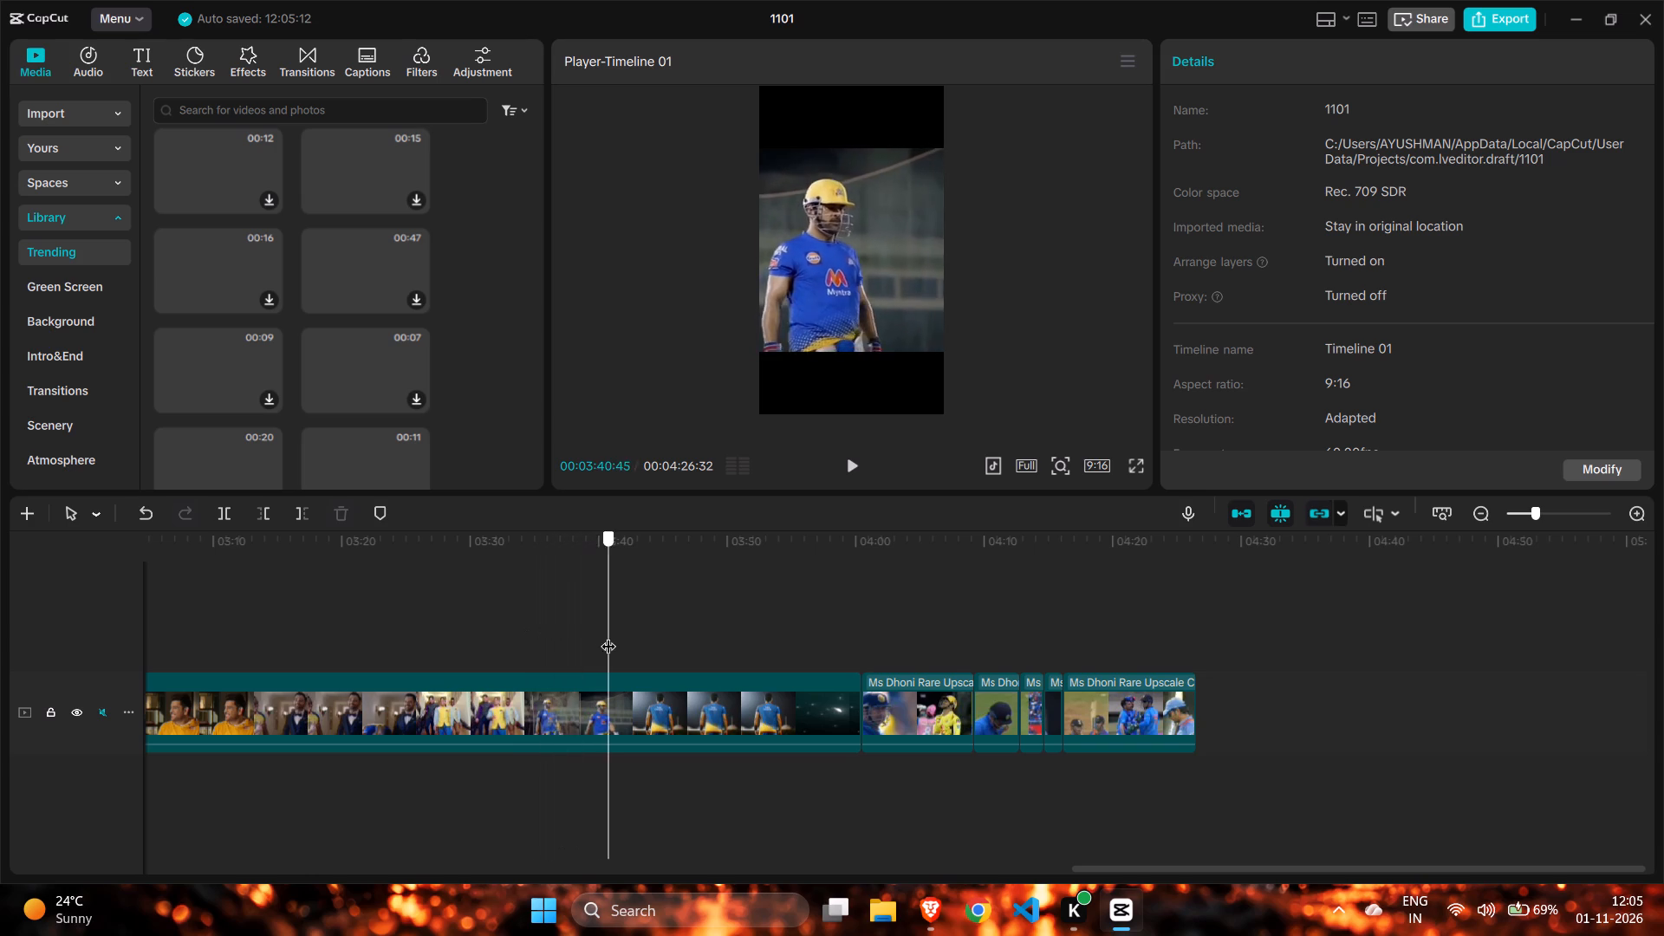
drag(608, 635, 481, 640)
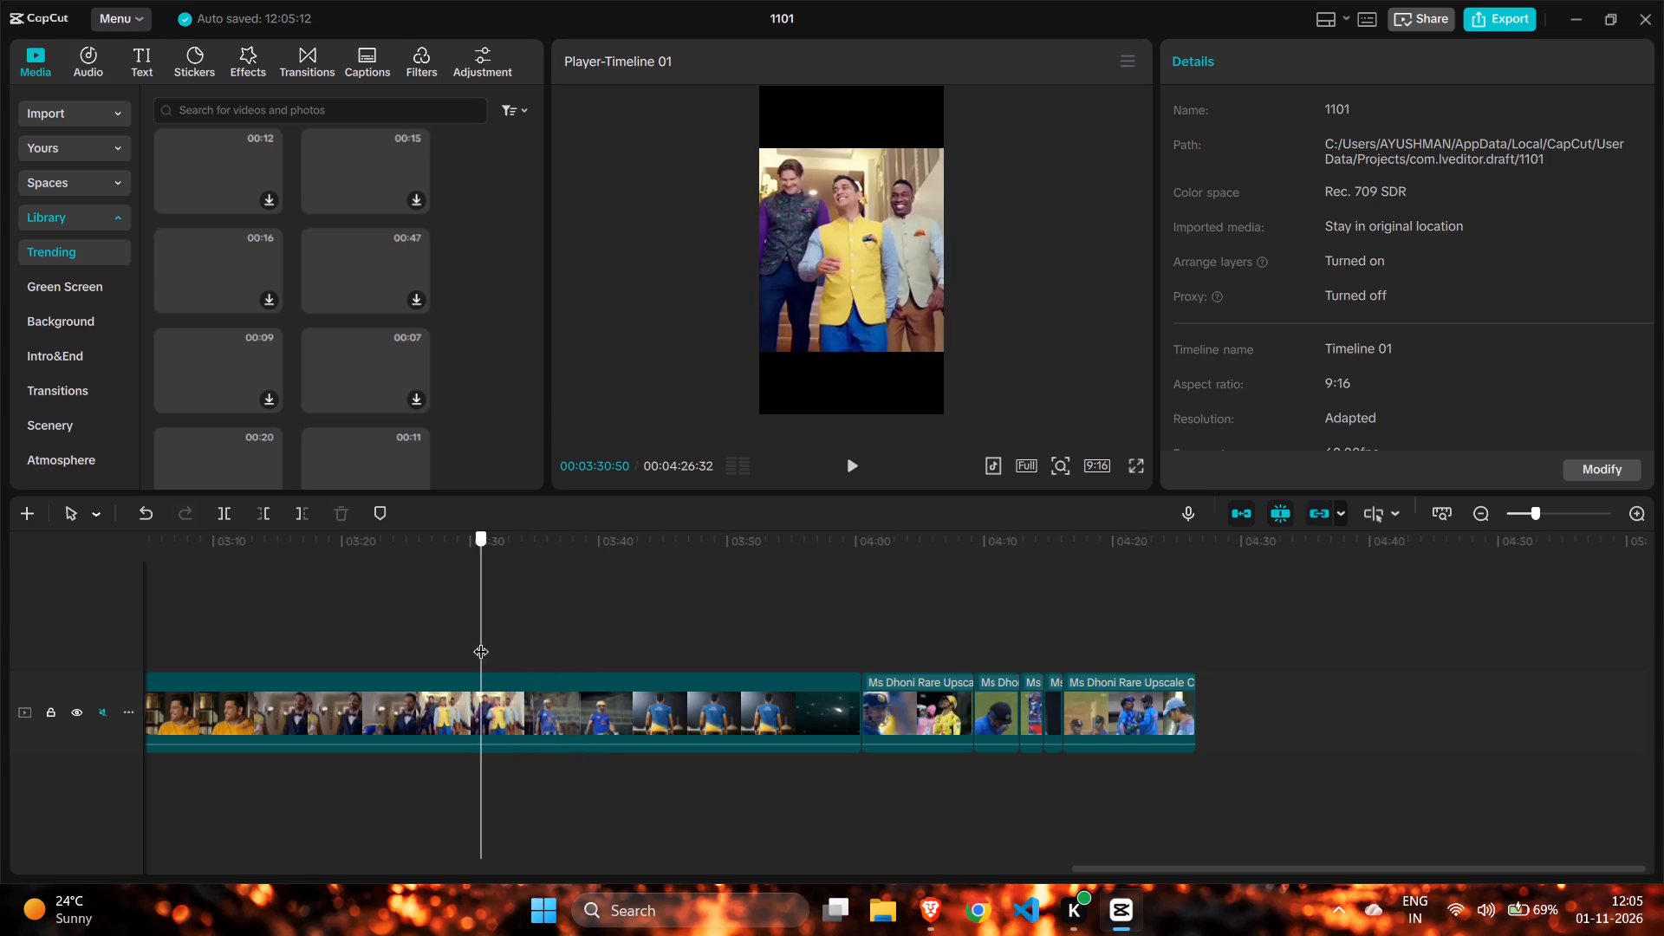
drag(481, 640, 498, 642)
click(222, 511)
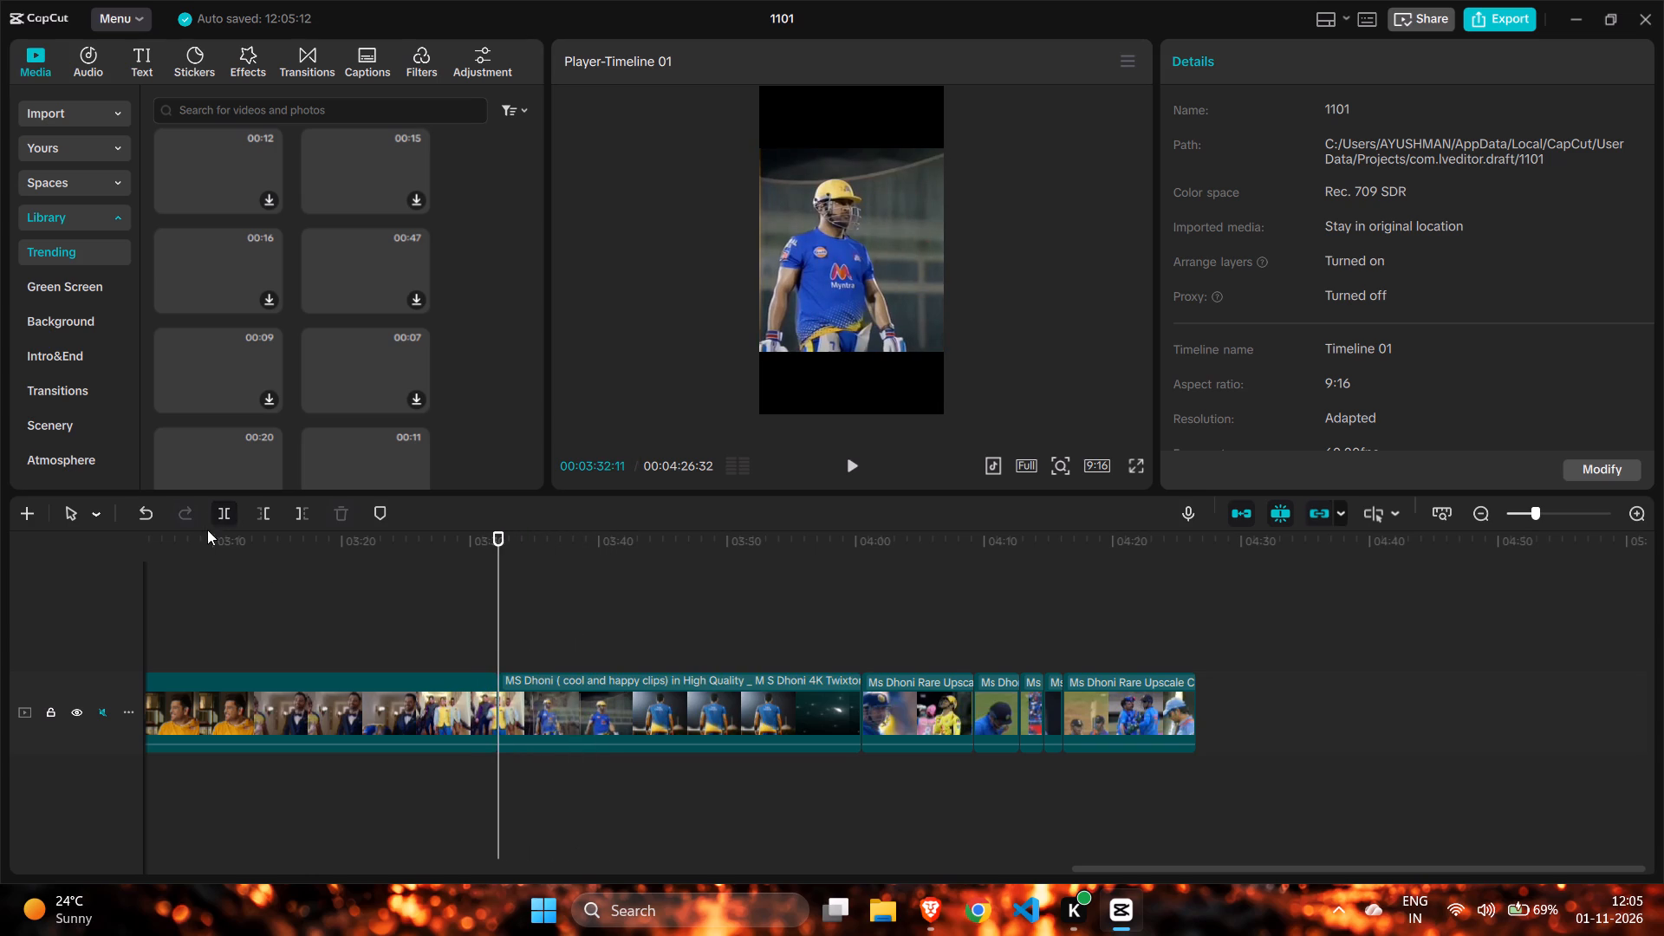
Split the cool and happy clips footage at 00:03:41:17, at the end of the yellow-helmet shot.
drag(499, 583, 561, 607)
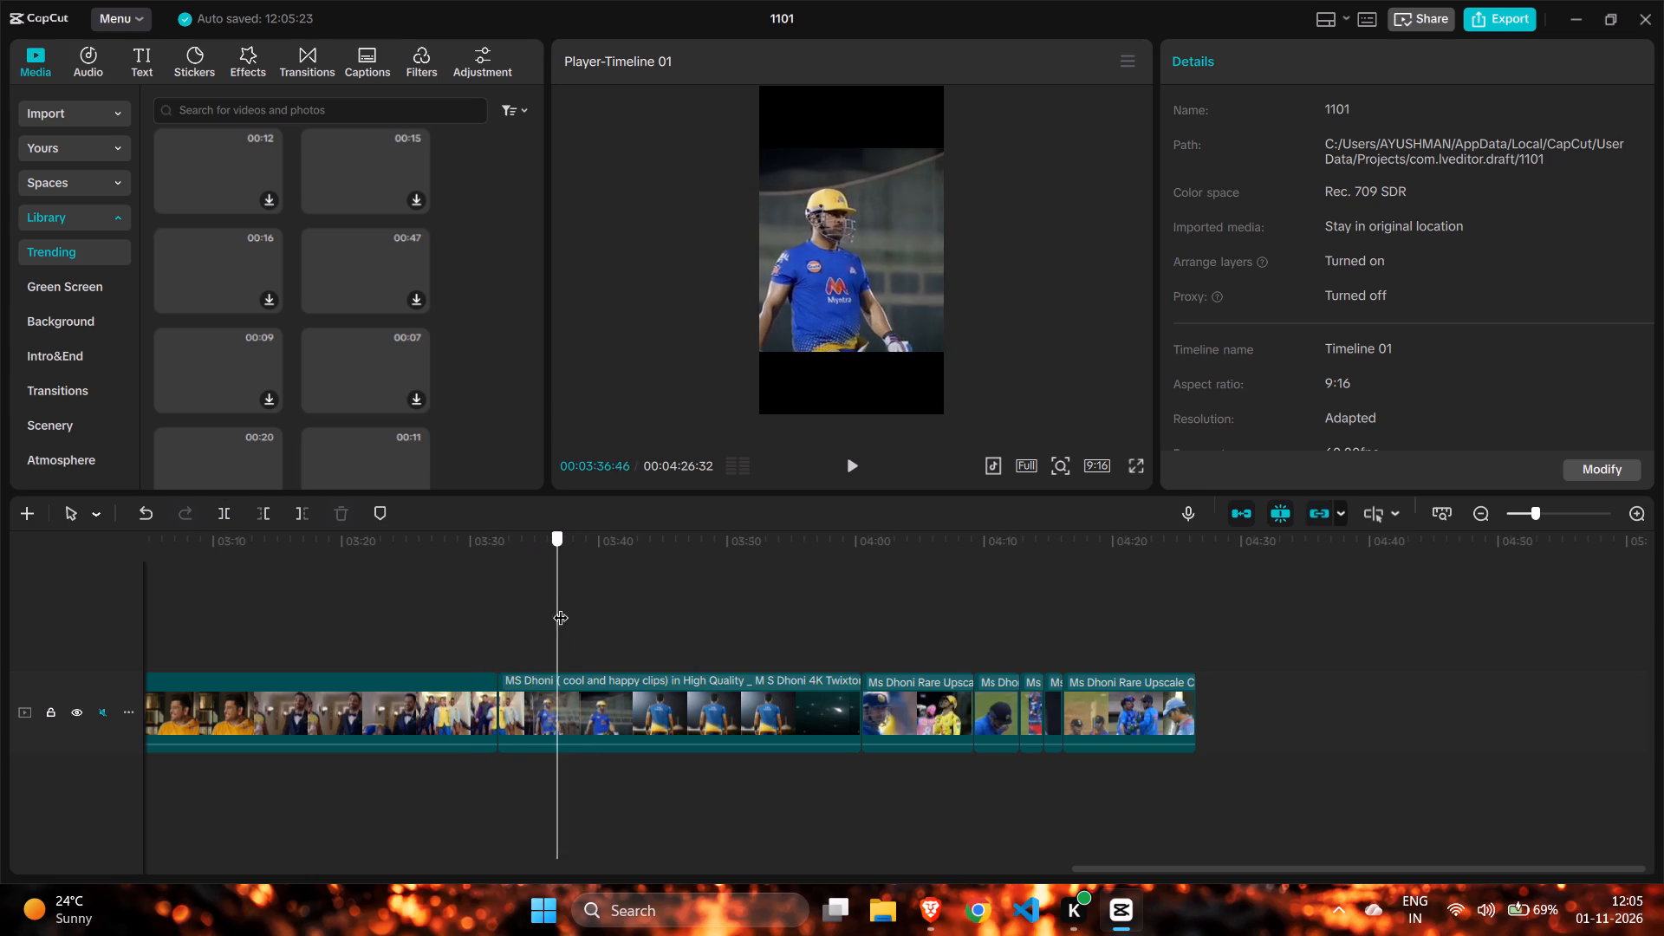
drag(561, 607, 633, 647)
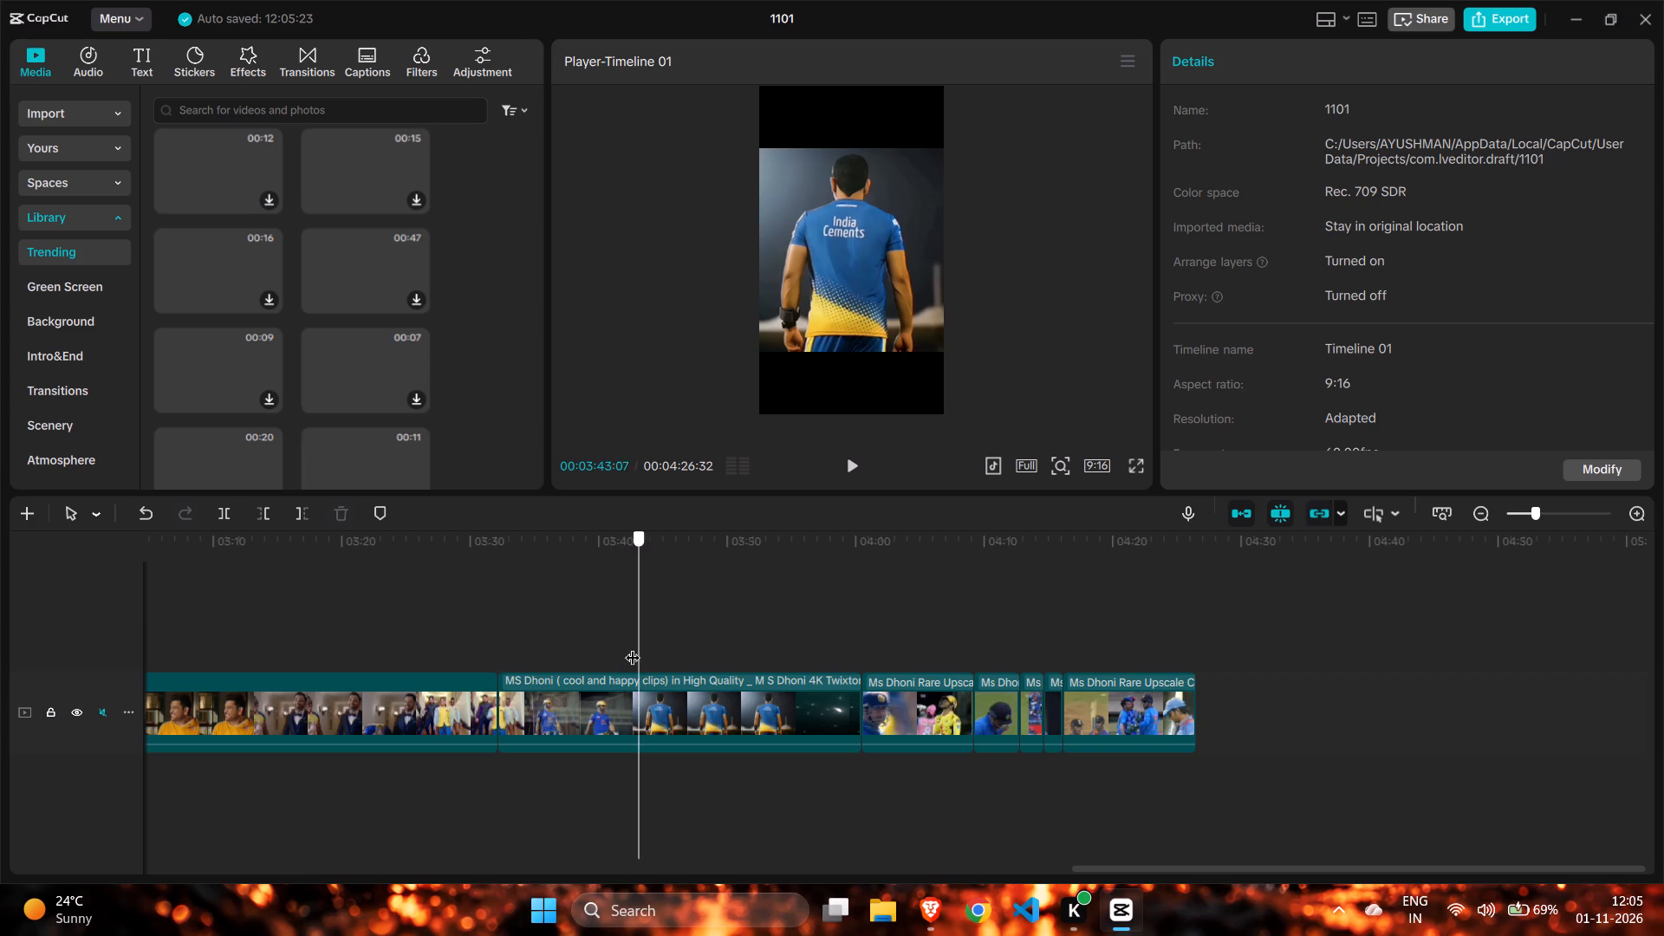
drag(633, 647, 615, 646)
click(208, 510)
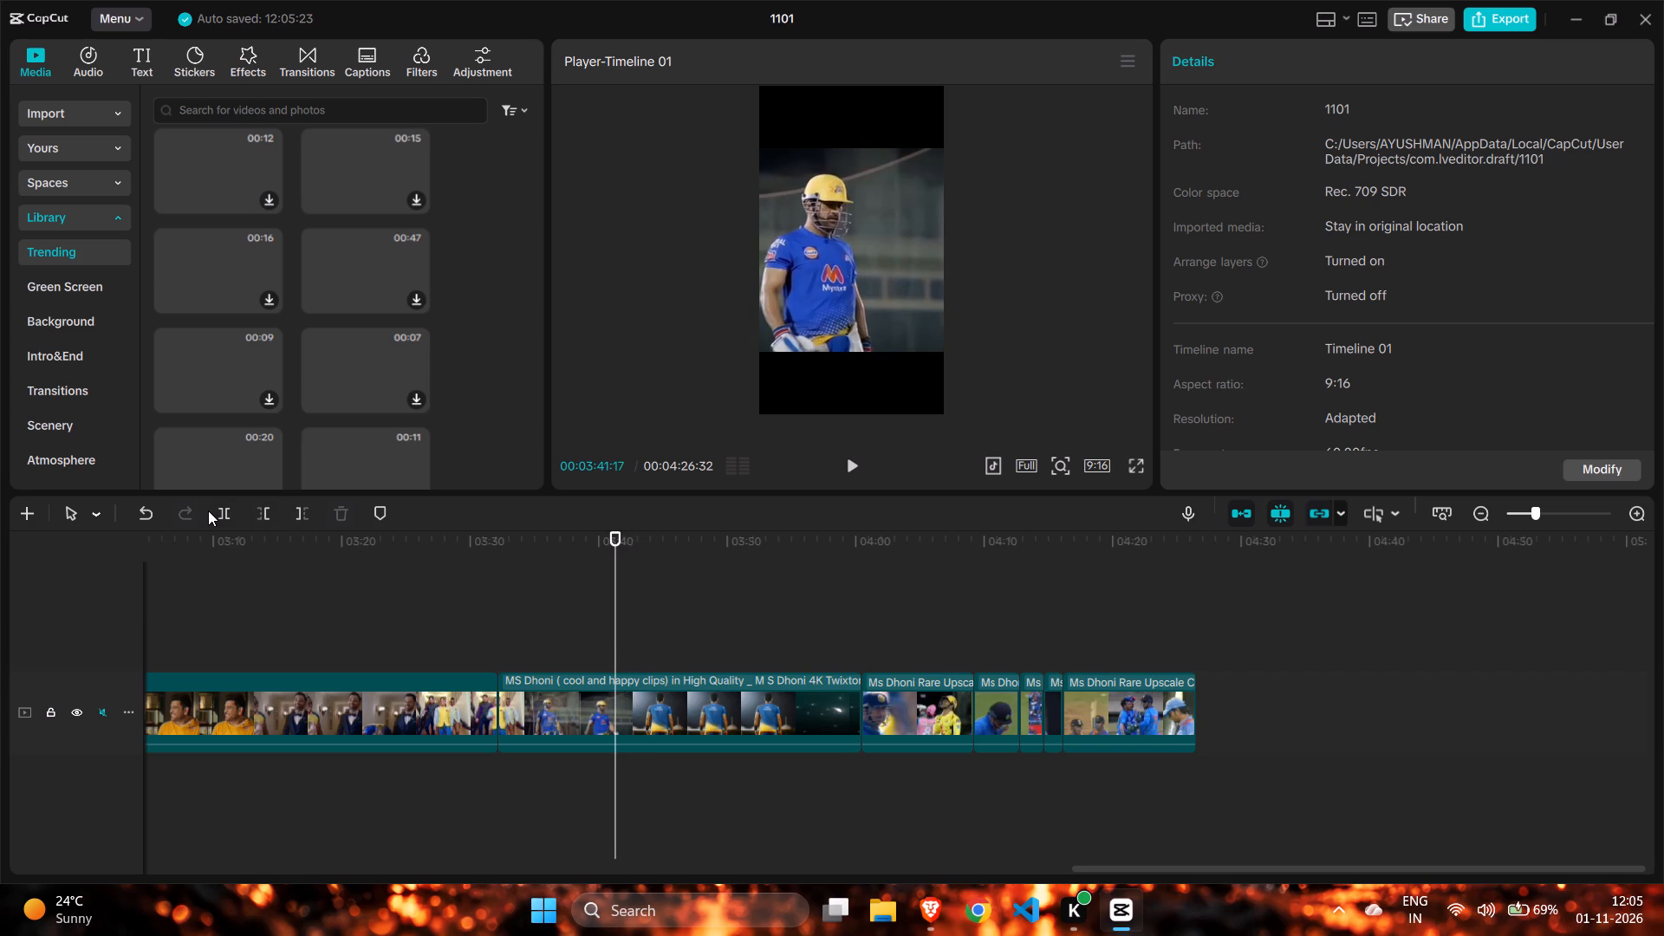
click(224, 510)
Delete the cool and happy clips segment containing the back-view shot and the Thanks For Watching end card.
drag(621, 591, 780, 652)
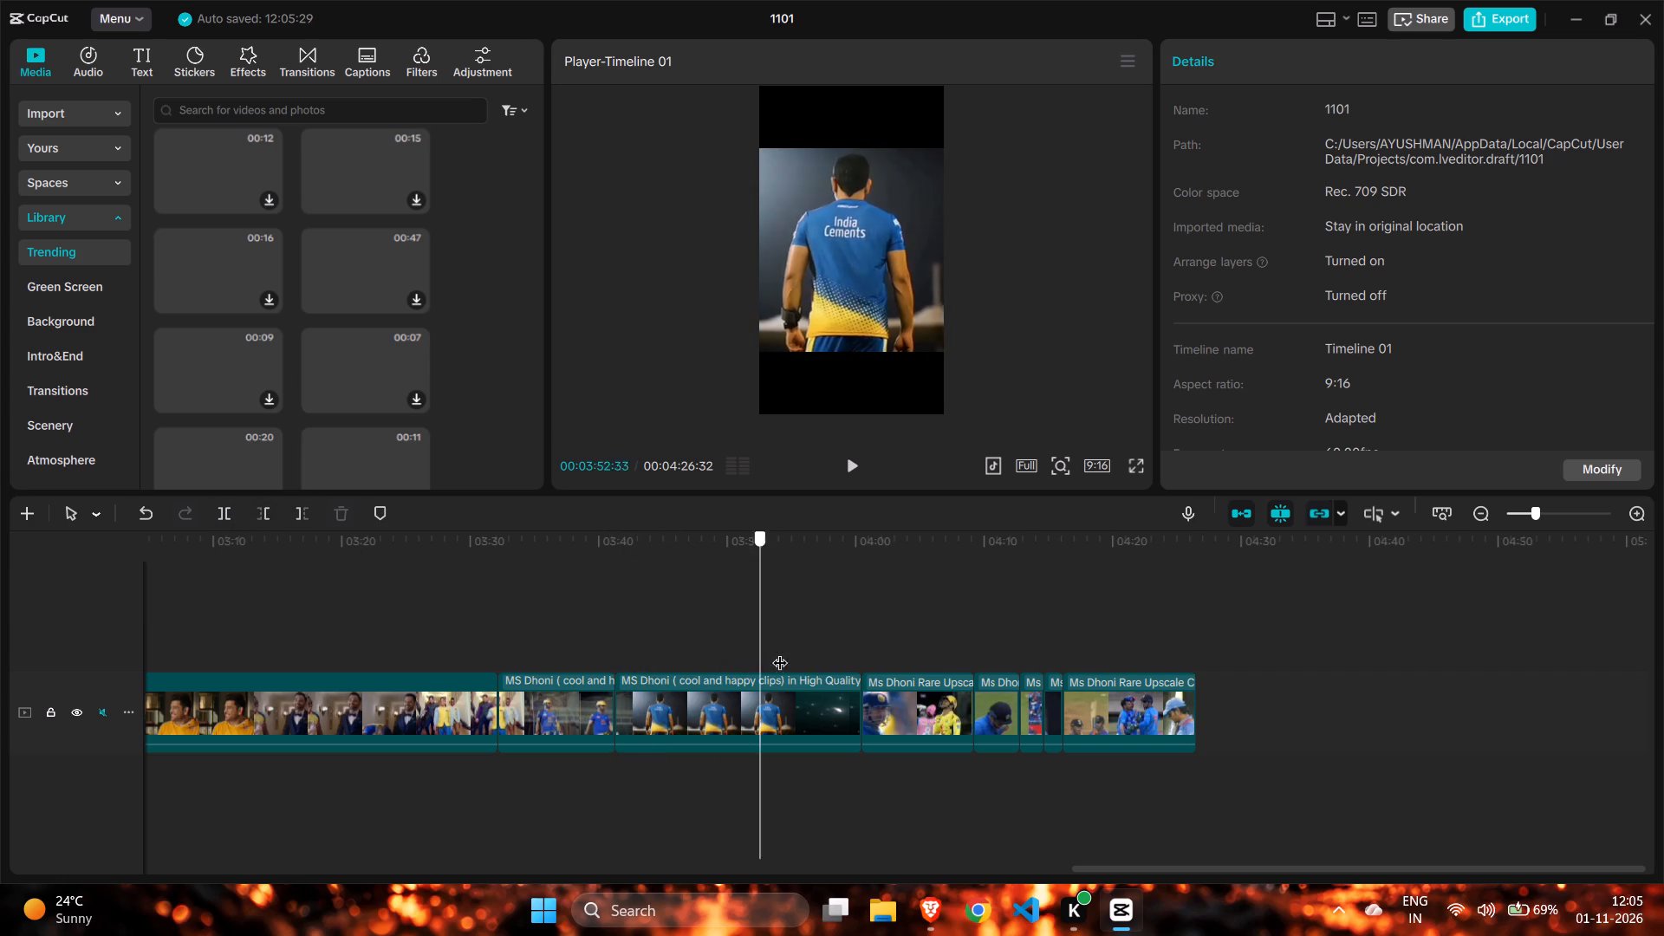
drag(780, 652, 832, 663)
click(799, 704)
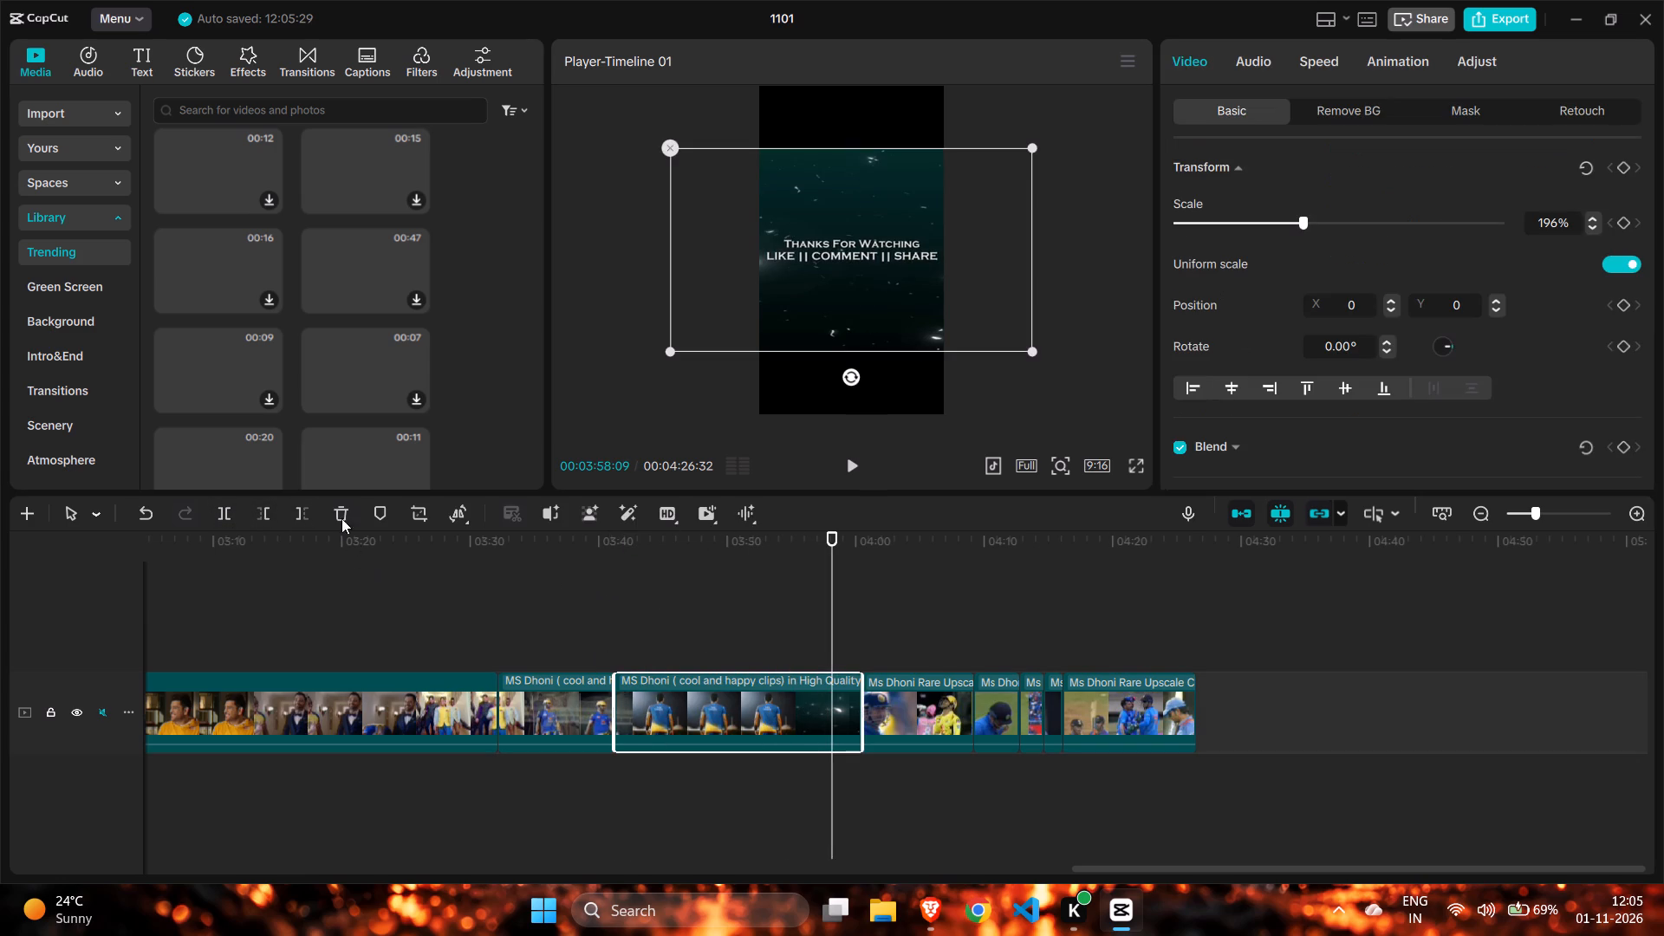
click(328, 508)
Delete the Rare Upscale Clips segment with the blue-helmet shots directly after the yellow-helmet shot.
click(843, 612)
drag(849, 612, 897, 627)
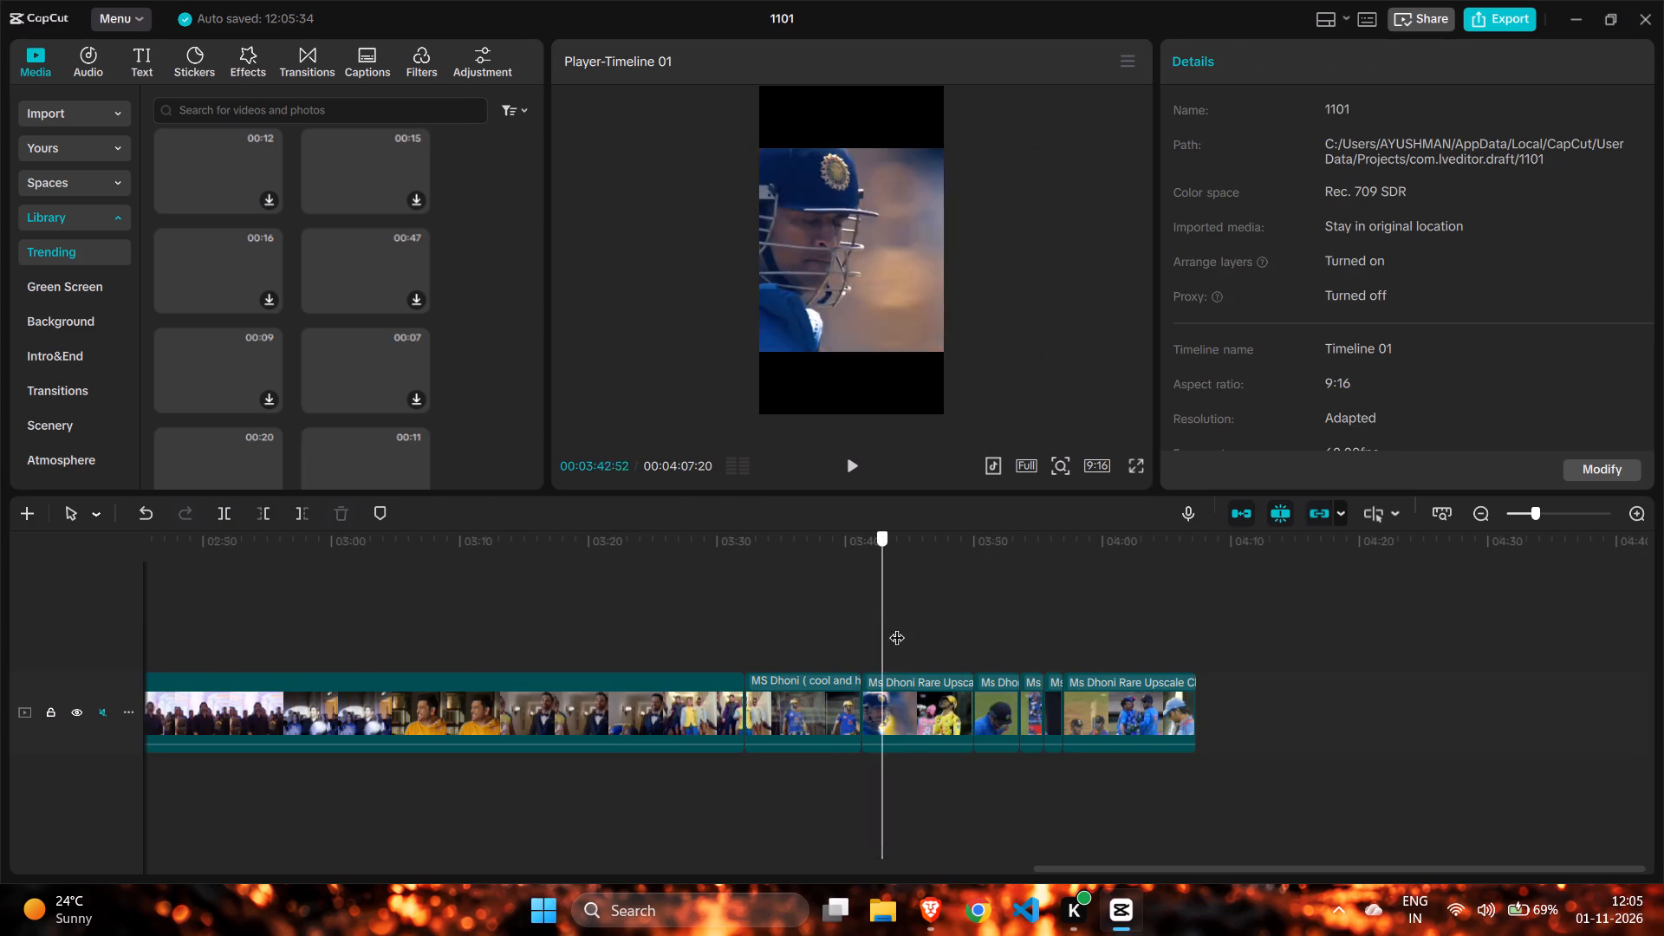
drag(897, 627, 949, 666)
click(928, 719)
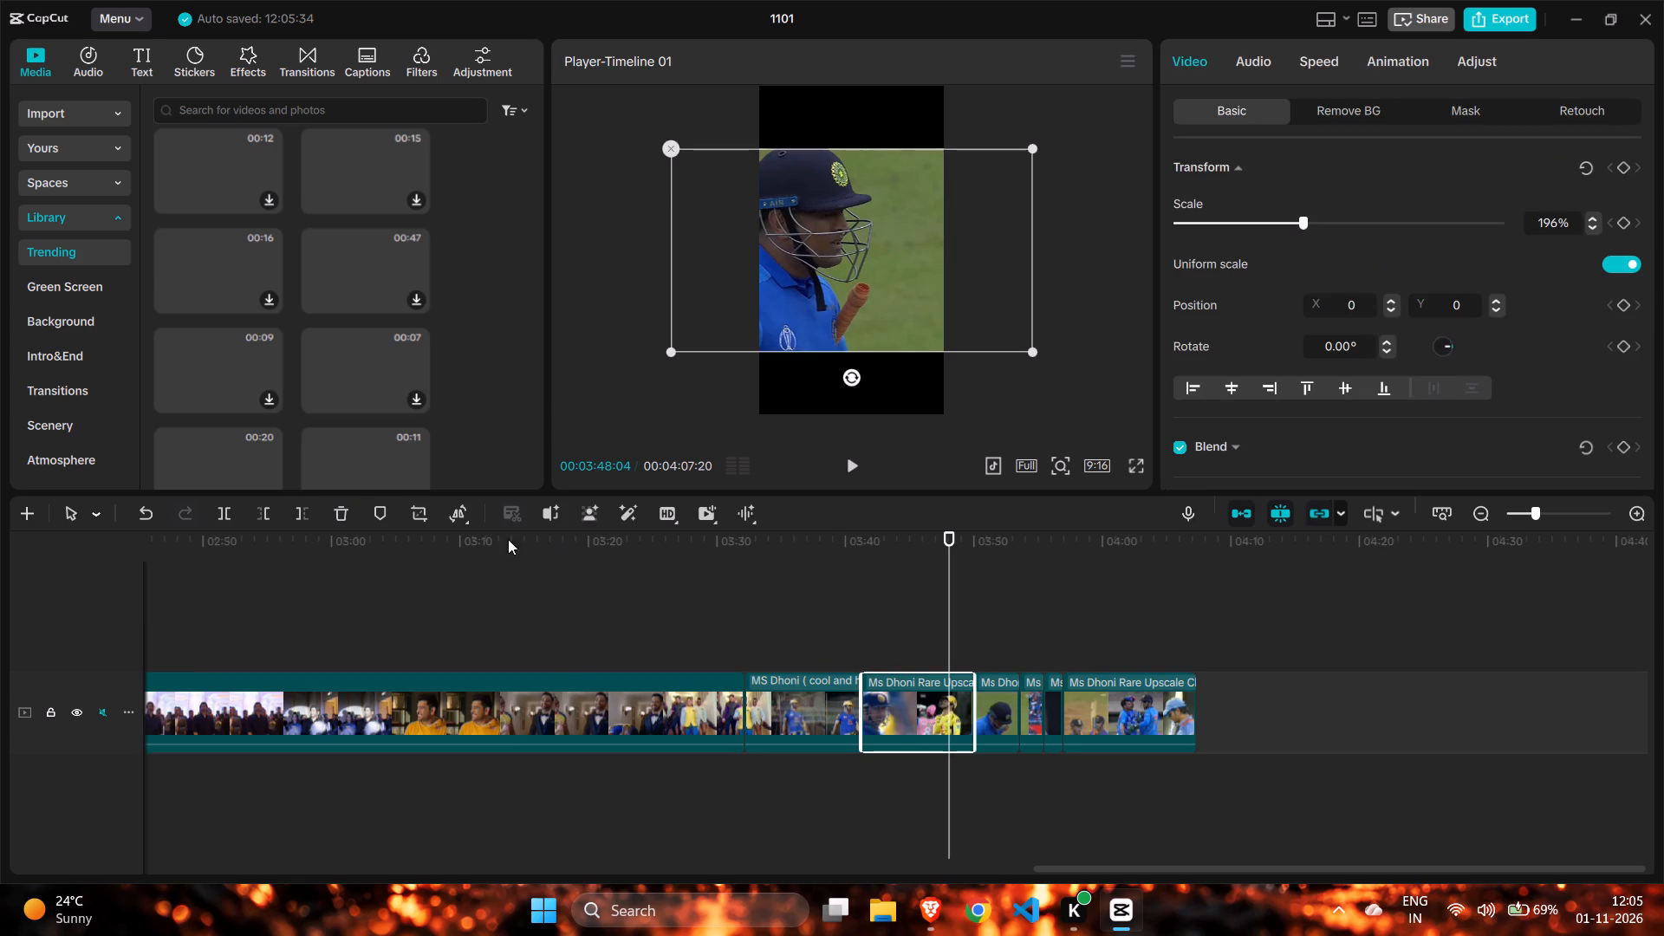
click(336, 510)
Split the videoplayback (2).mp4 clip at 00:00:05:21, just before the batting shot with the raised bat.
click(868, 609)
drag(868, 609, 886, 610)
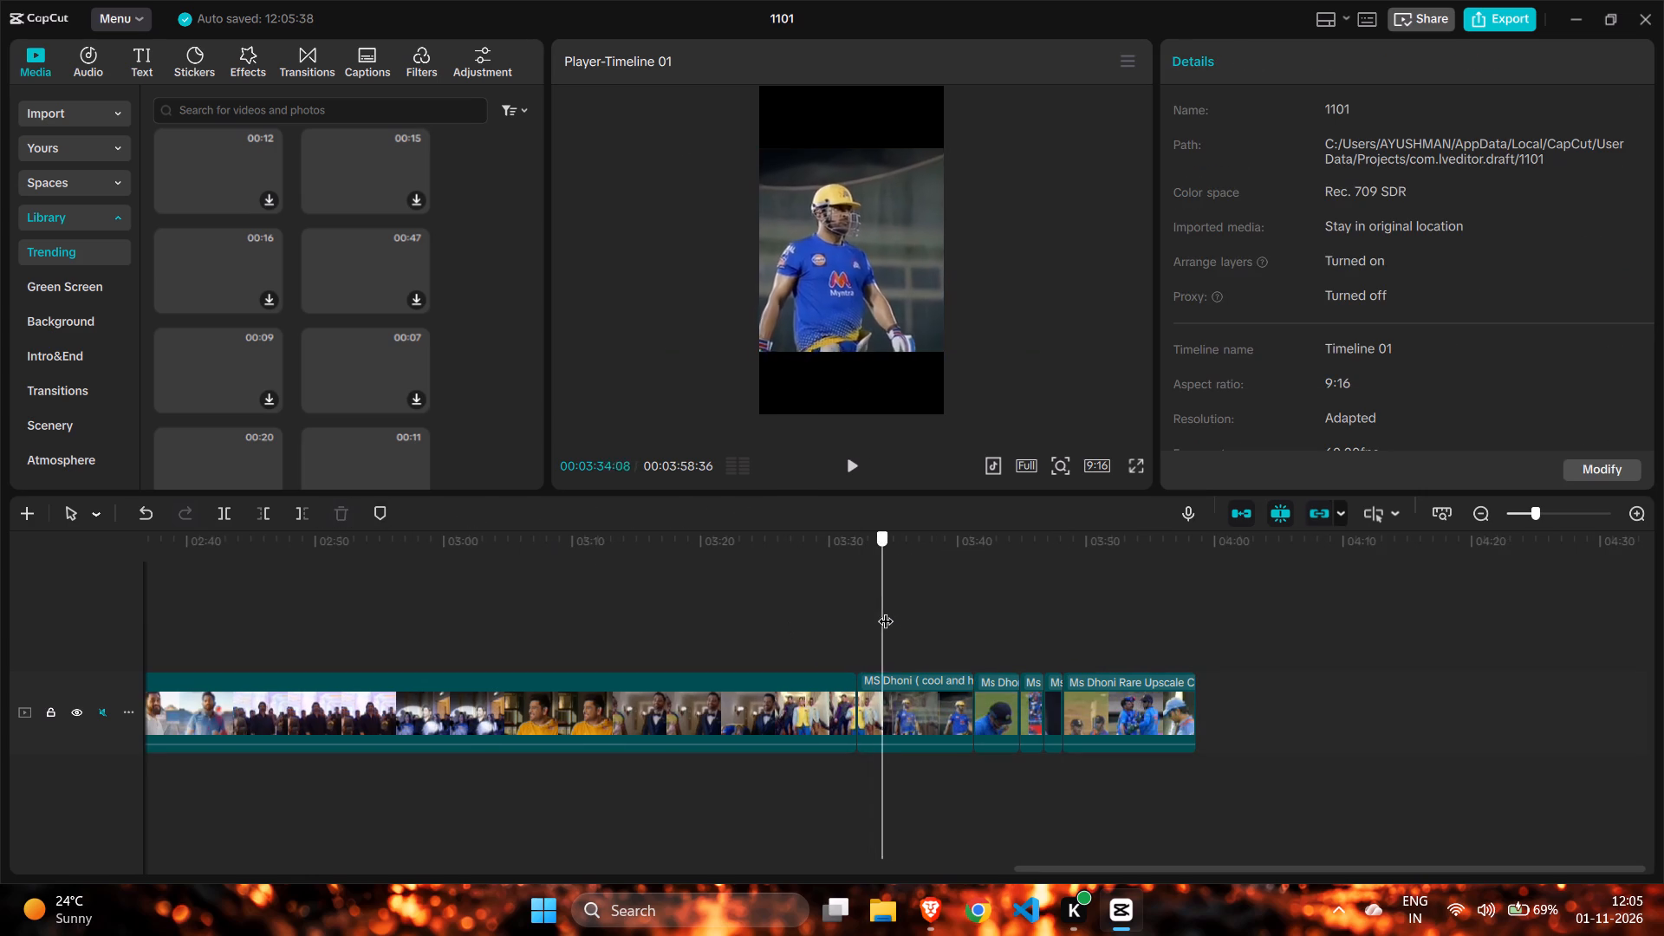
drag(886, 610, 54, 655)
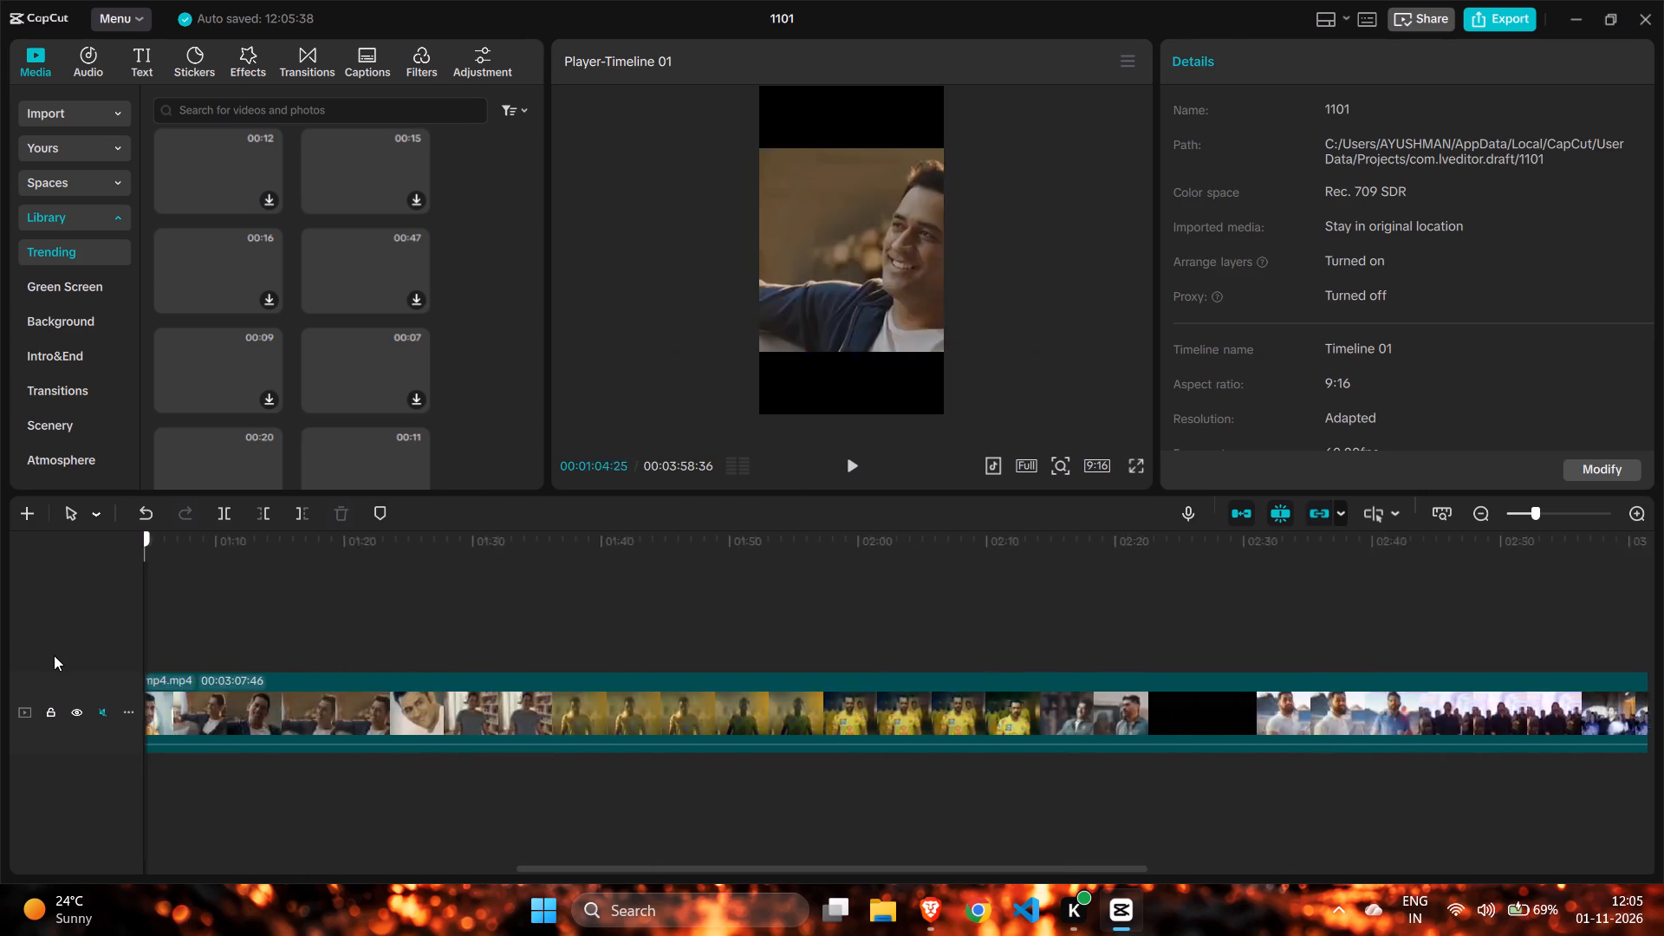
drag(54, 655, 196, 681)
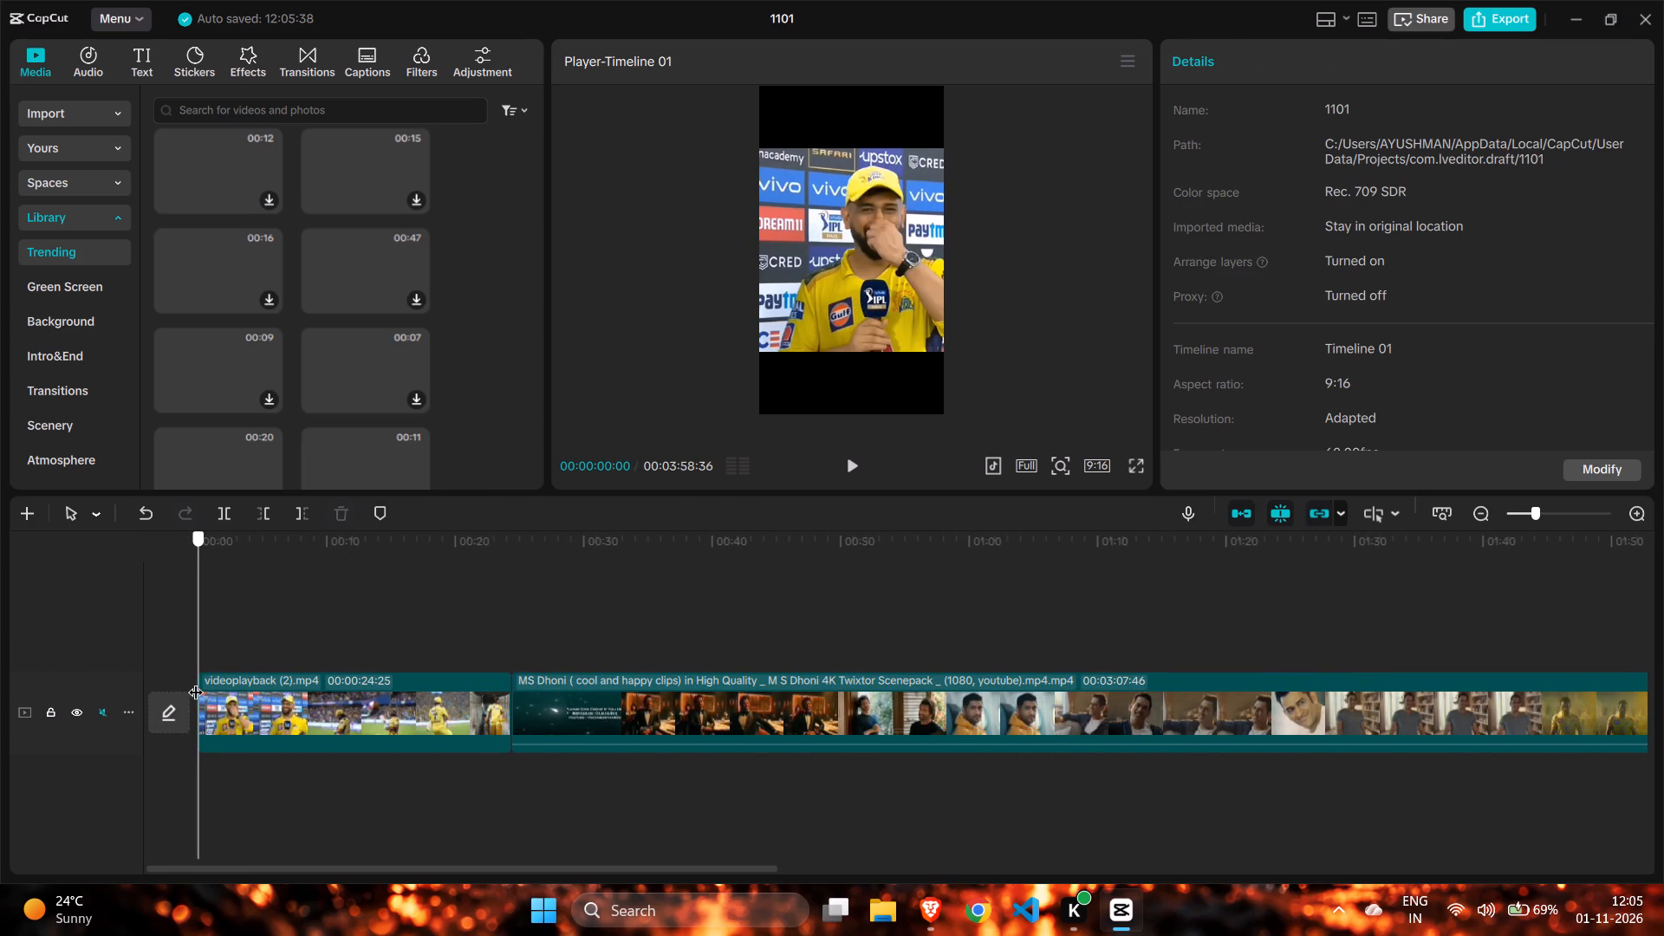
drag(196, 681, 230, 692)
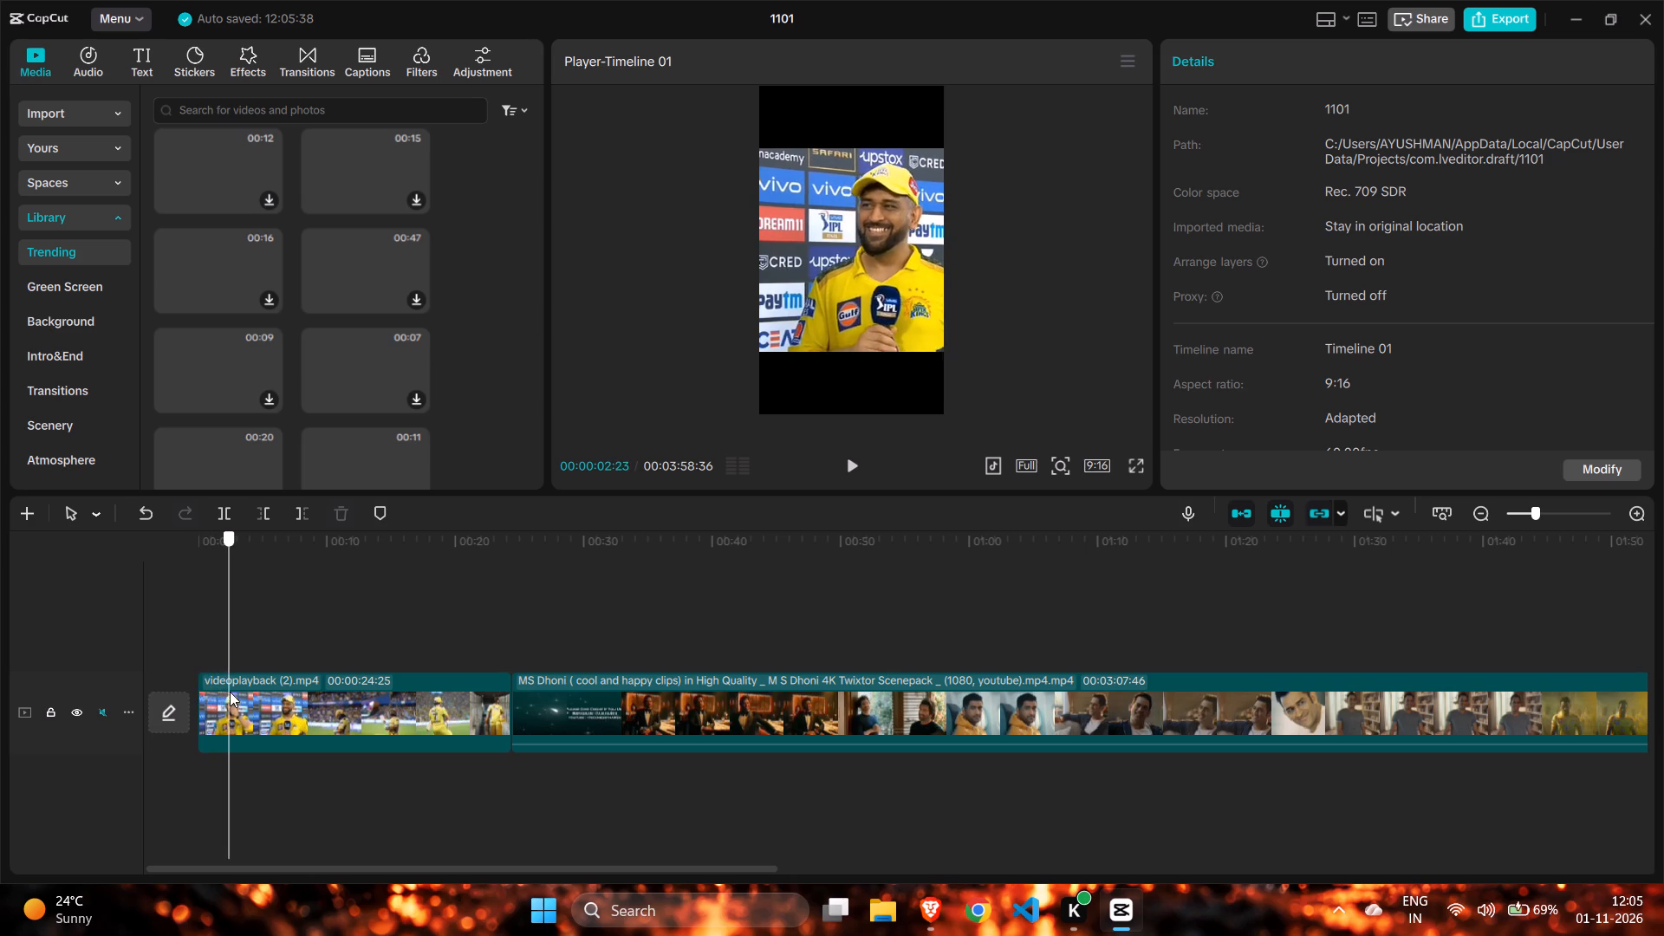
drag(230, 692, 284, 694)
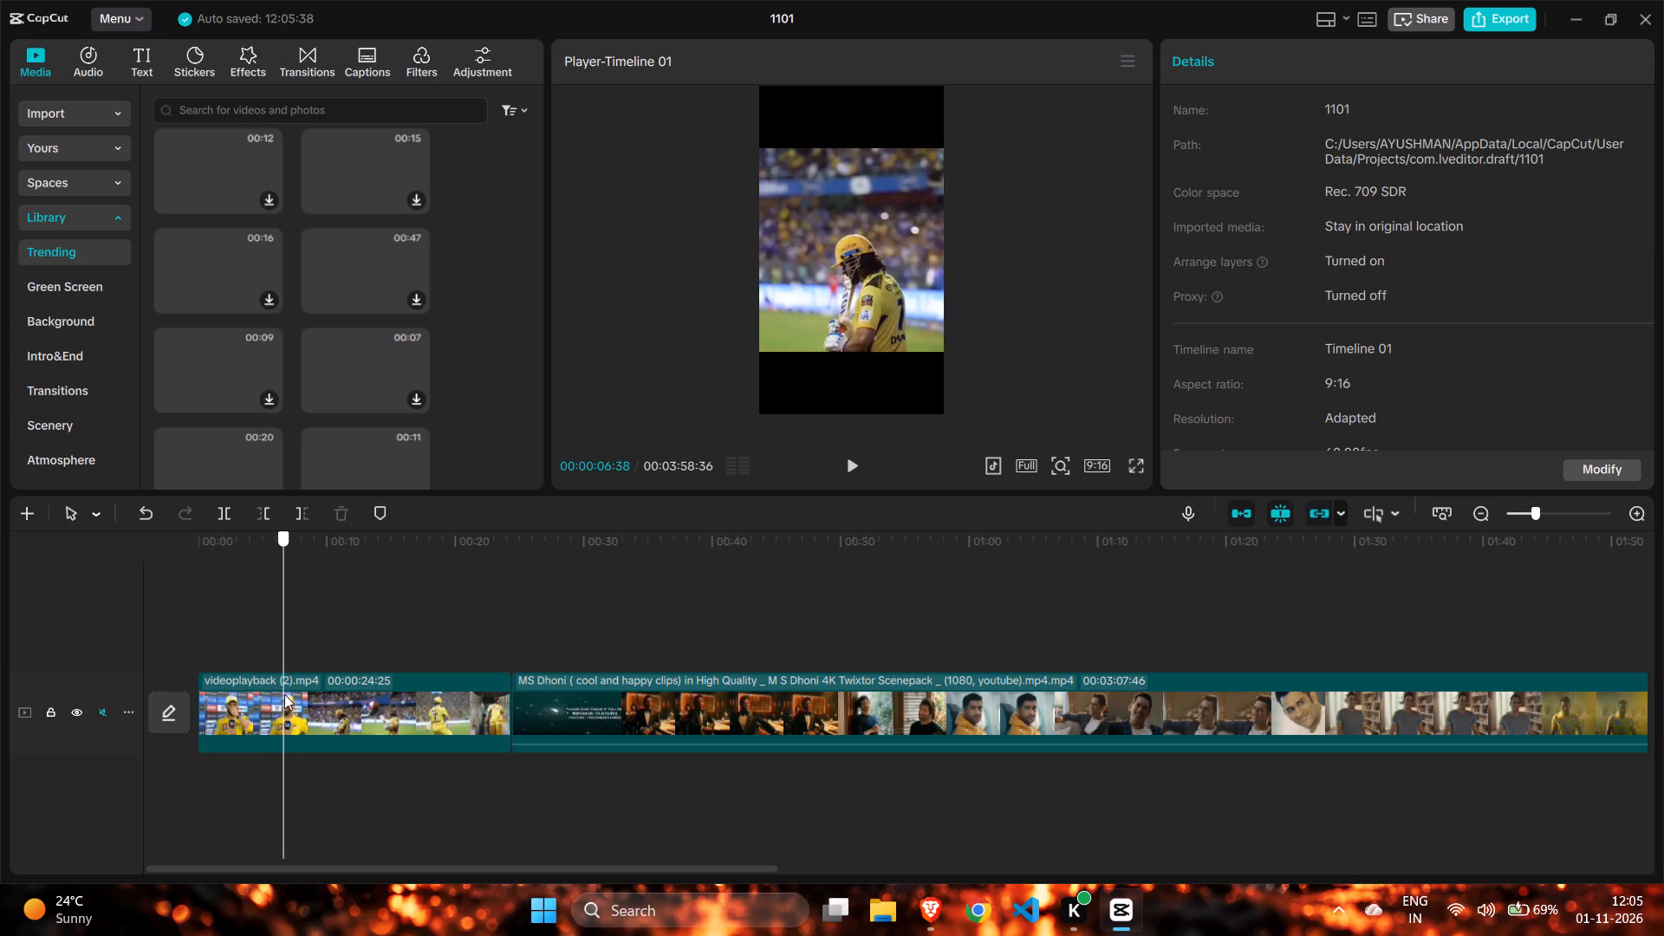
drag(284, 694, 276, 701)
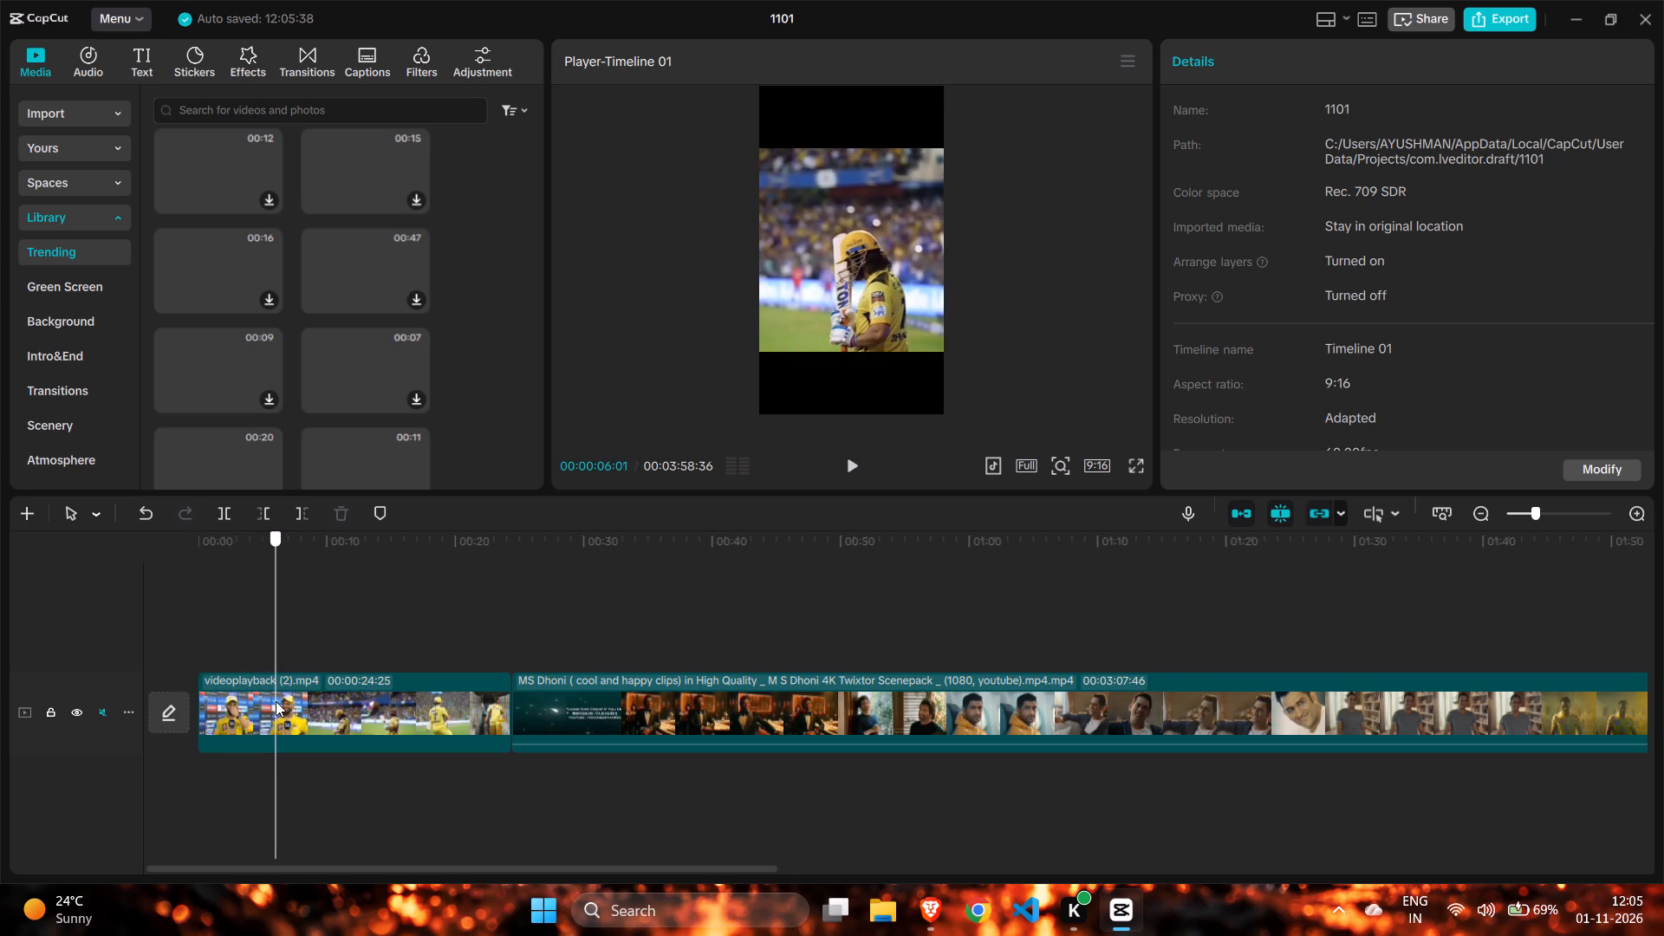
drag(276, 701, 267, 701)
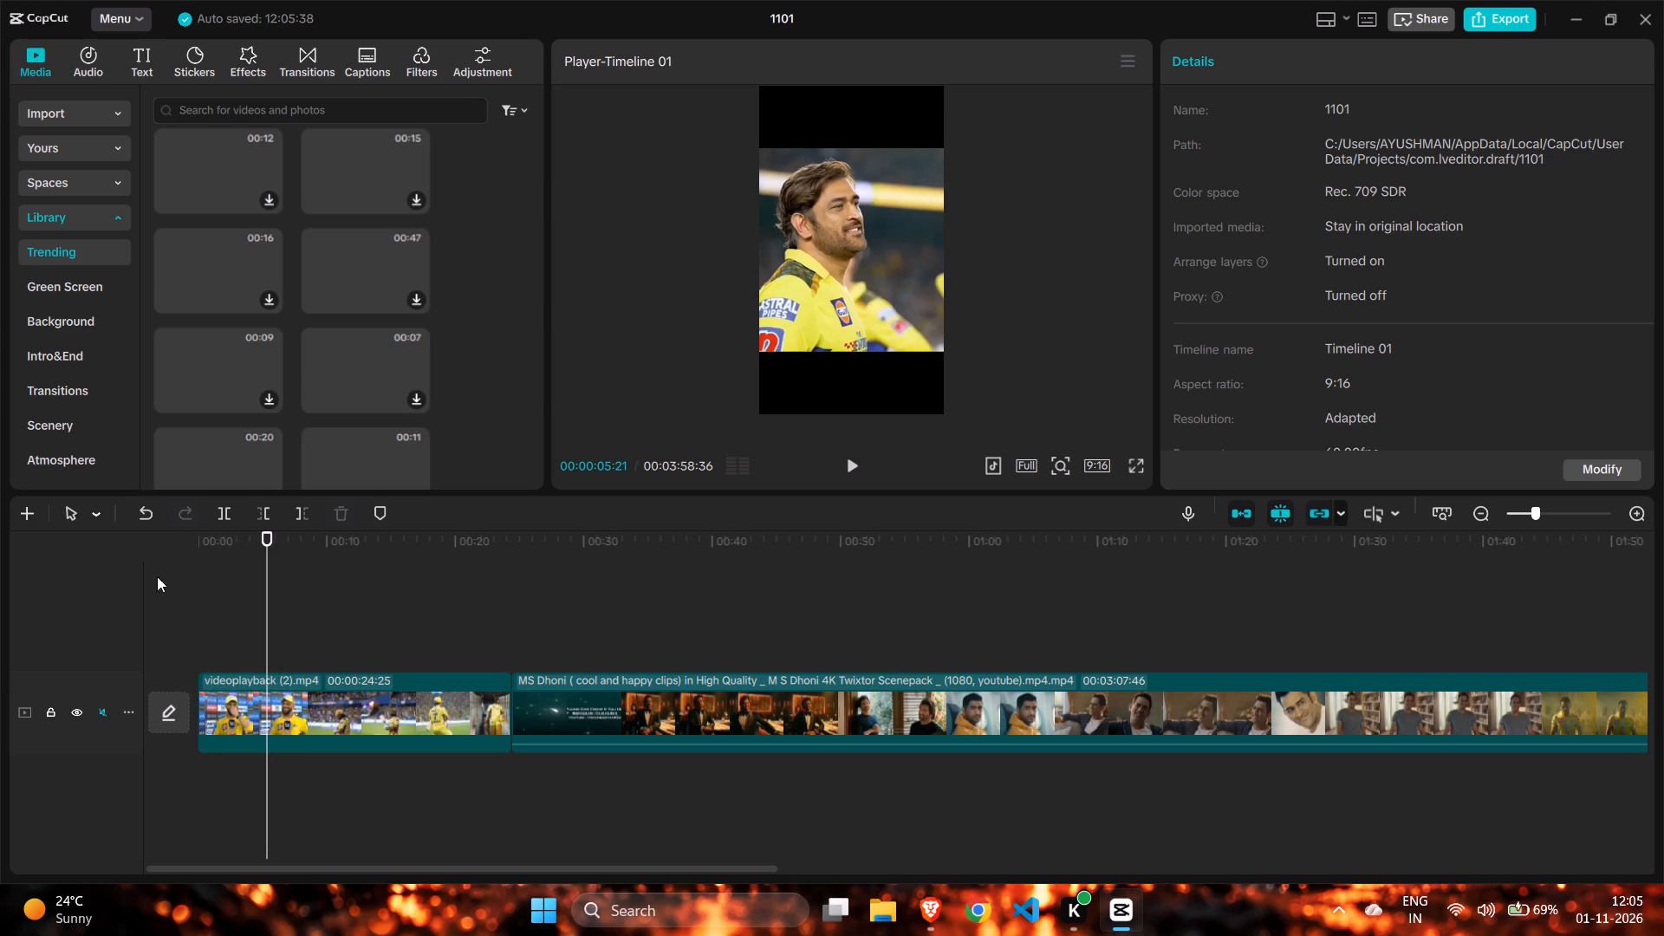
click(223, 517)
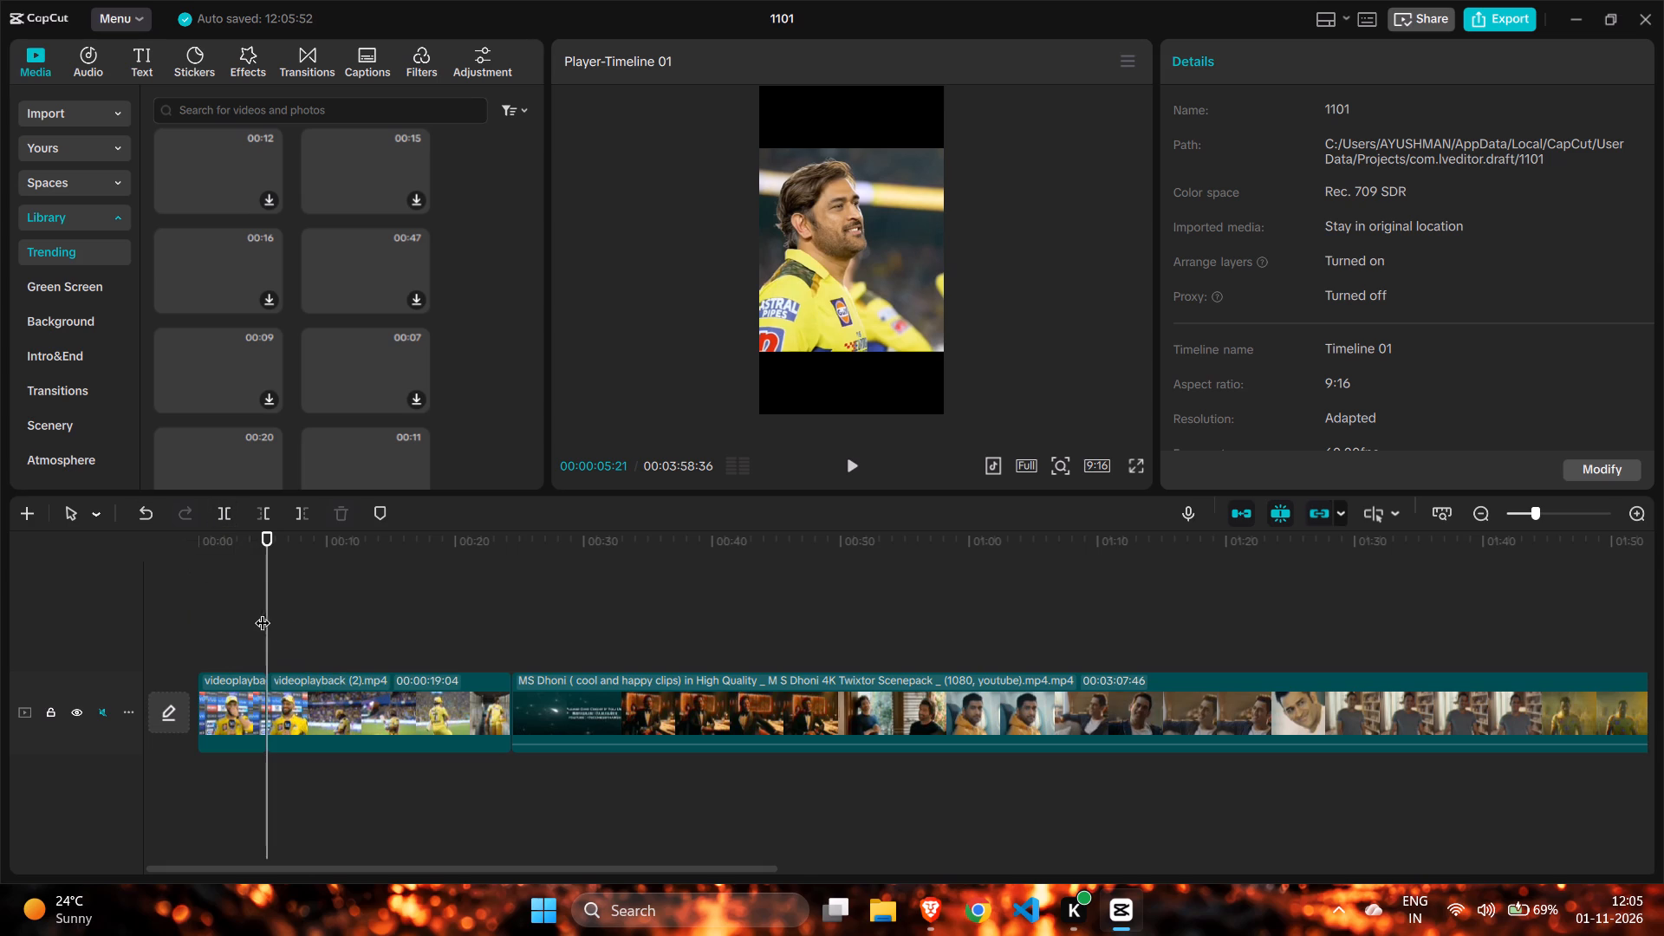
Split the videoplayback (2).mp4 footage at 00:00:16:37, at the start of the blue-jersey crowd shot.
drag(267, 614, 404, 647)
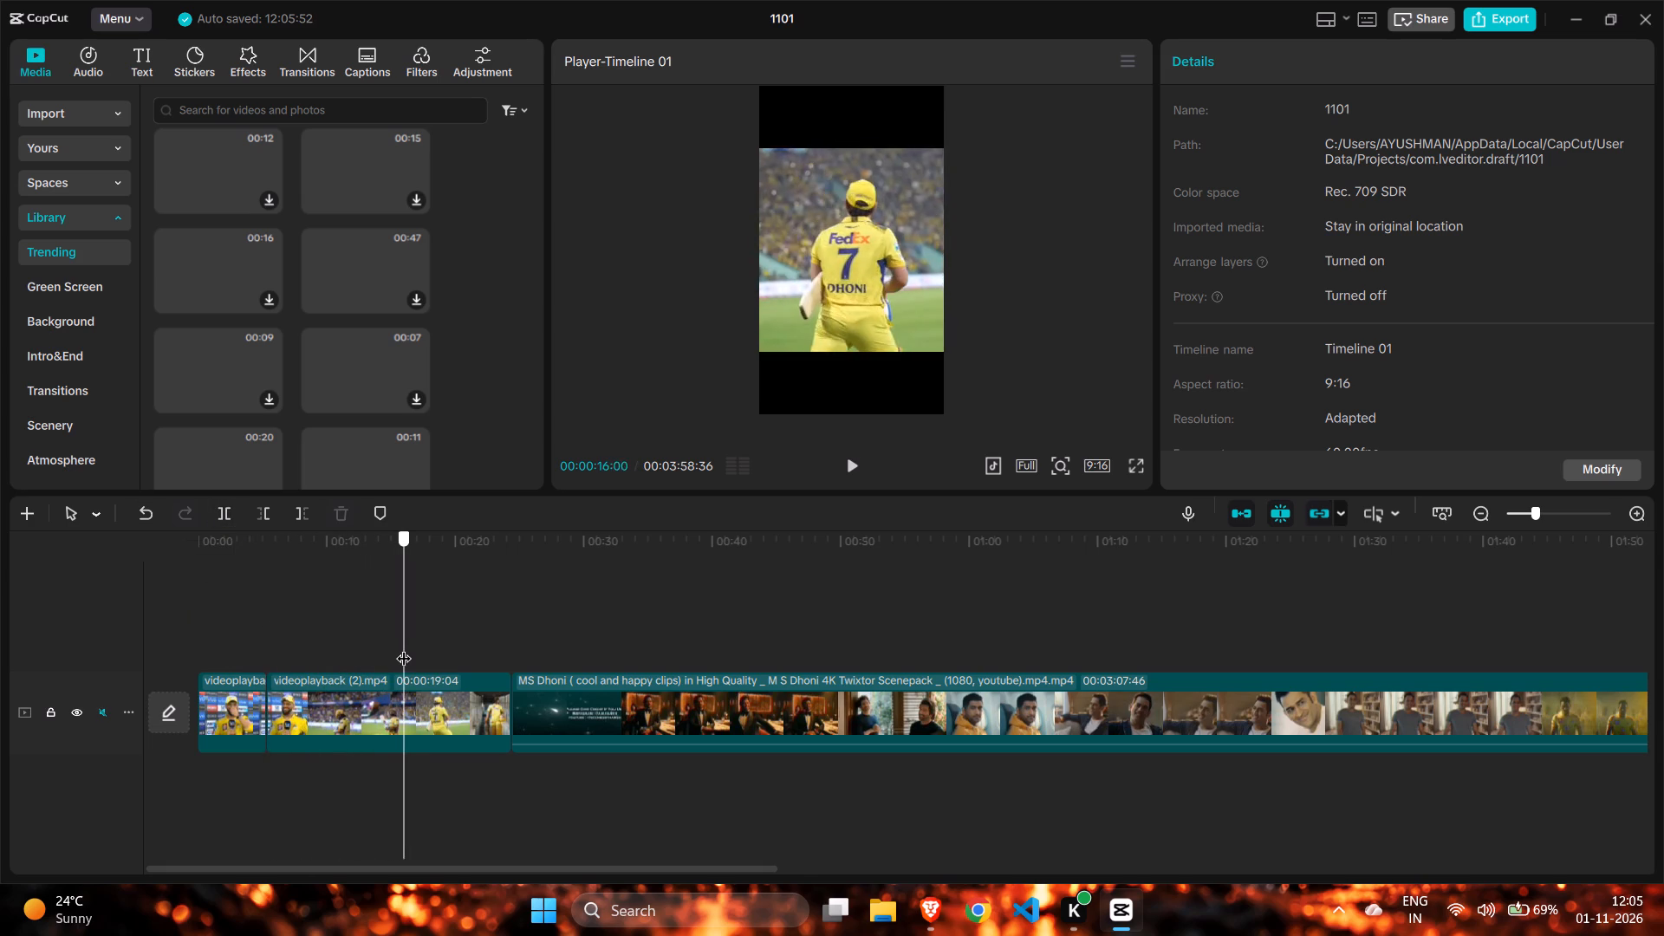
drag(404, 647, 438, 653)
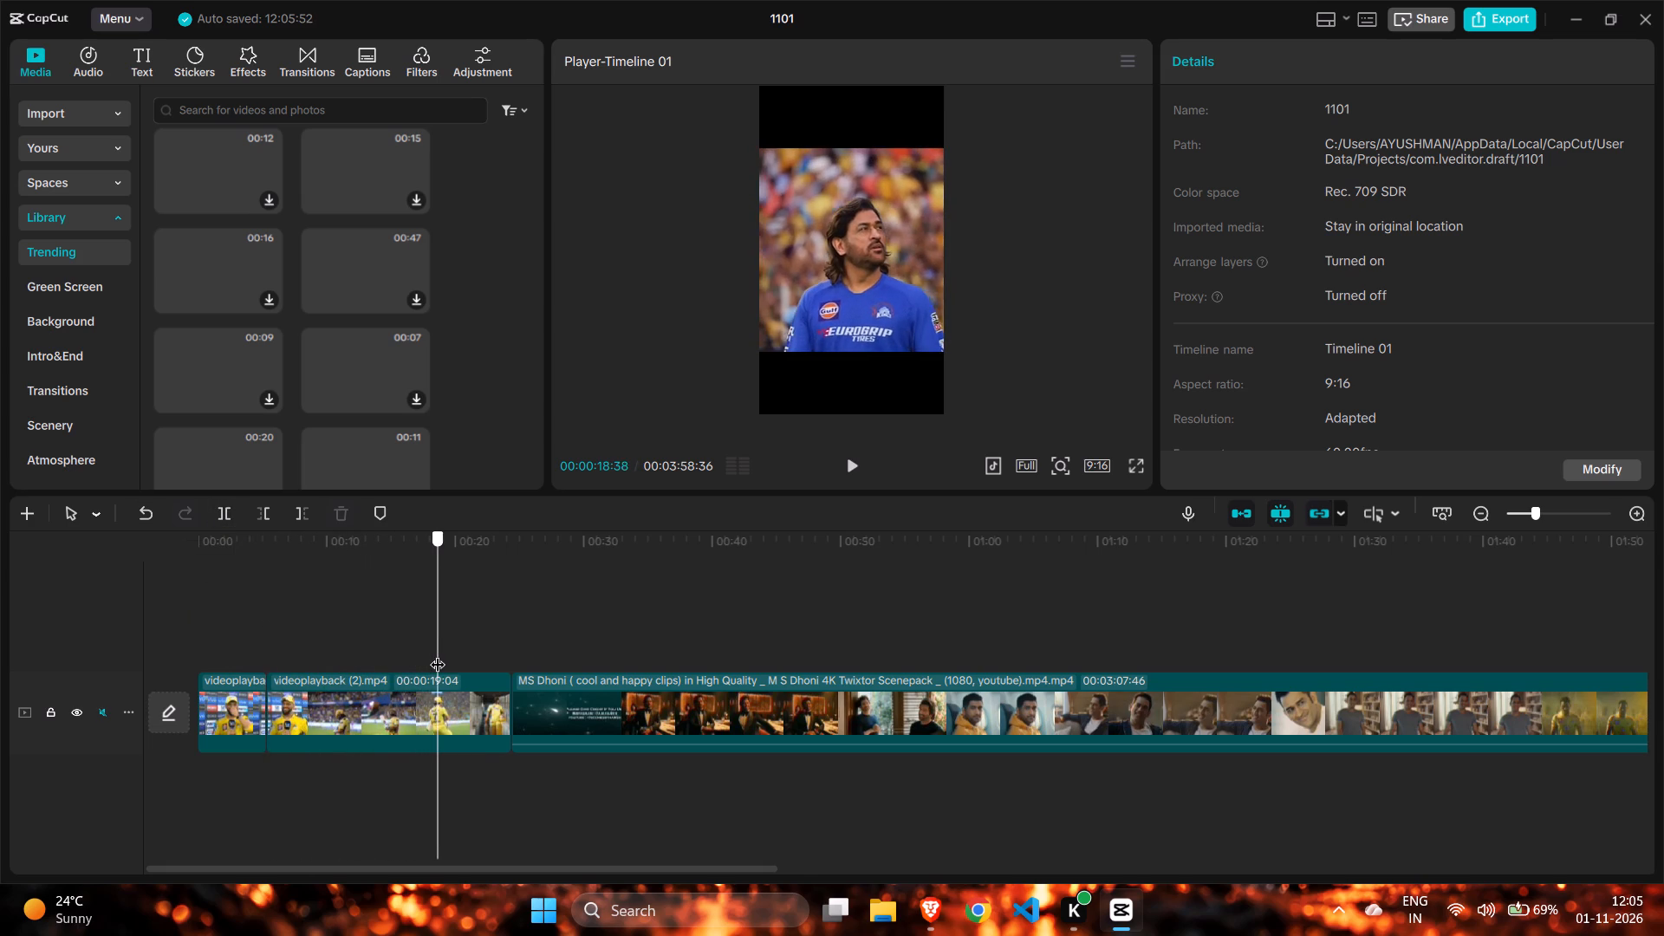
drag(438, 653, 429, 666)
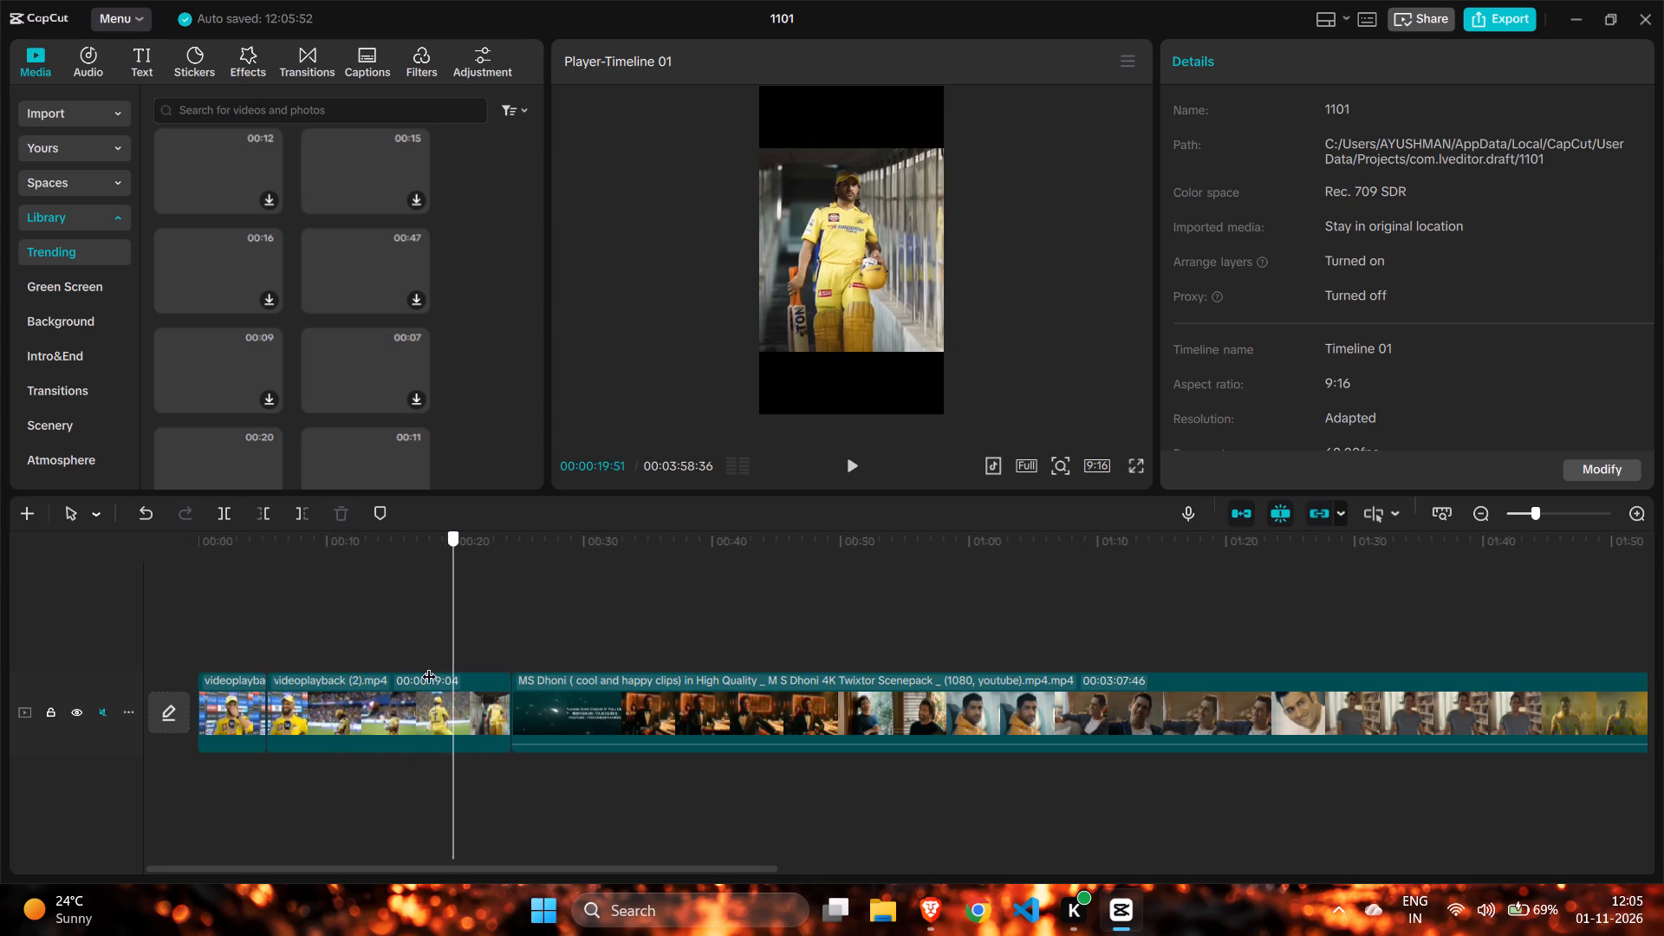
drag(429, 666, 369, 667)
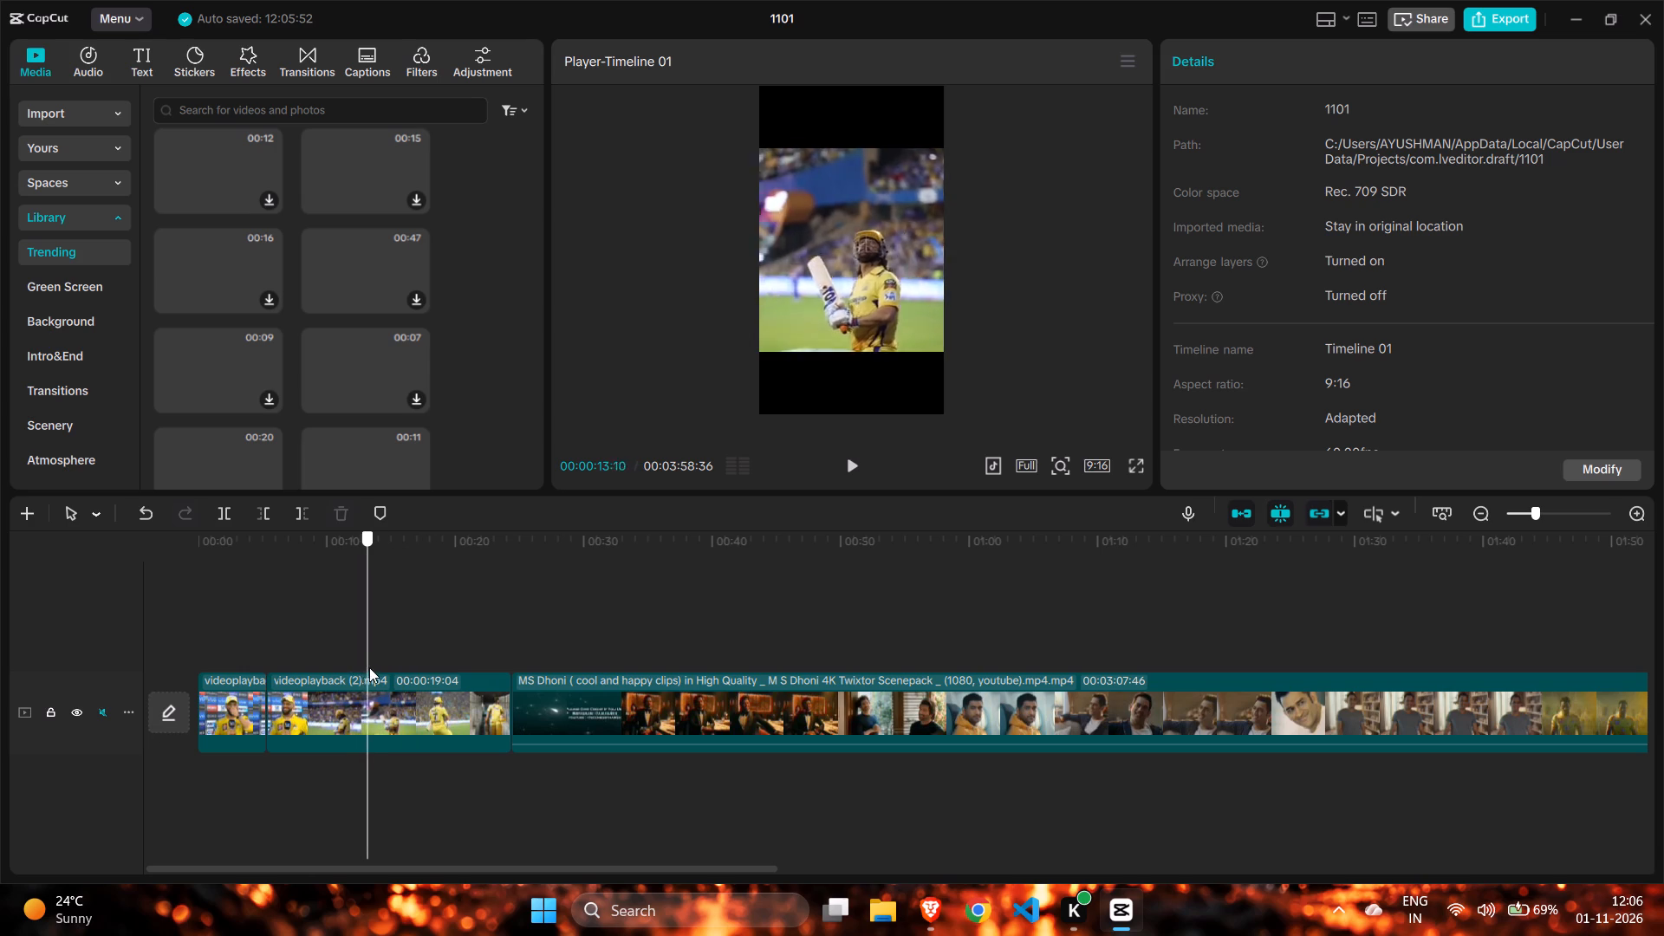
drag(369, 667, 379, 672)
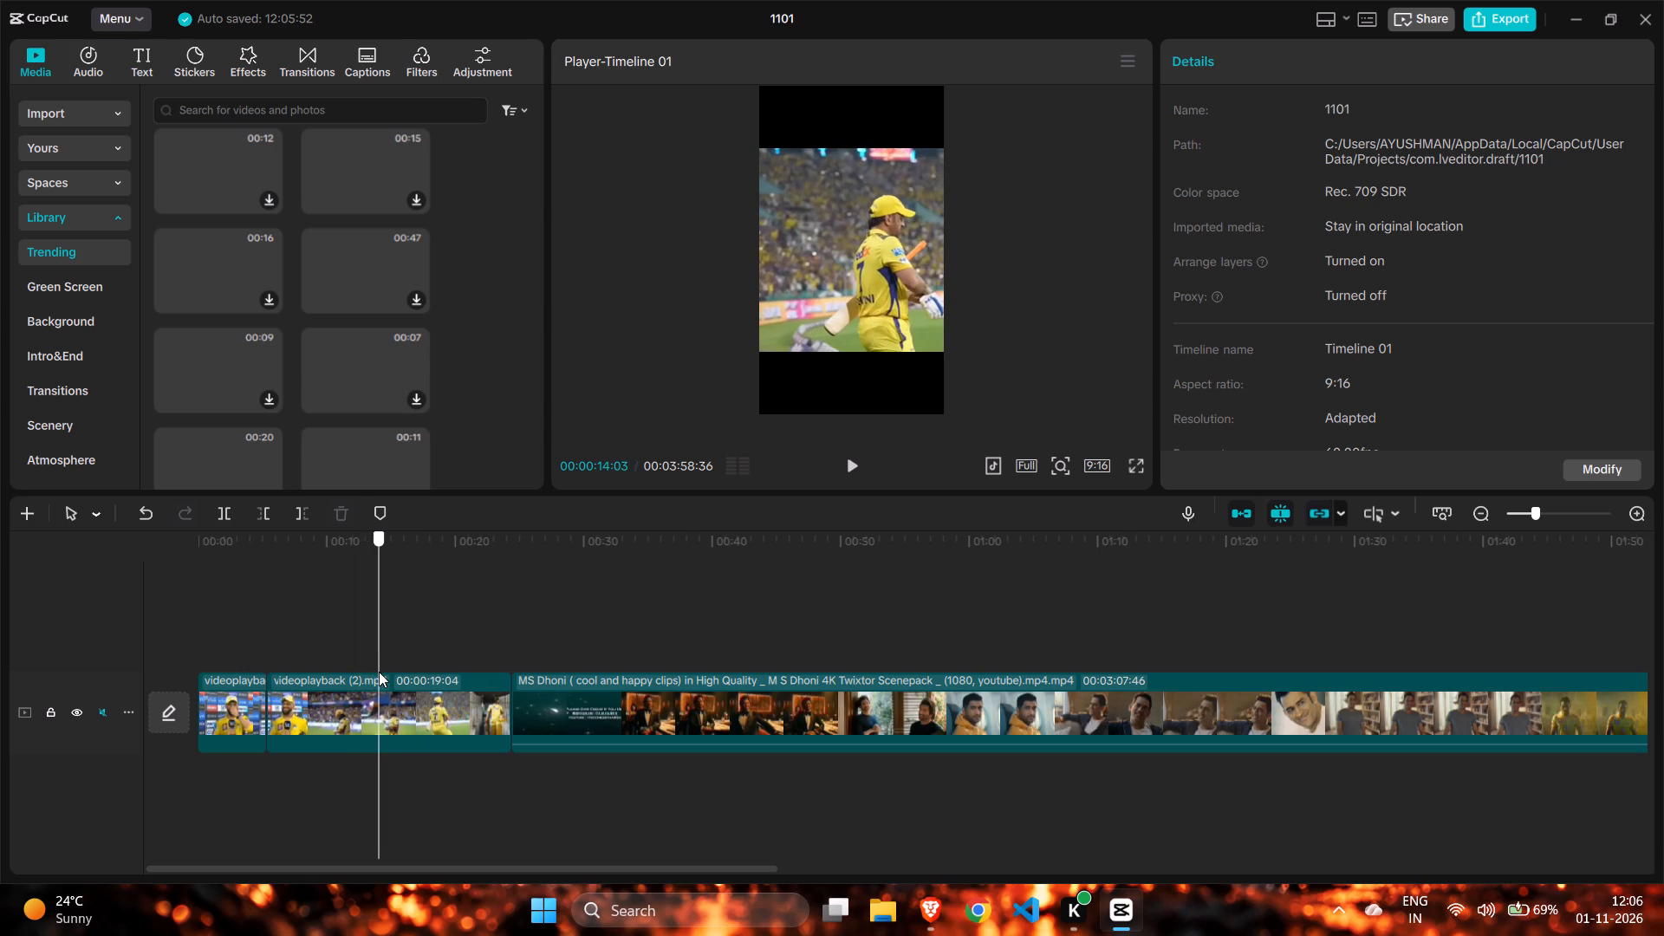
drag(379, 672, 392, 677)
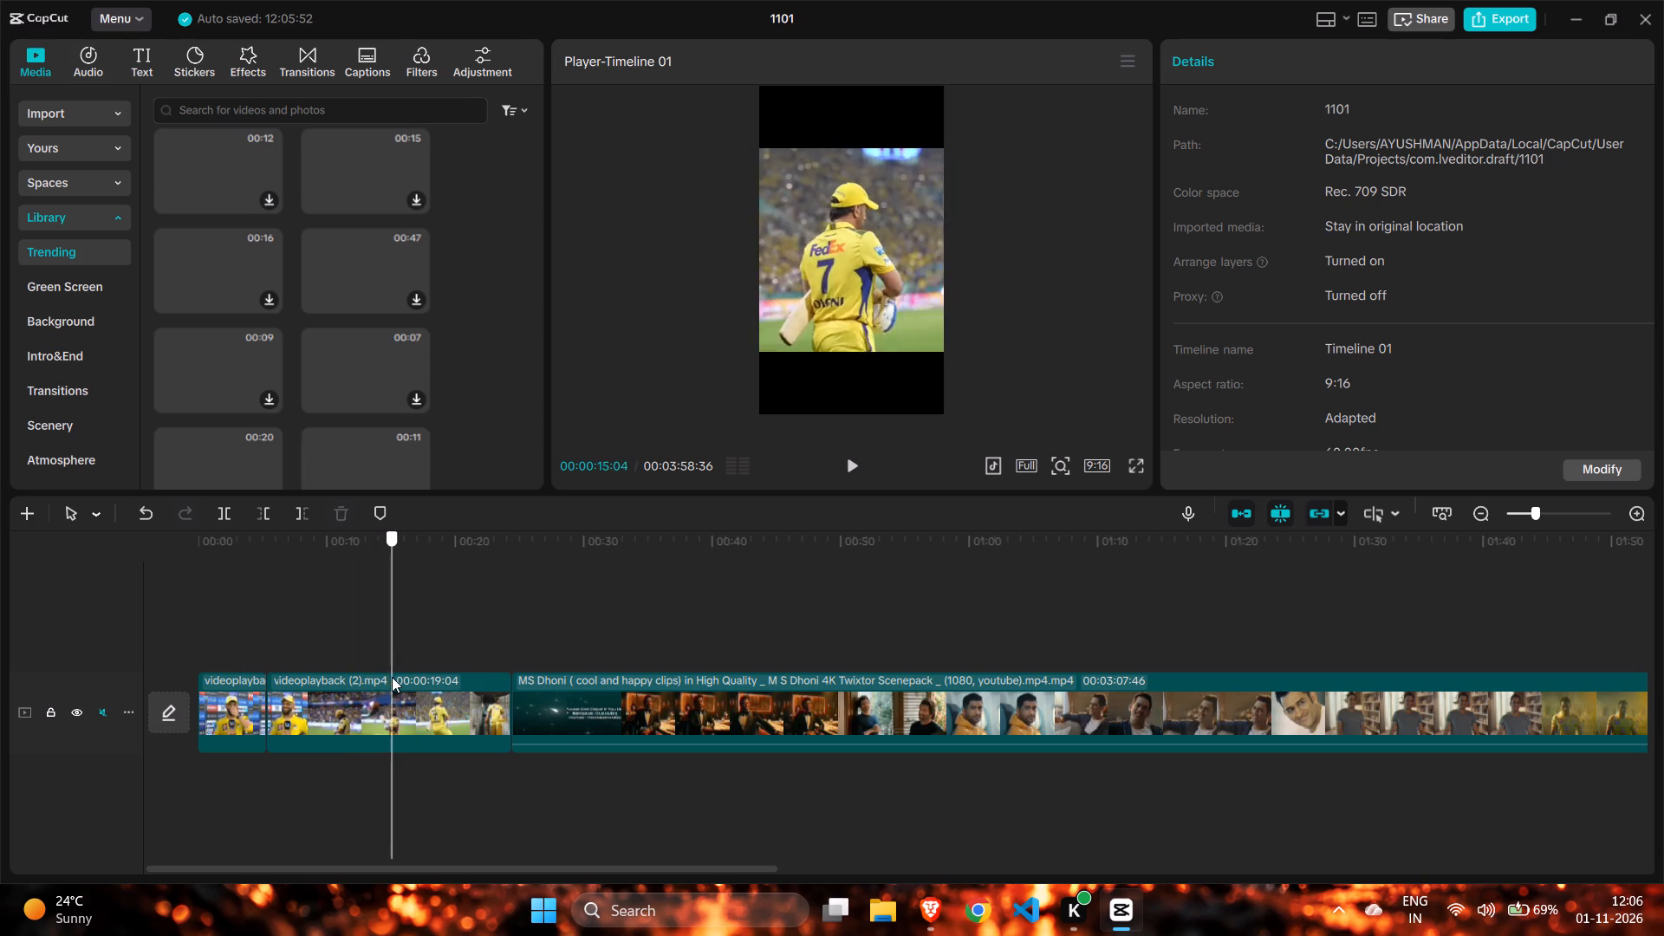
drag(392, 677, 400, 680)
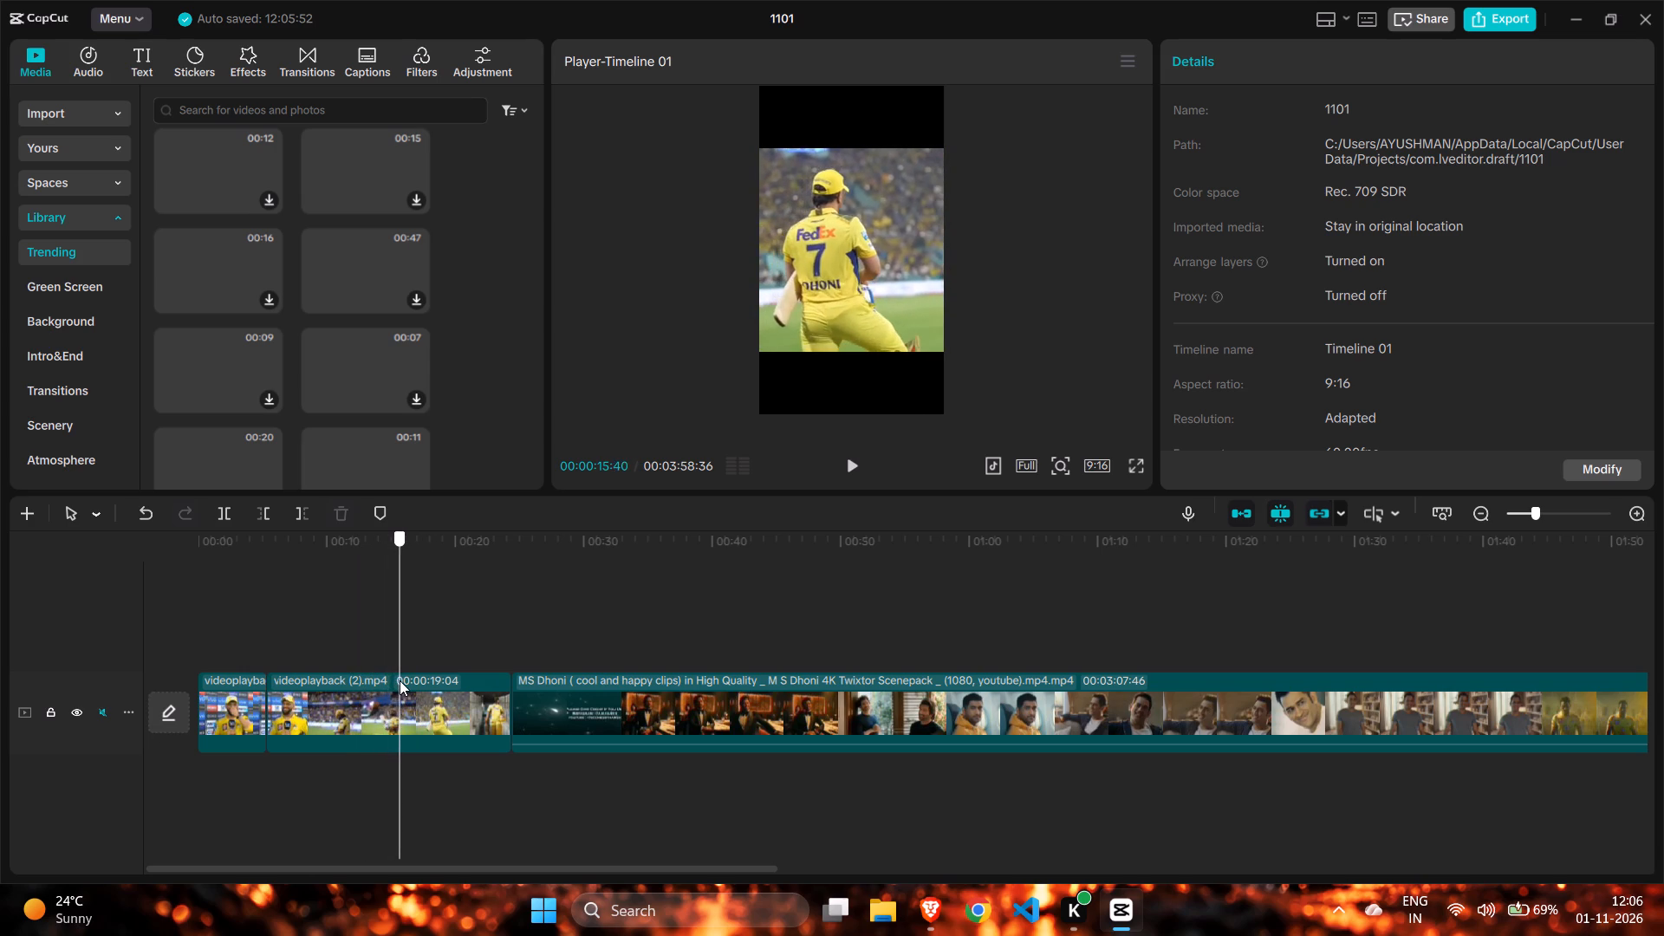
drag(400, 680, 418, 687)
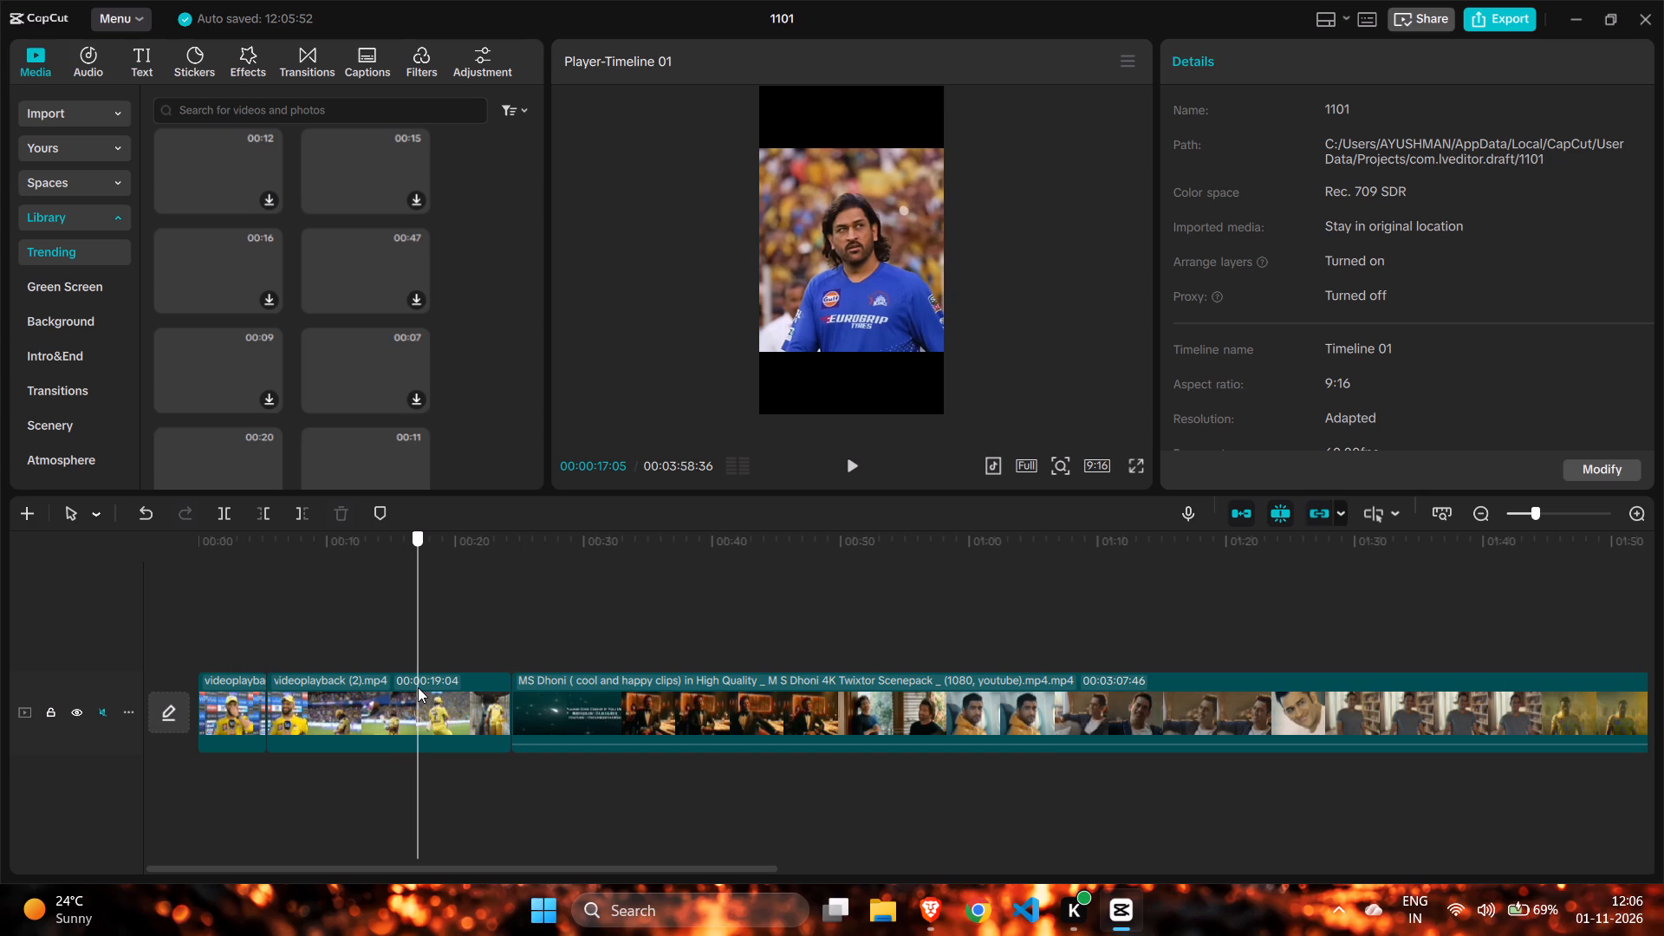
drag(418, 687, 409, 686)
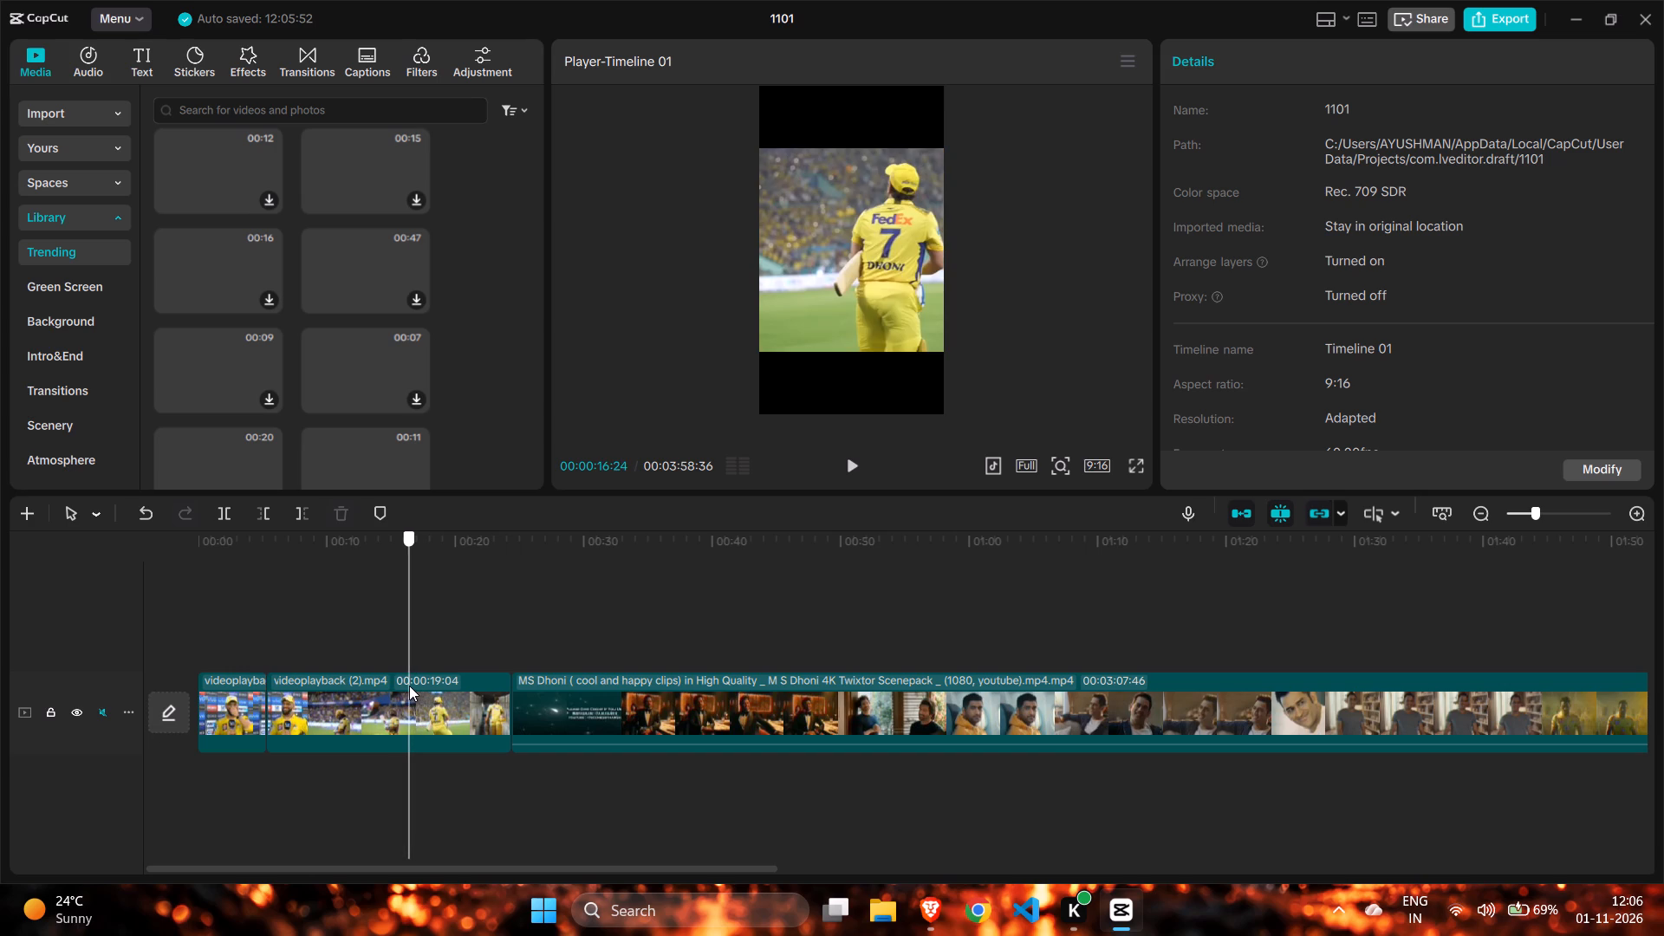
drag(409, 686, 412, 686)
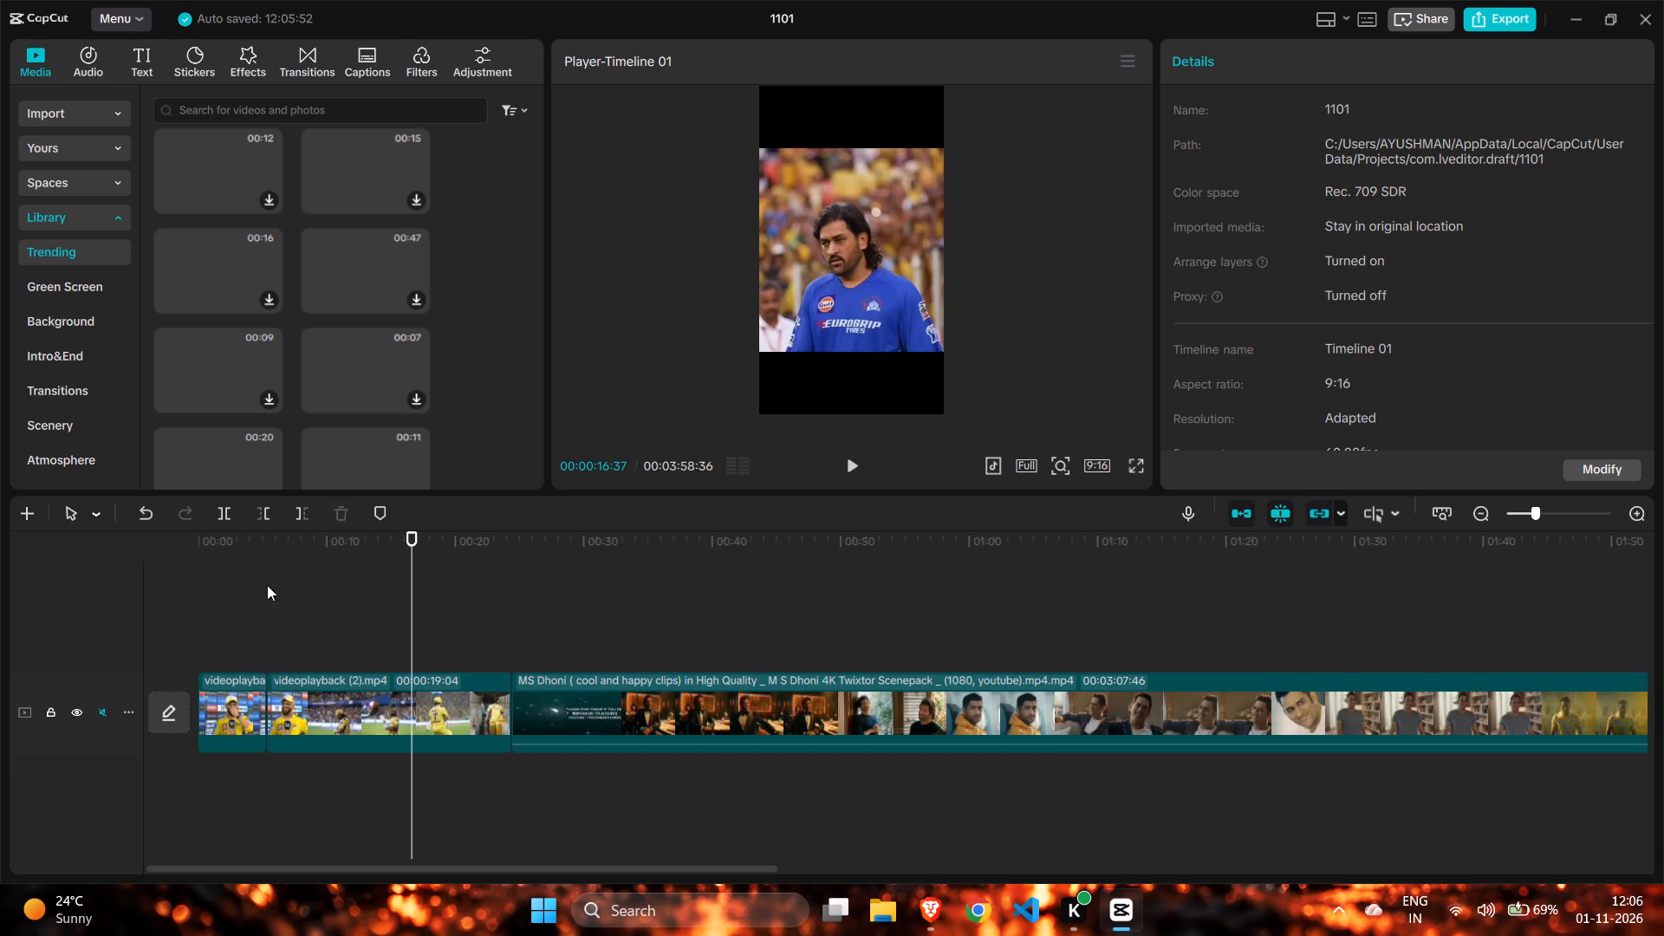
click(219, 511)
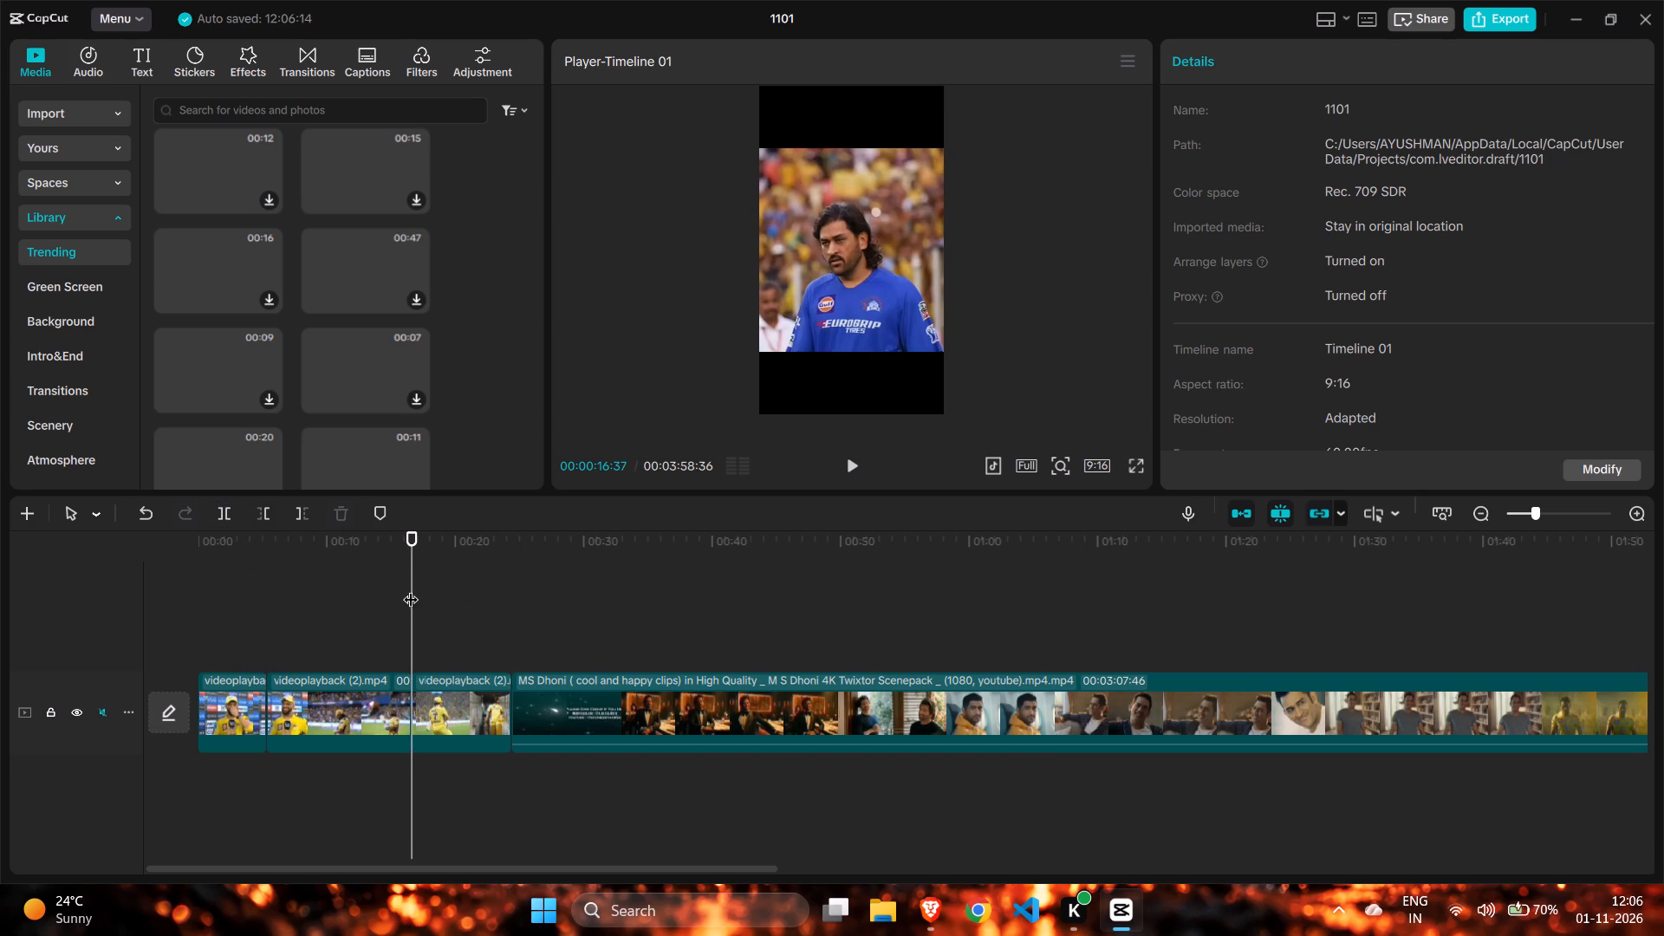
Split the videoplayback (2).mp4 footage at 00:00:19:02, at the end of the blue-jersey shot.
drag(411, 588, 452, 608)
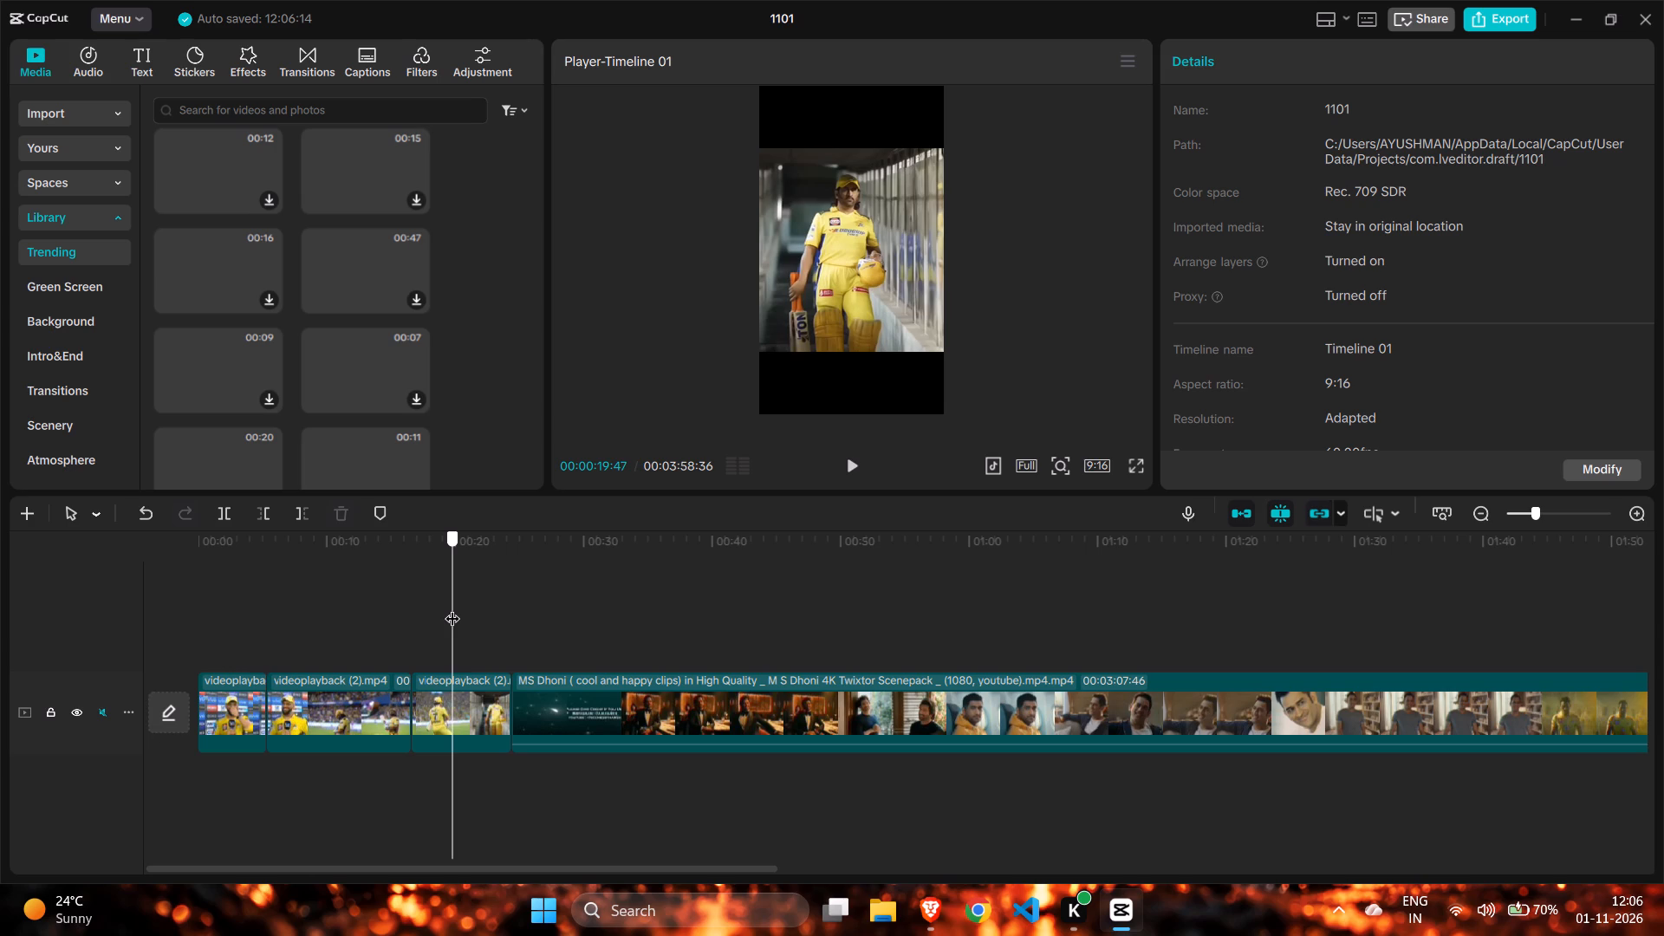
drag(452, 608, 443, 608)
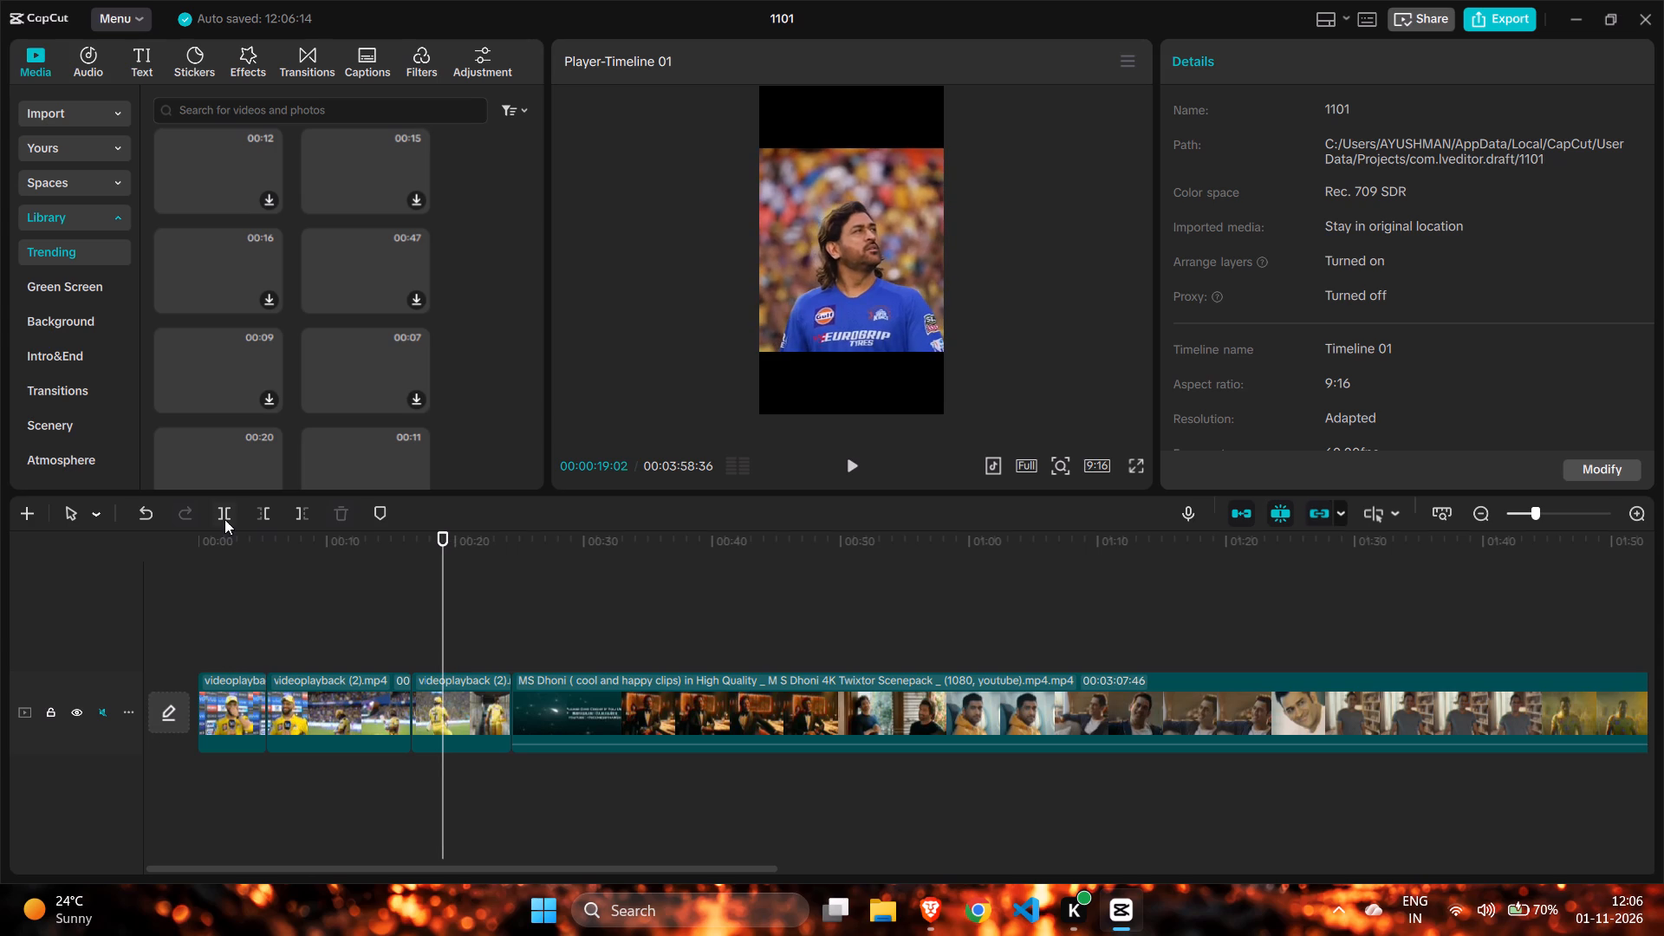
click(224, 519)
Delete the videoplayback (2).mp4 segments directly after and directly before the blue-jersey shot.
click(462, 698)
click(339, 520)
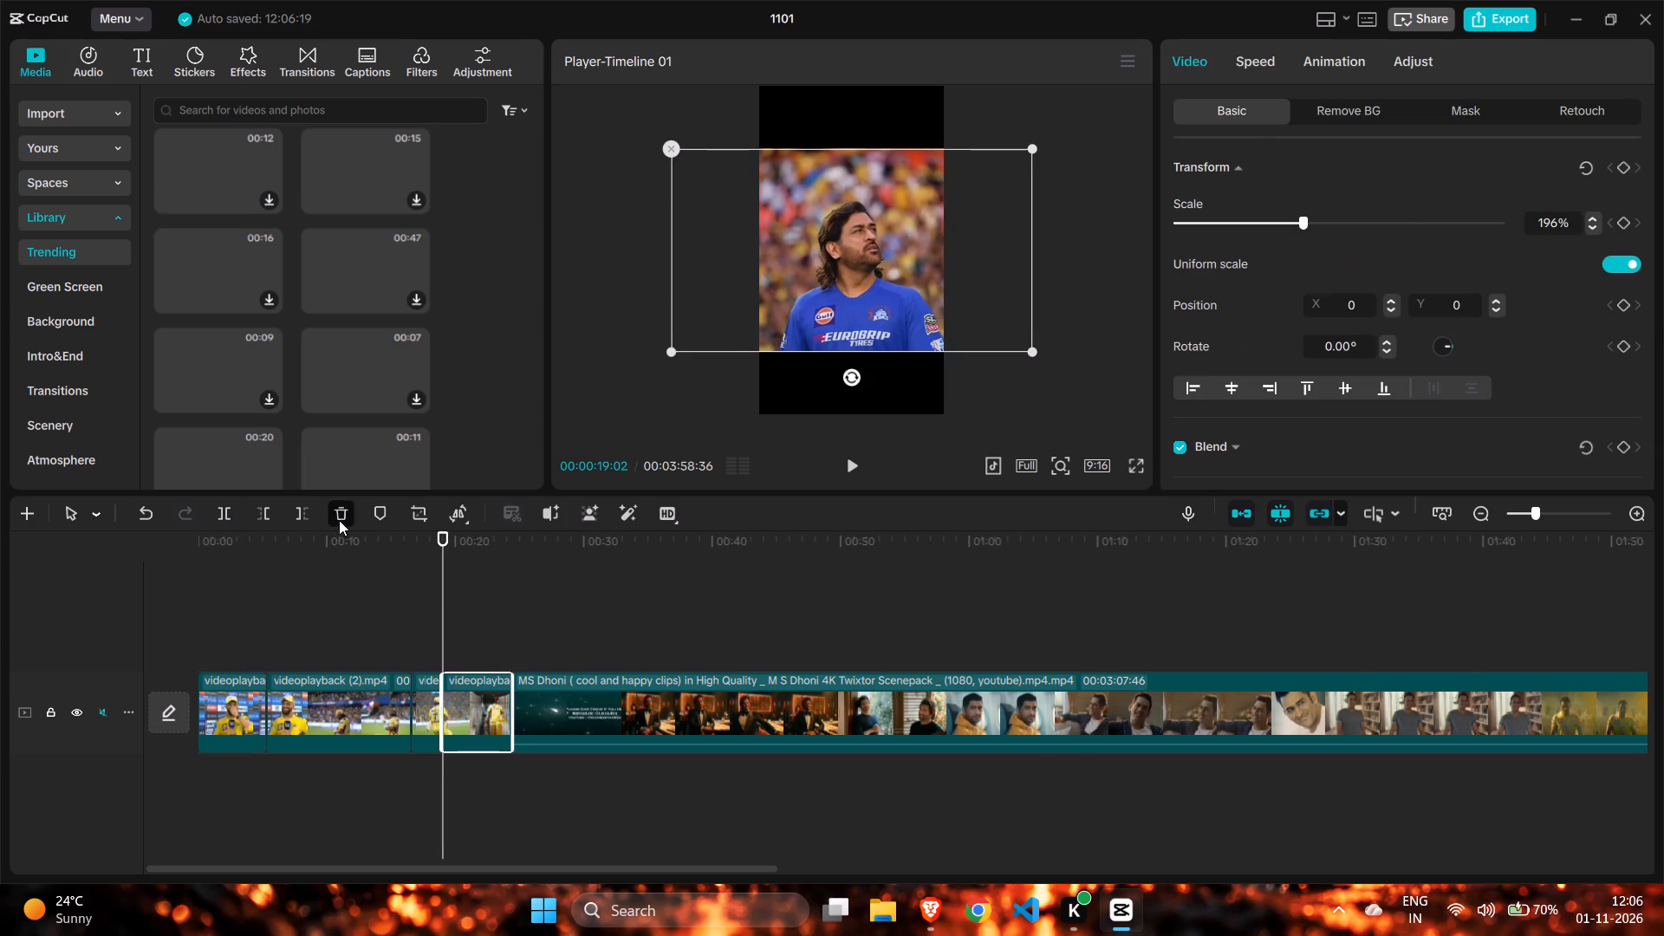
click(317, 689)
click(330, 512)
Split the MS Dhoni (cool and happy clips) footage at 00:00:30:14, at the start of the dark-sweater shots.
click(309, 590)
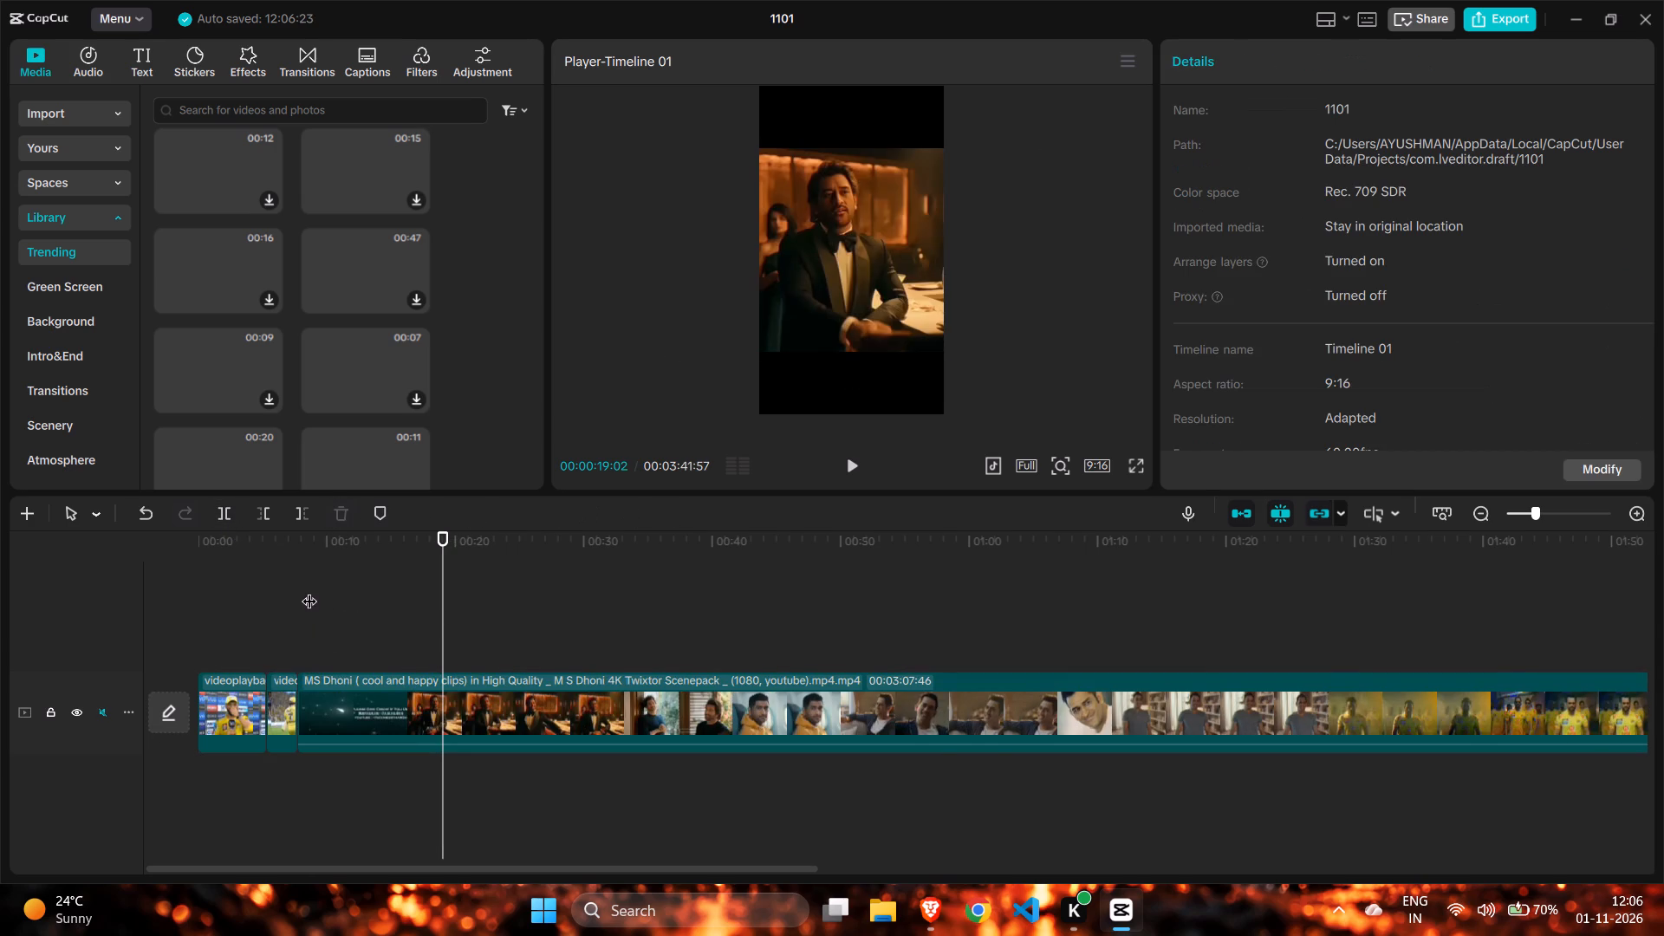
drag(309, 590, 451, 688)
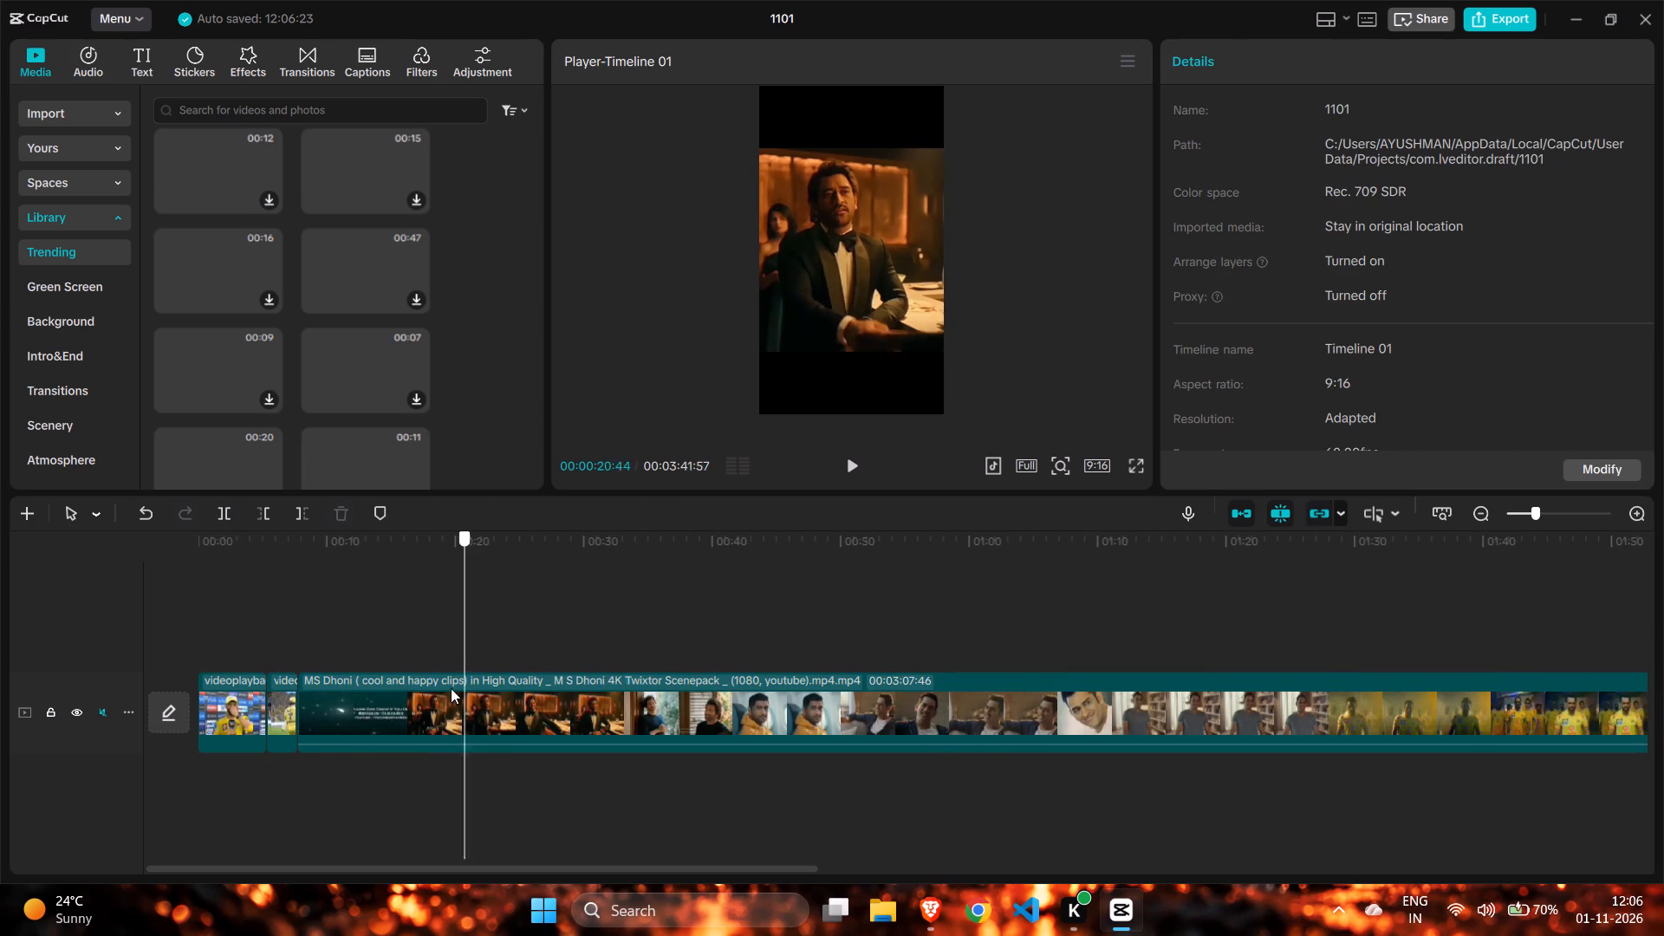
drag(451, 688, 594, 725)
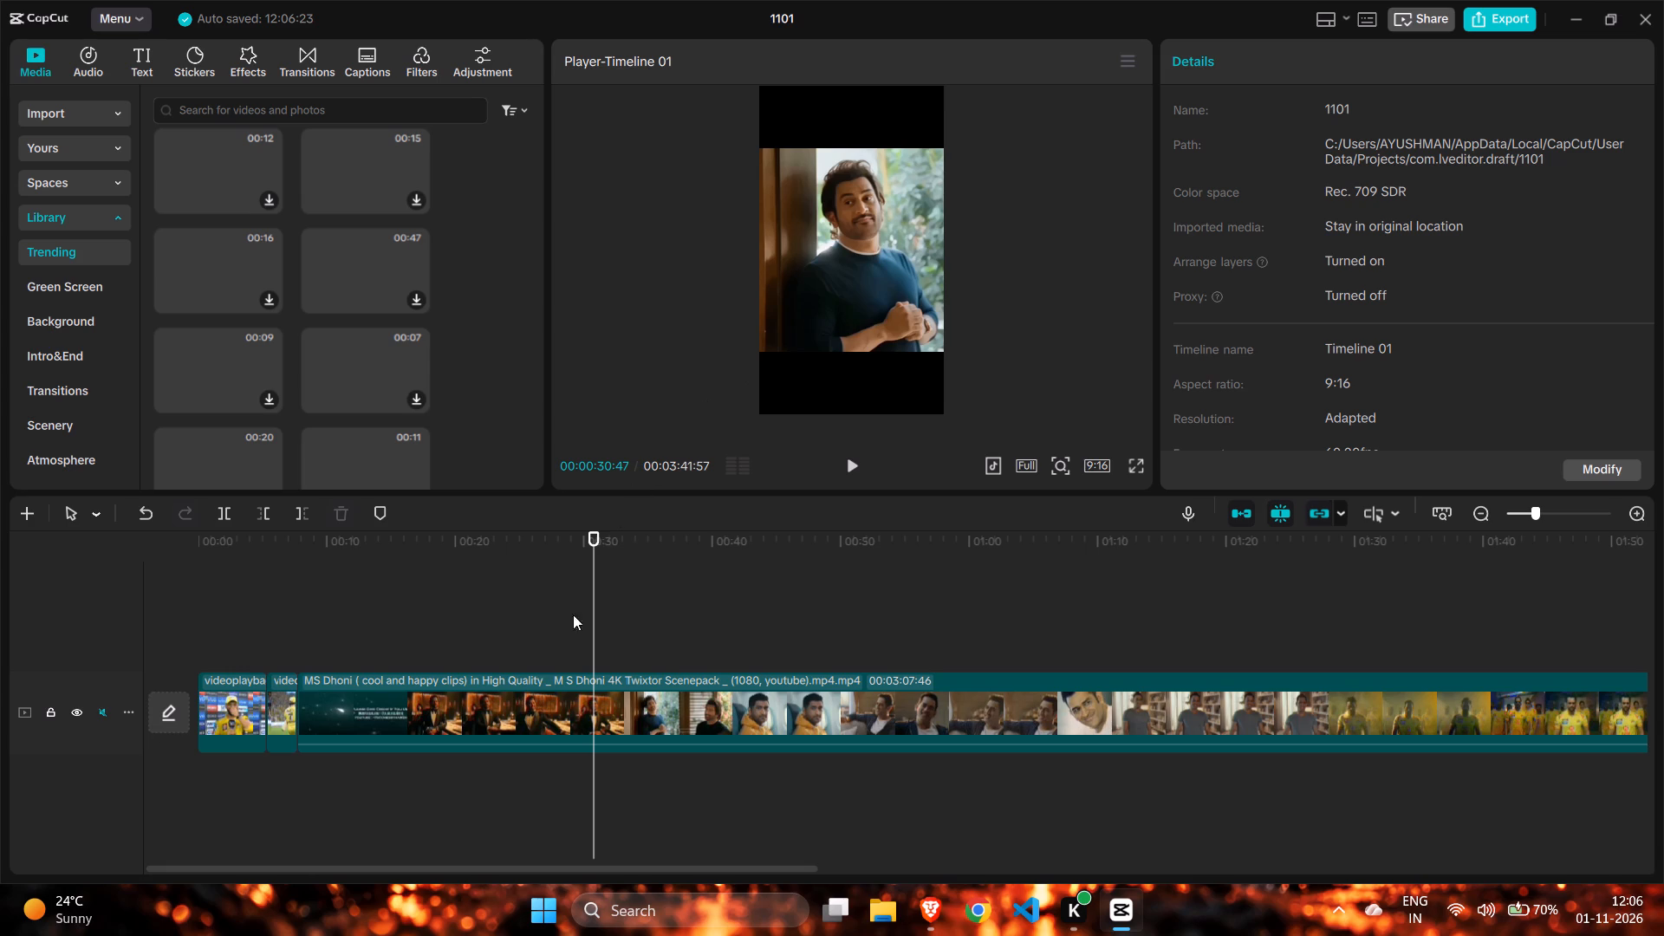
click(496, 595)
drag(494, 593, 662, 645)
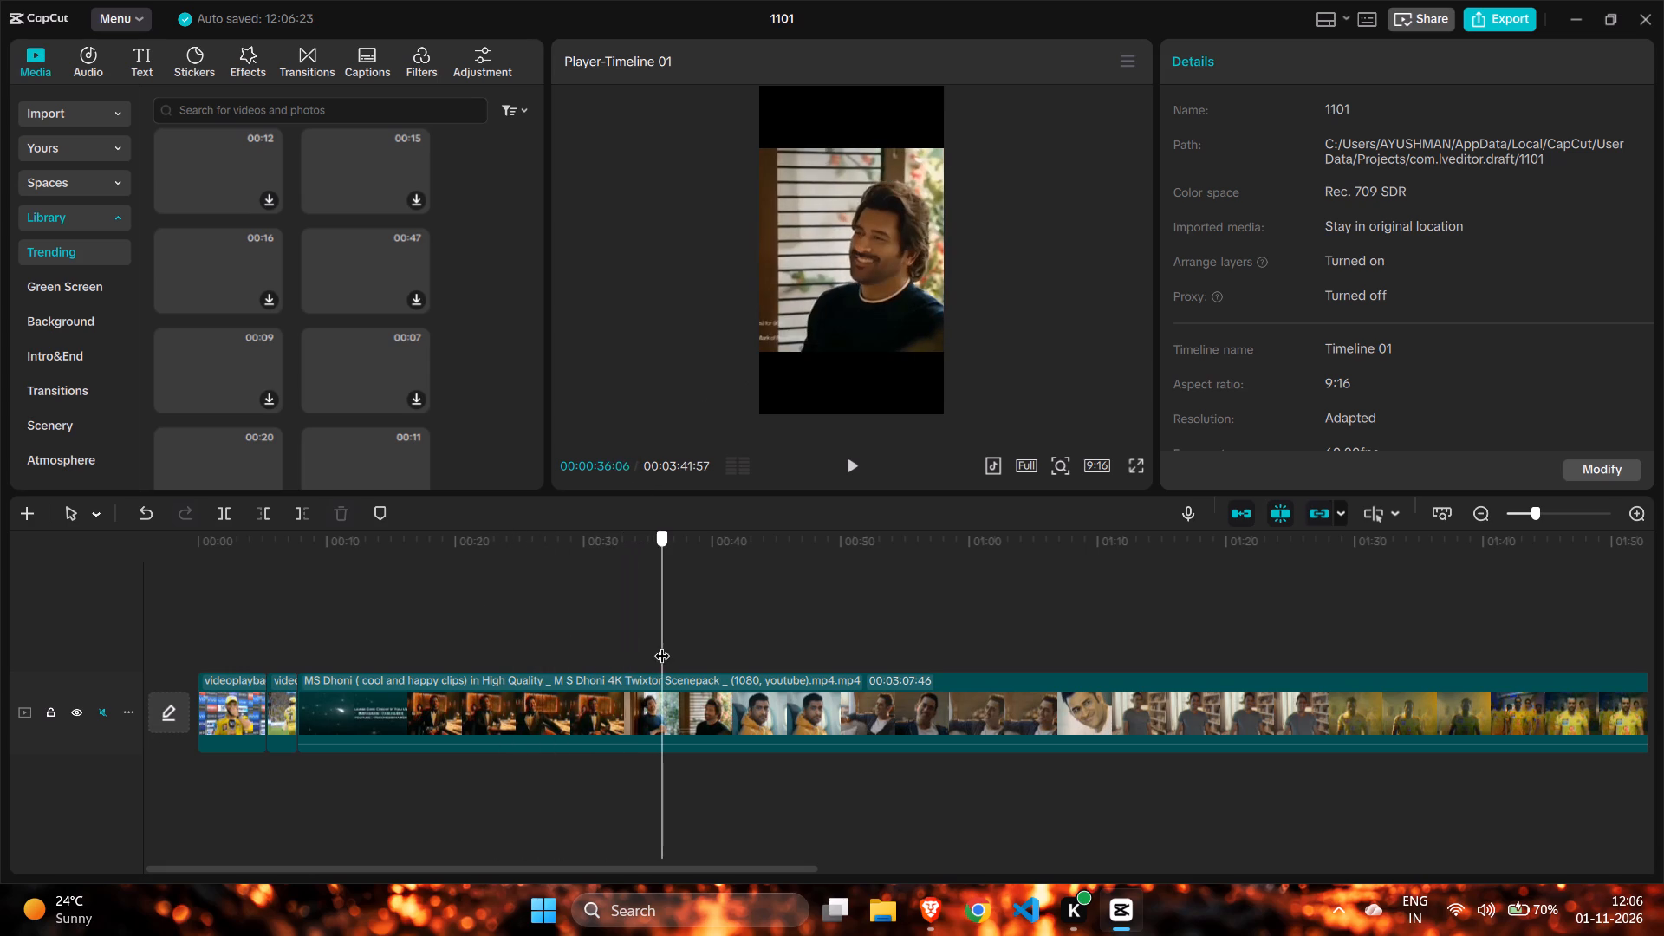
drag(662, 645, 611, 651)
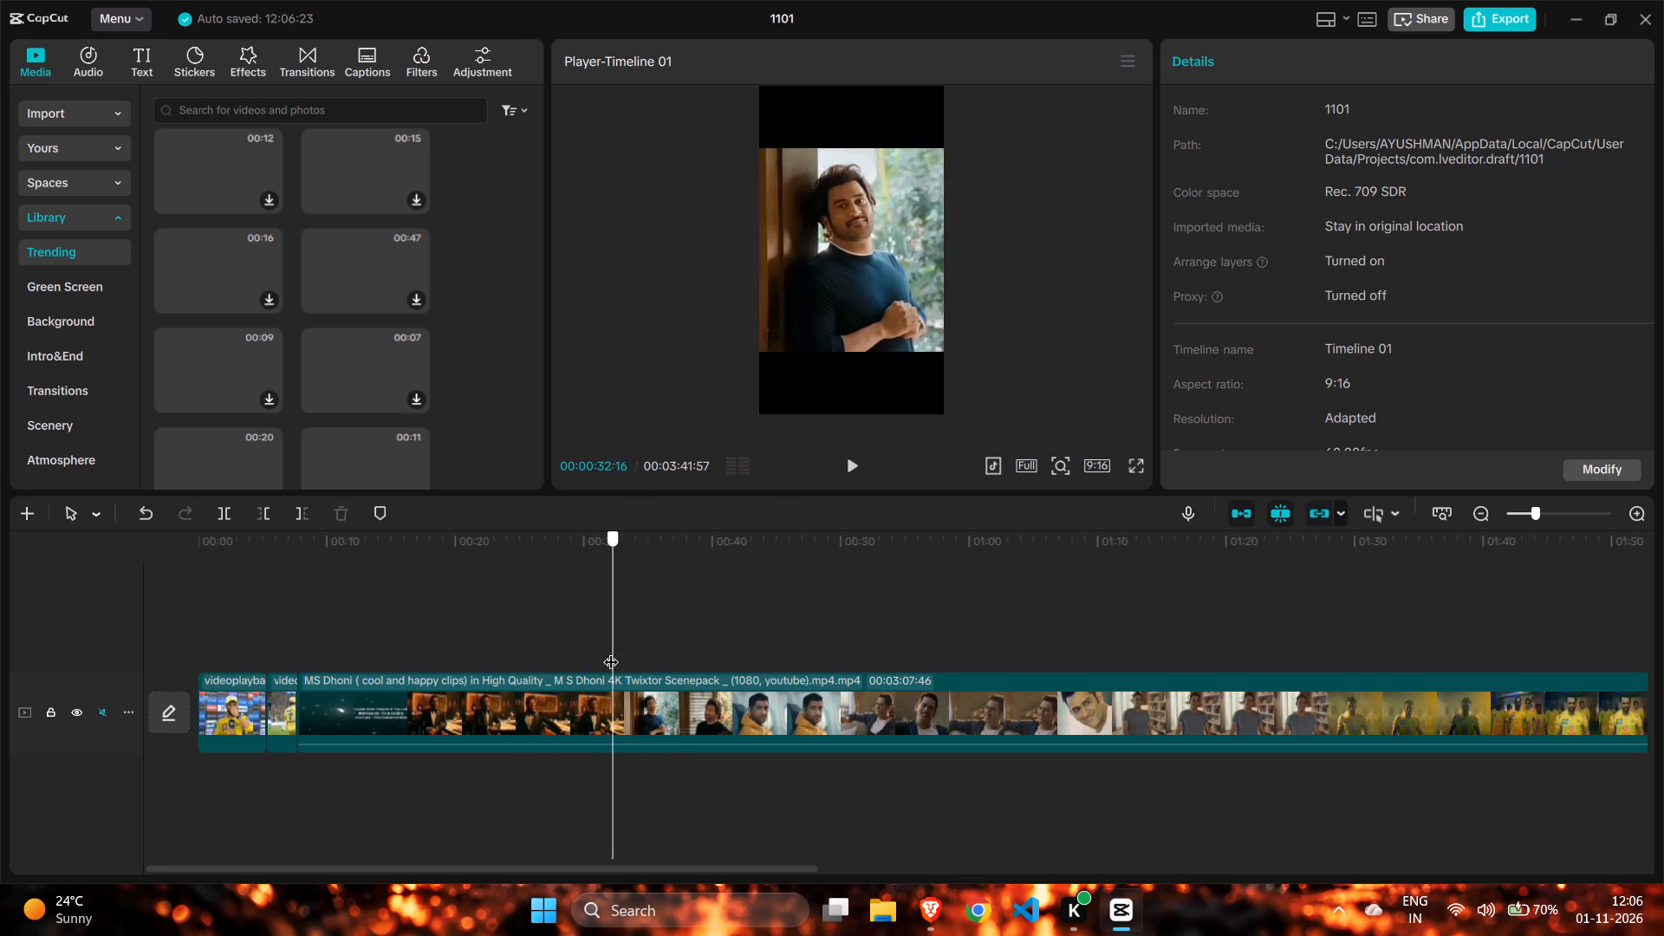
drag(611, 651, 710, 650)
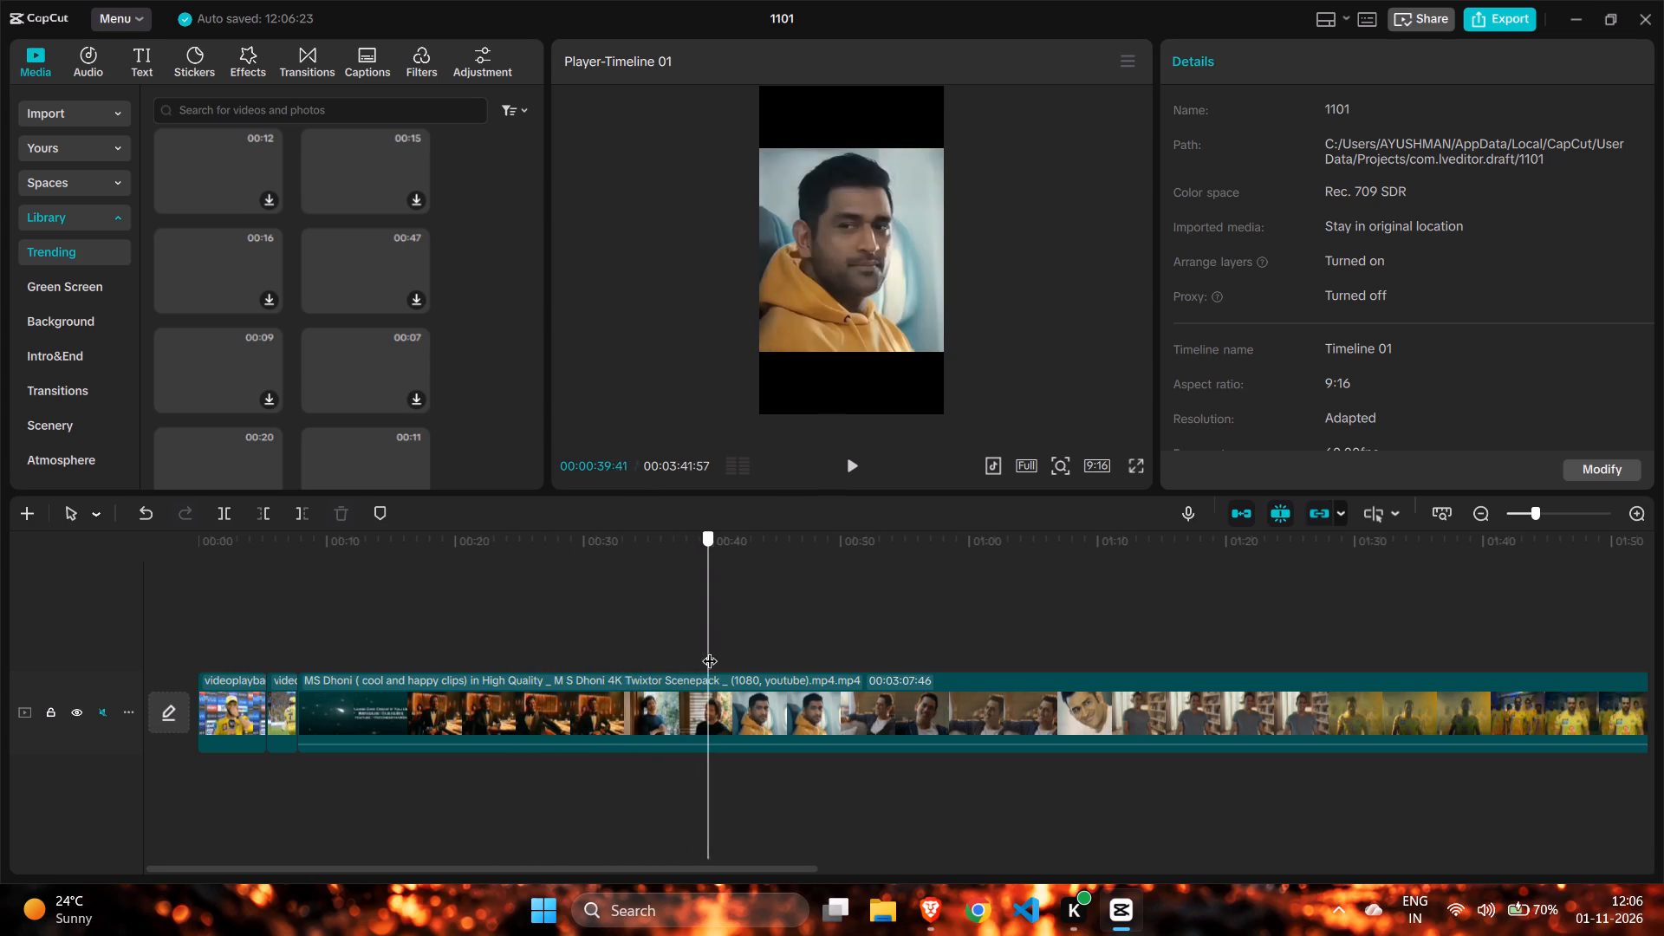
drag(710, 650, 562, 664)
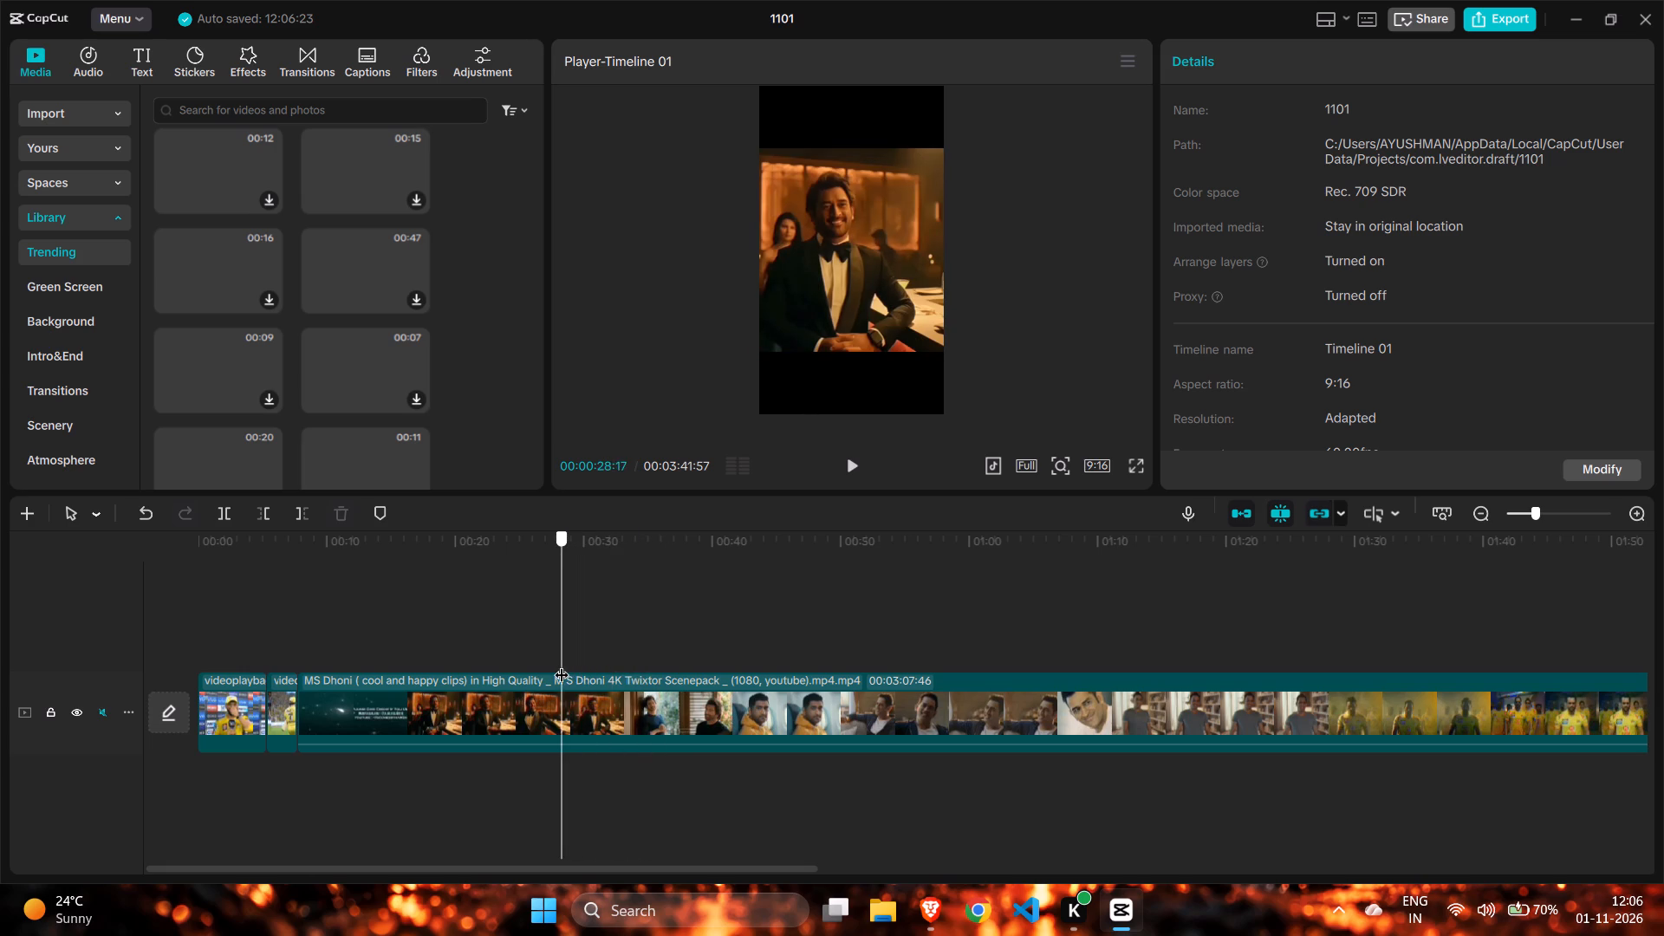
drag(562, 664, 587, 674)
click(225, 523)
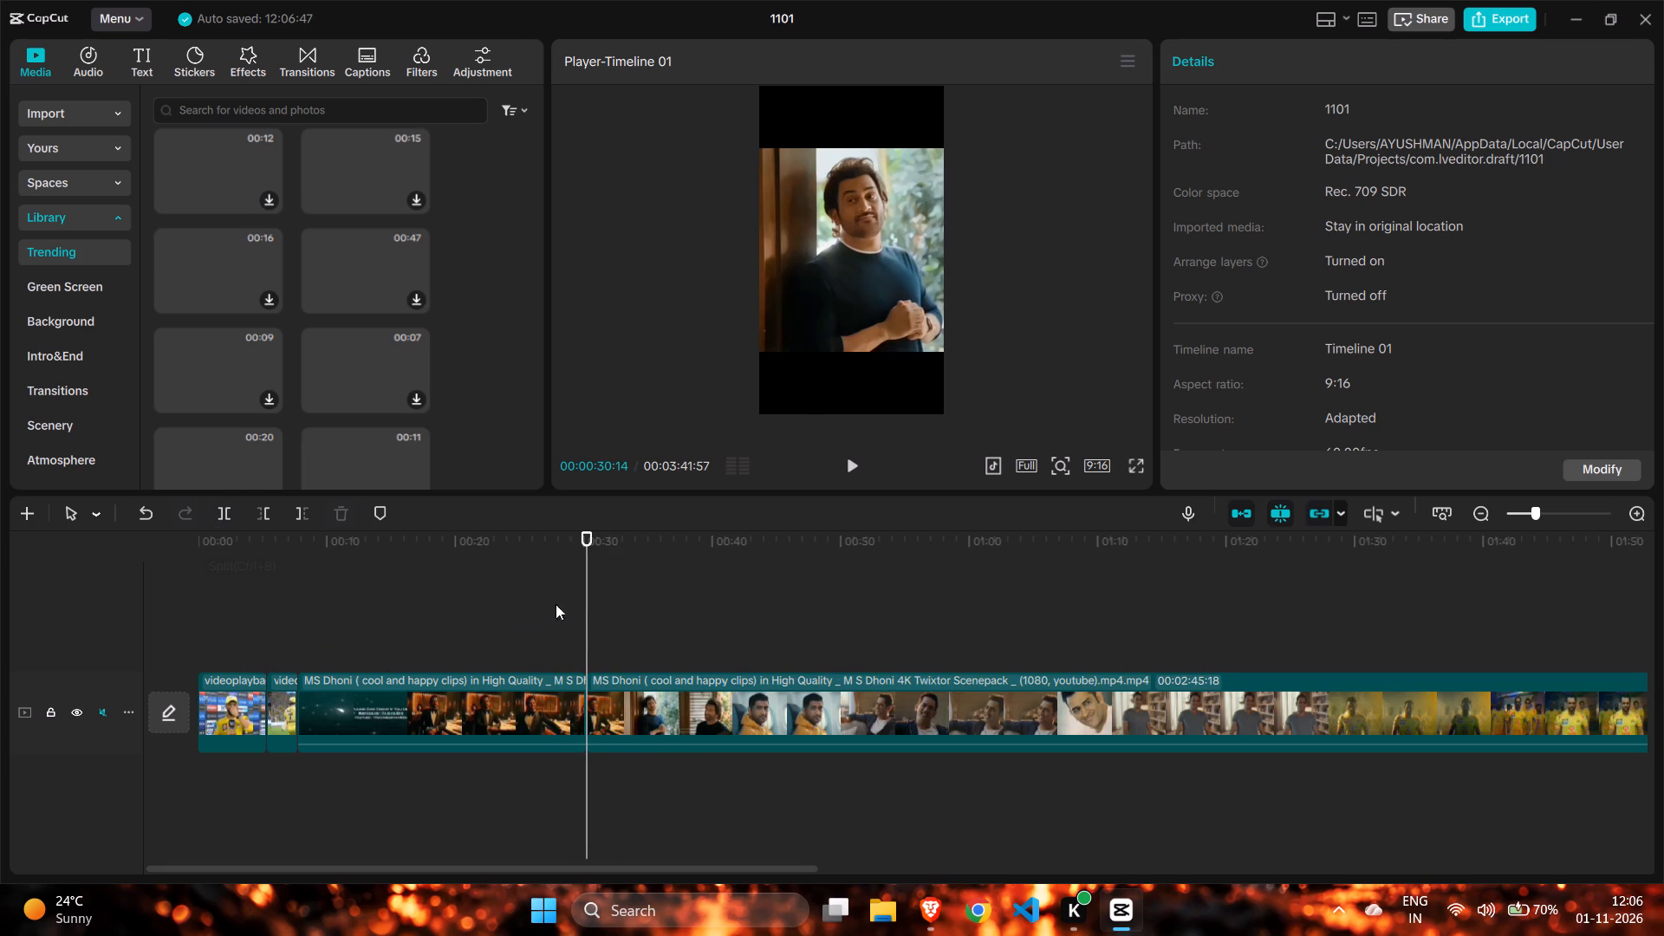
Split the MS Dhoni (cool and happy clips) footage at 00:00:39:21, at the end of the dark-sweater shots.
drag(587, 594, 660, 621)
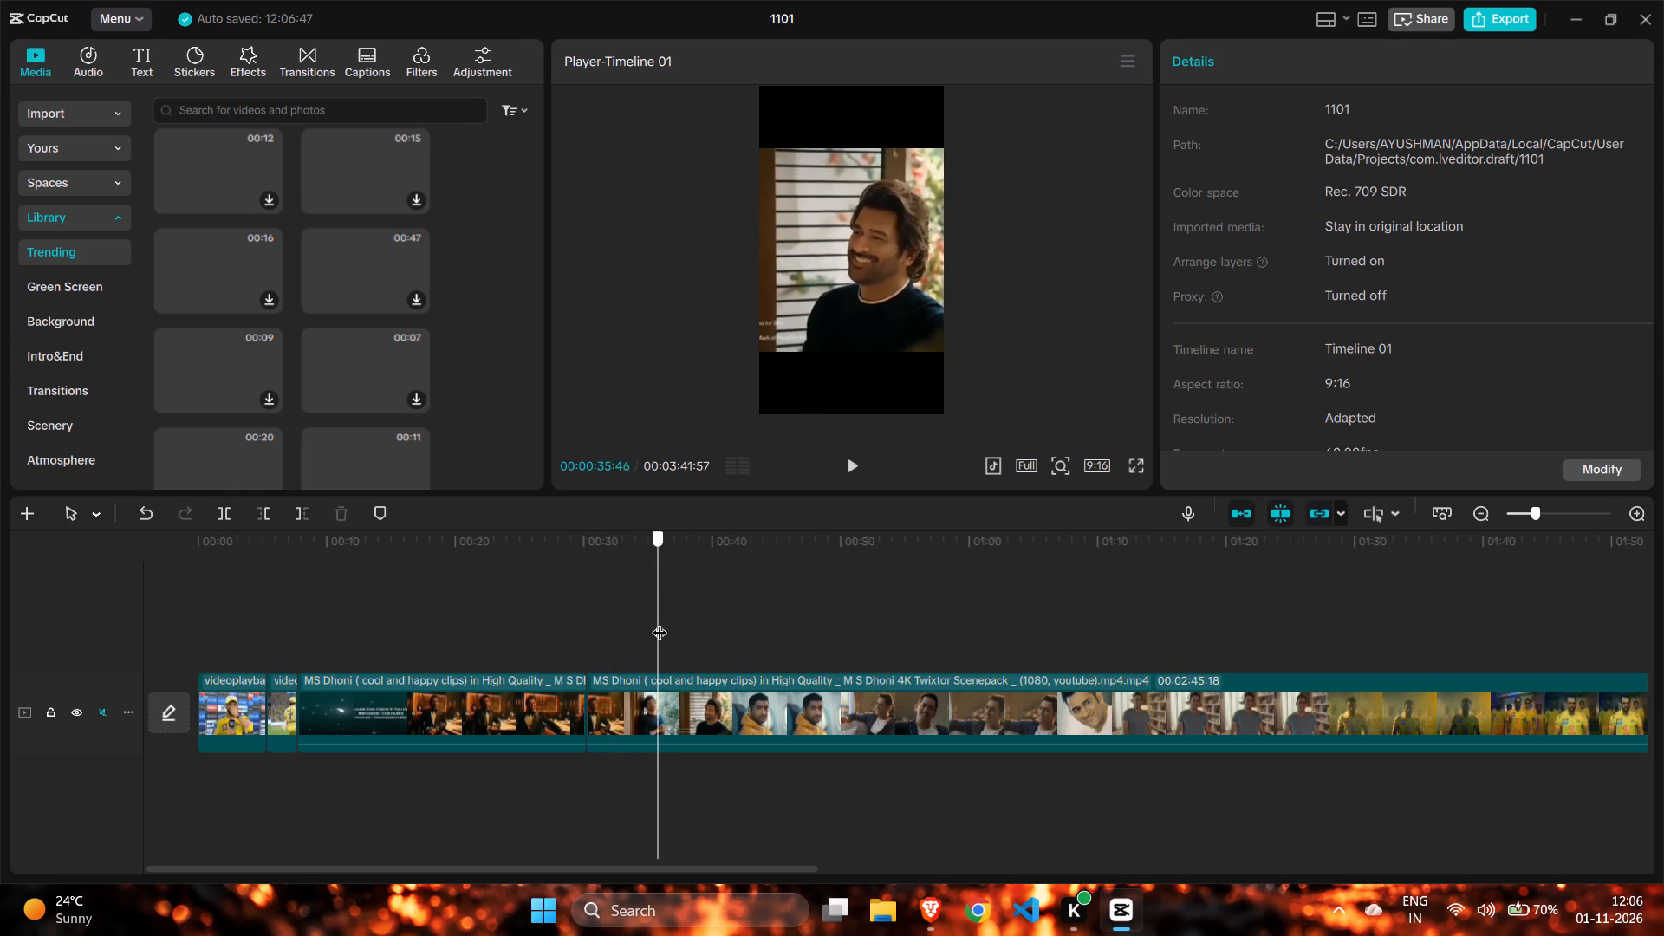
drag(660, 621, 702, 634)
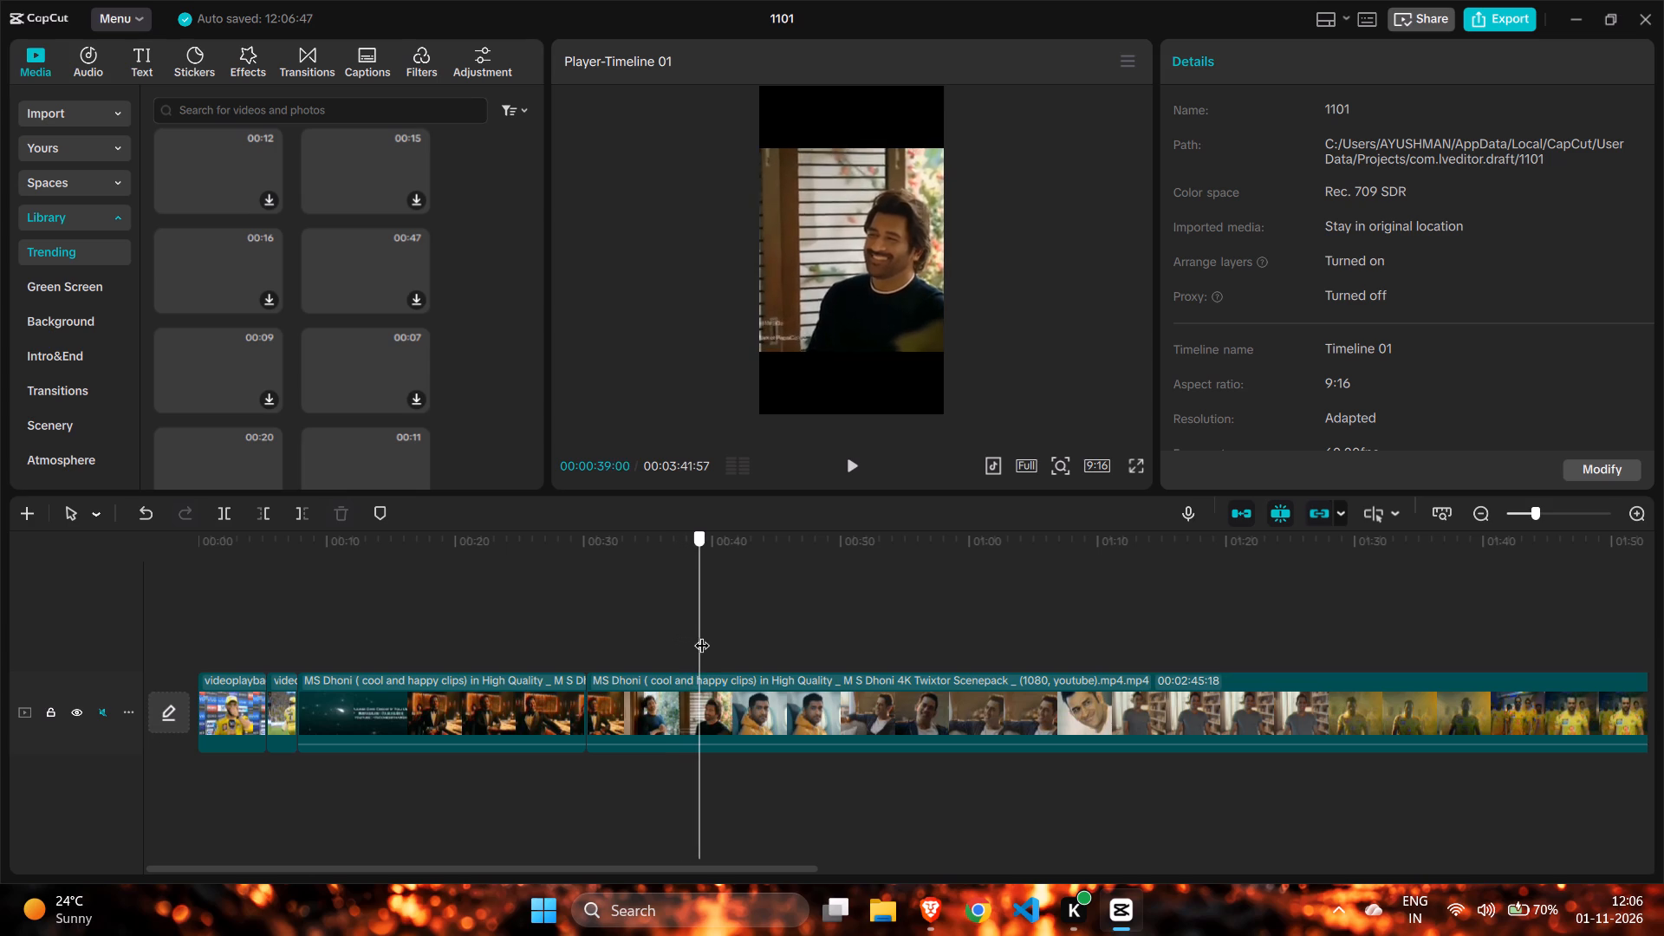
drag(702, 634, 704, 642)
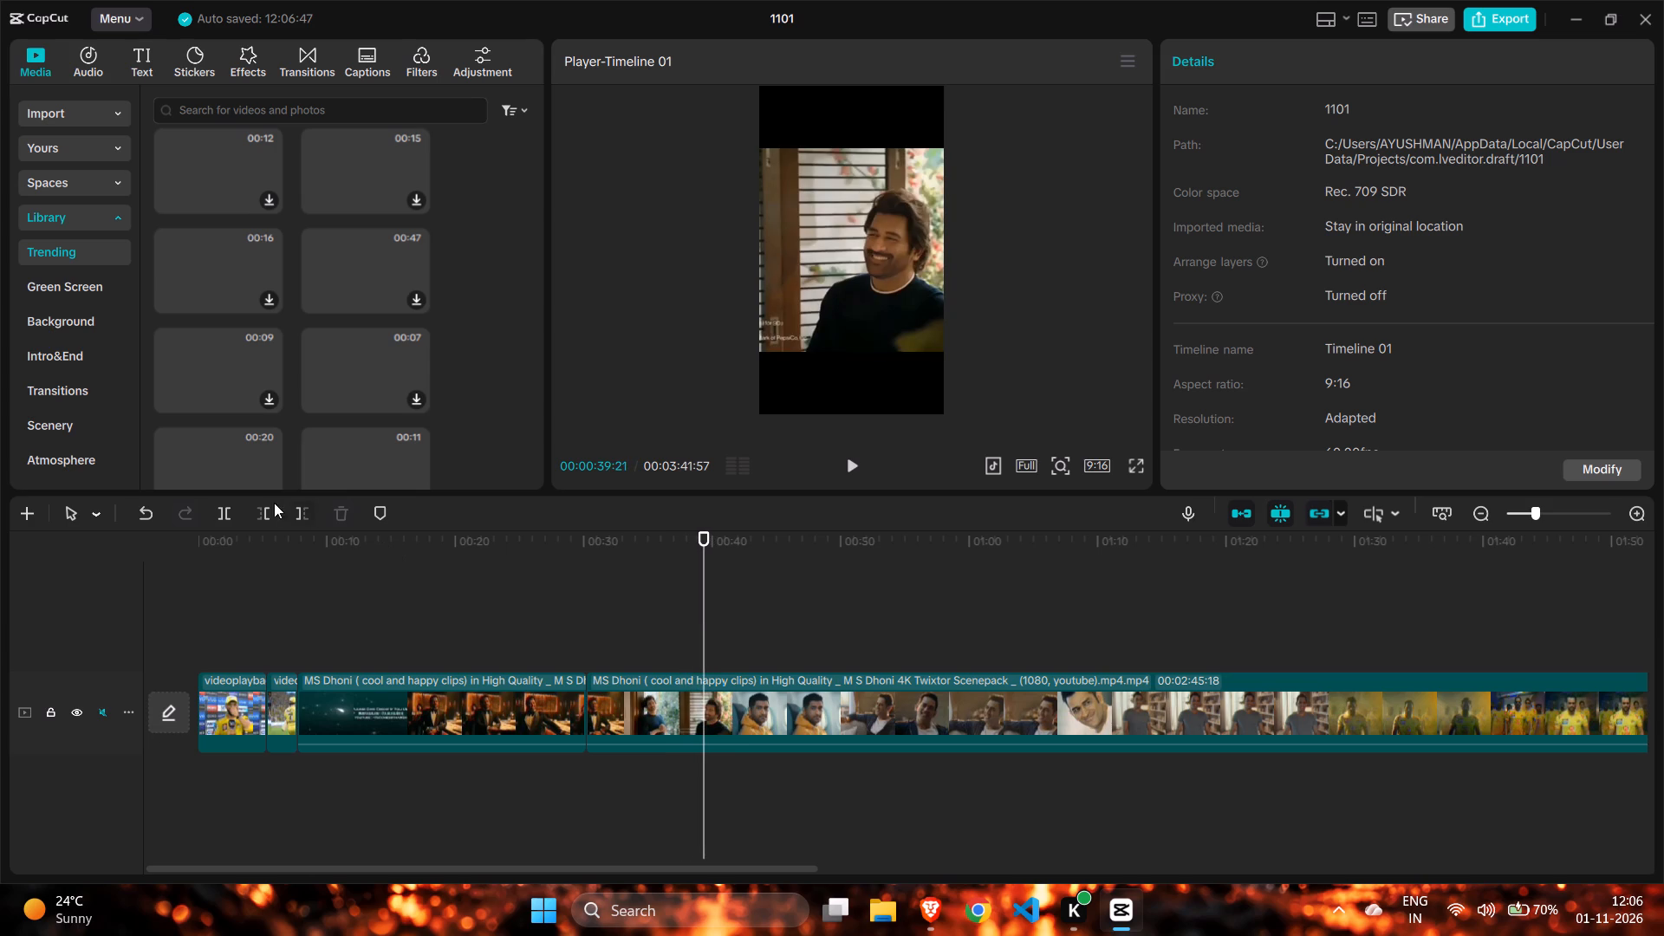
click(225, 510)
Delete the MS Dhoni (cool and happy clips) segment directly before the dark-sweater shots.
click(396, 703)
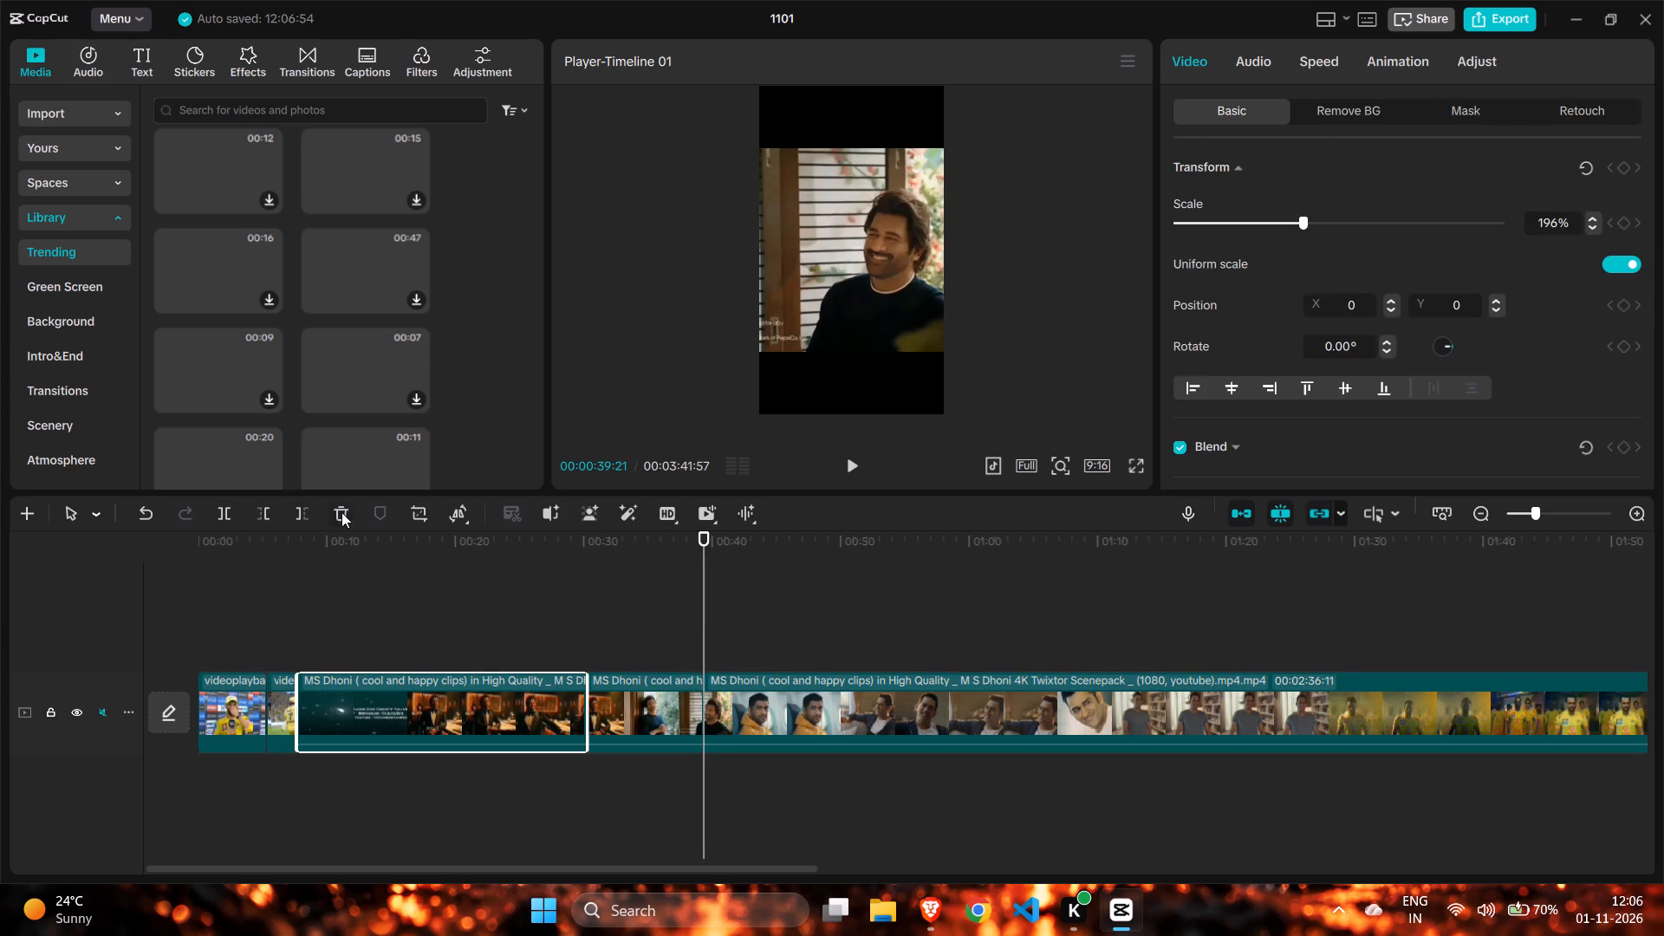
click(342, 512)
Split the MS Dhoni (cool and happy clips) footage at 00:00:35:54, where he smiles sideways in the navy jacket.
click(419, 619)
drag(419, 619, 329, 628)
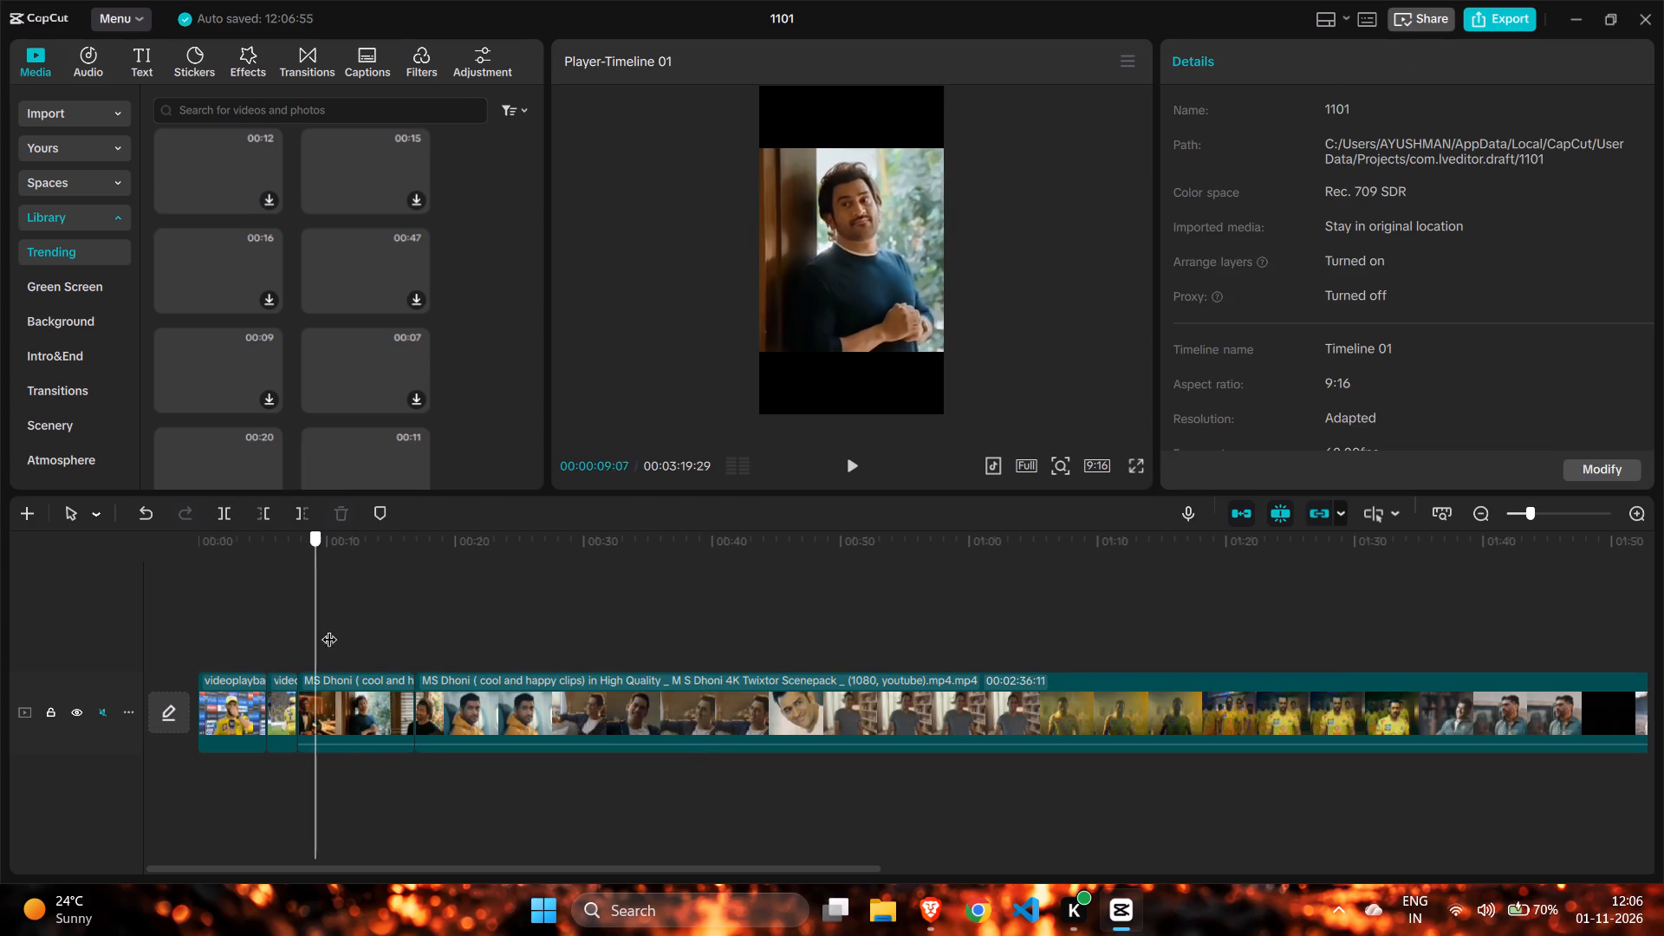
drag(329, 628, 478, 662)
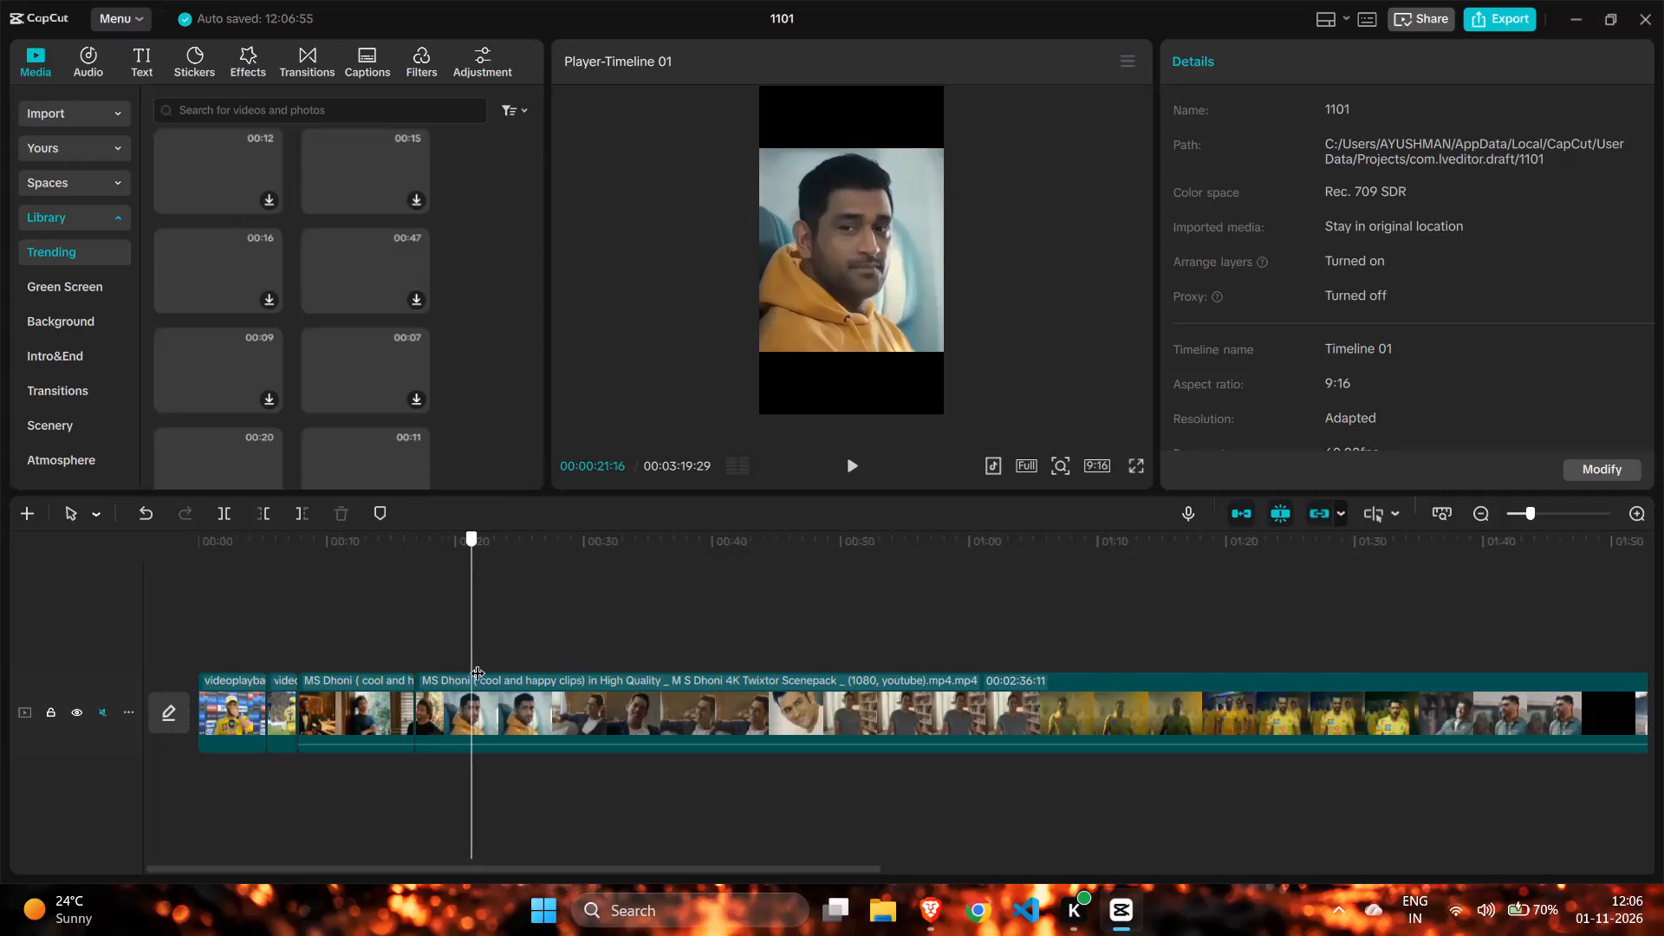
drag(478, 662, 592, 679)
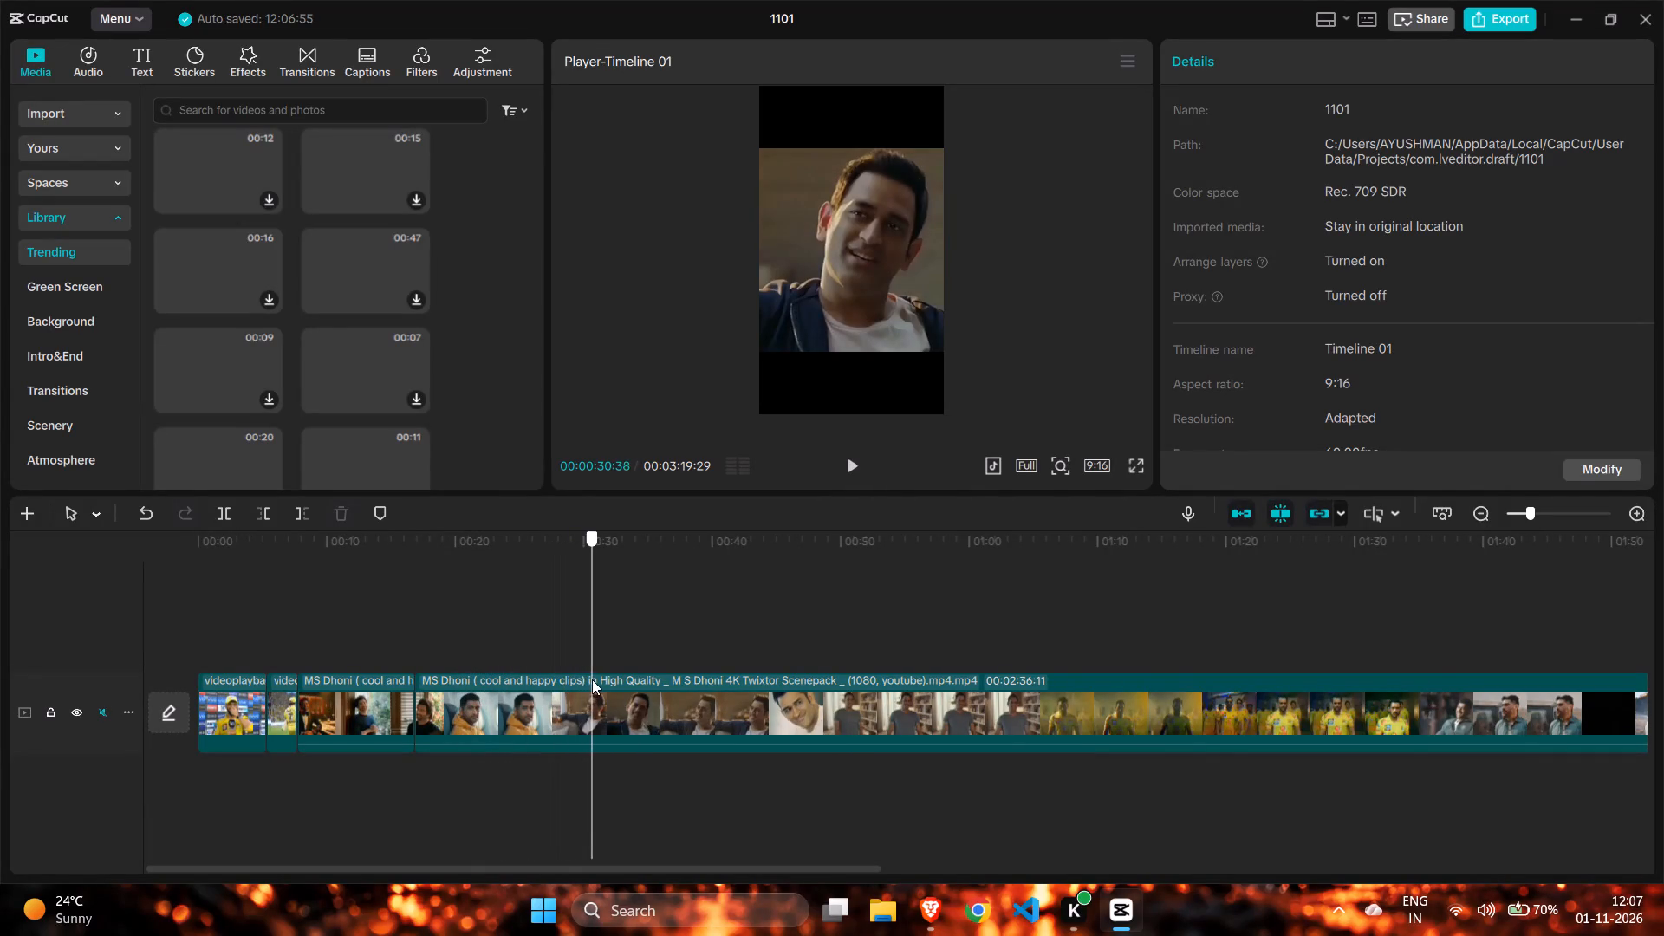
drag(592, 679, 719, 692)
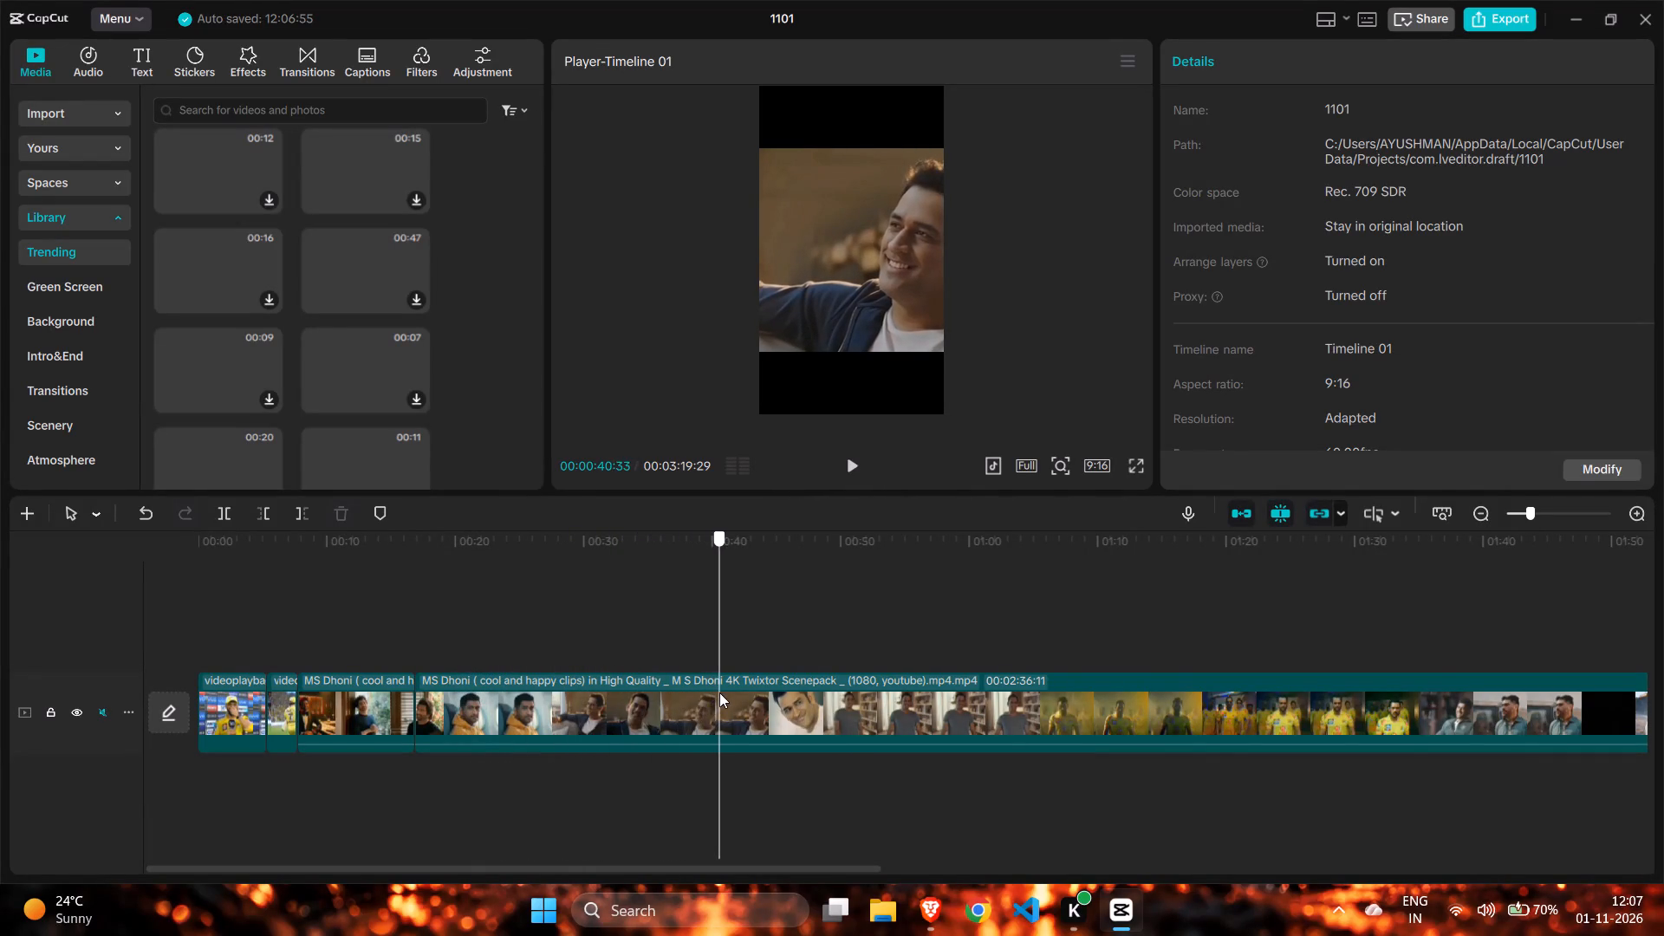
drag(719, 692, 666, 708)
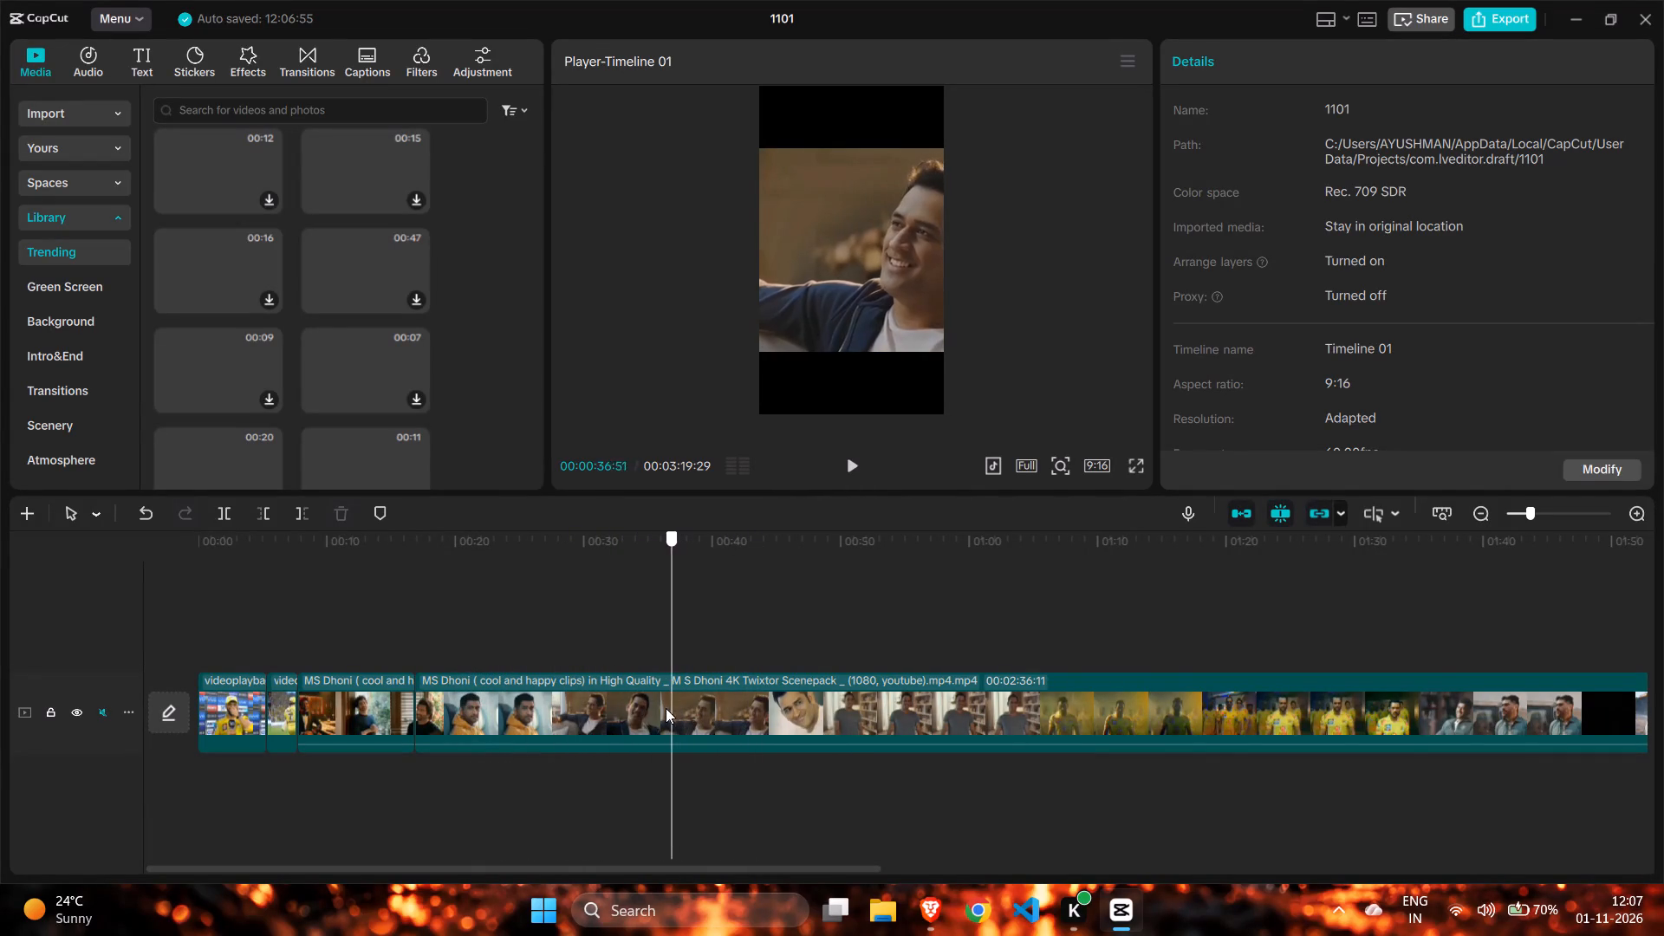
drag(666, 708, 660, 716)
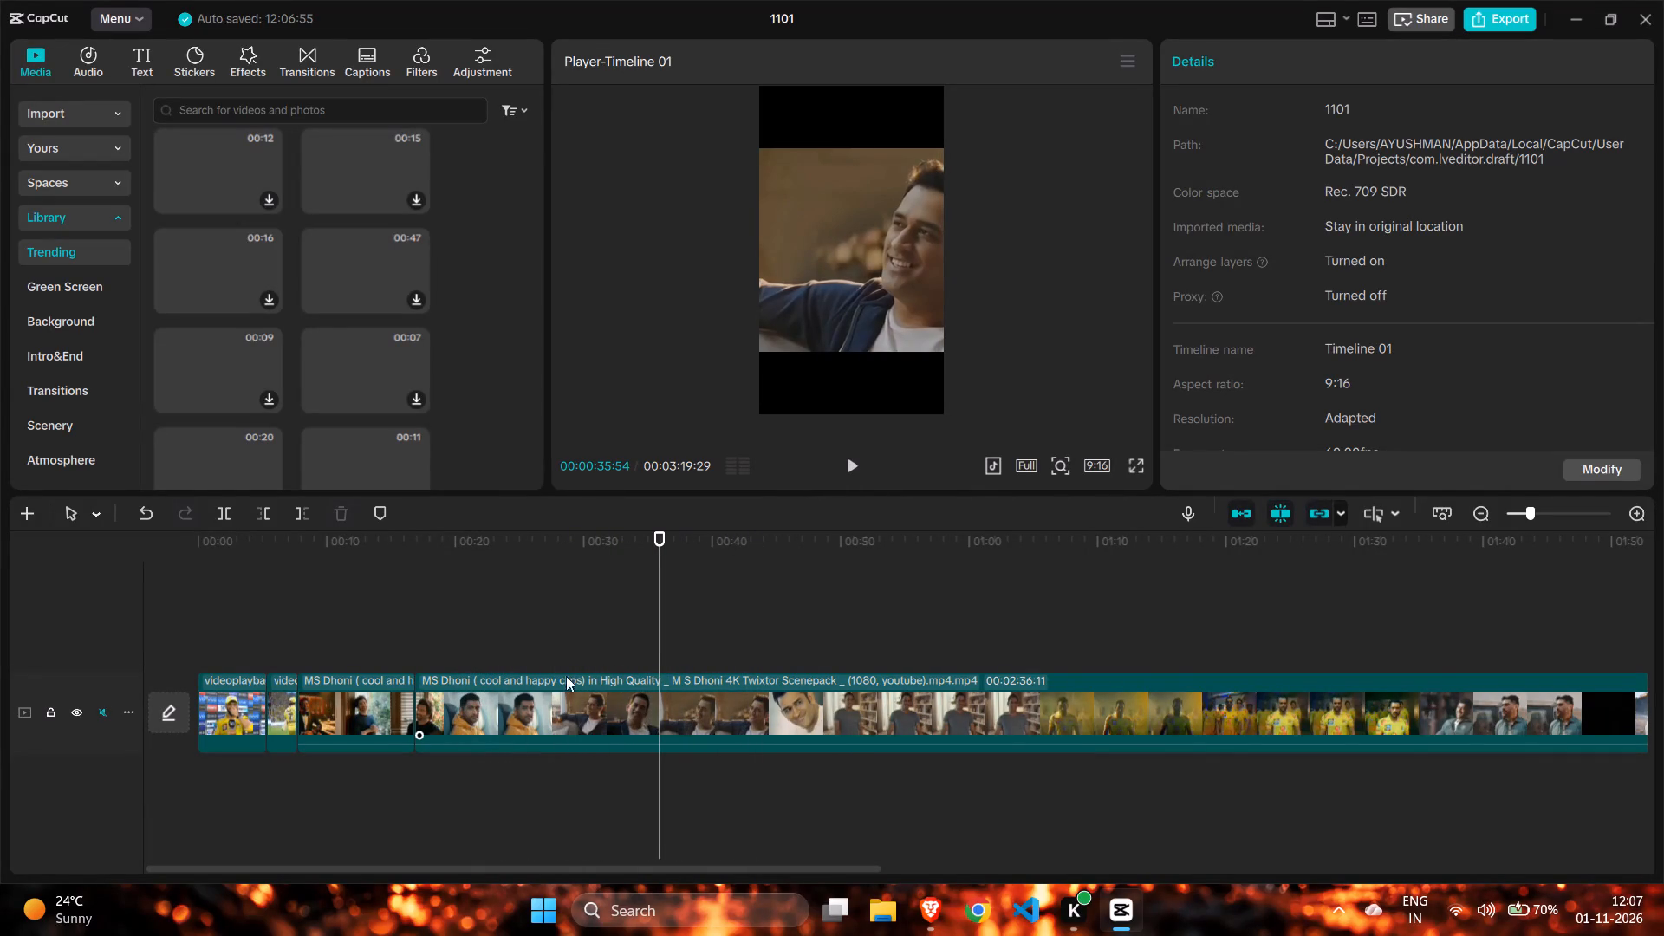
click(219, 504)
Split the MS Dhoni (cool and happy clips) footage at 00:00:43:52, at the end of the smiling navy-jacket shot.
drag(663, 629, 666, 629)
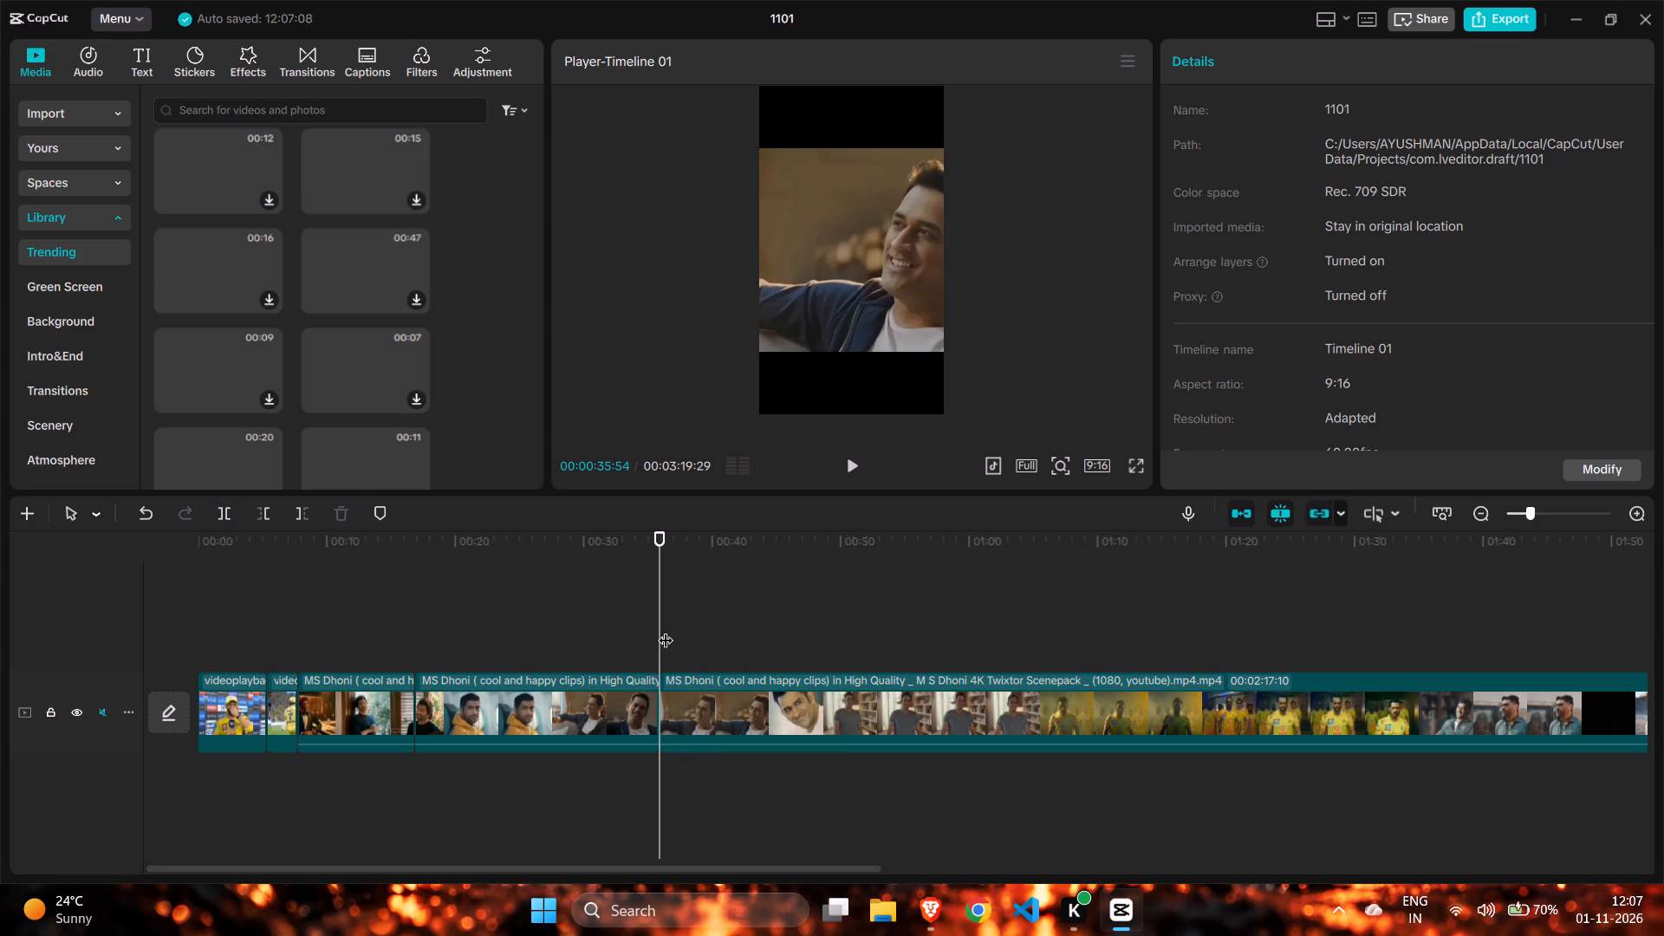
drag(666, 629, 765, 660)
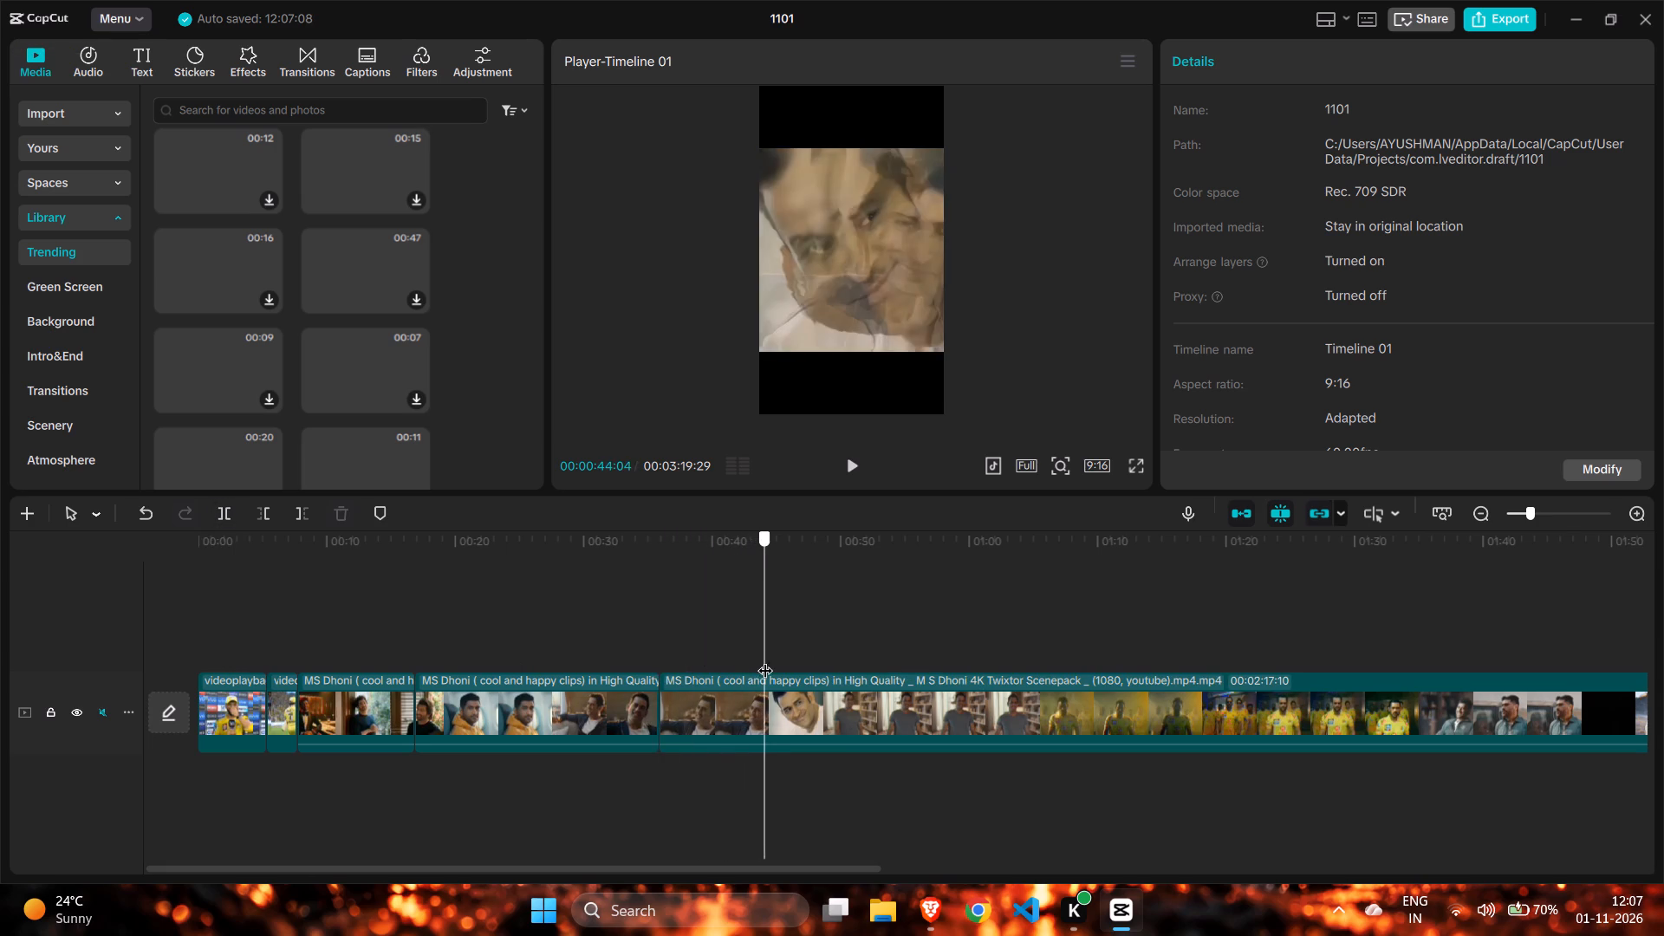
drag(765, 660, 762, 661)
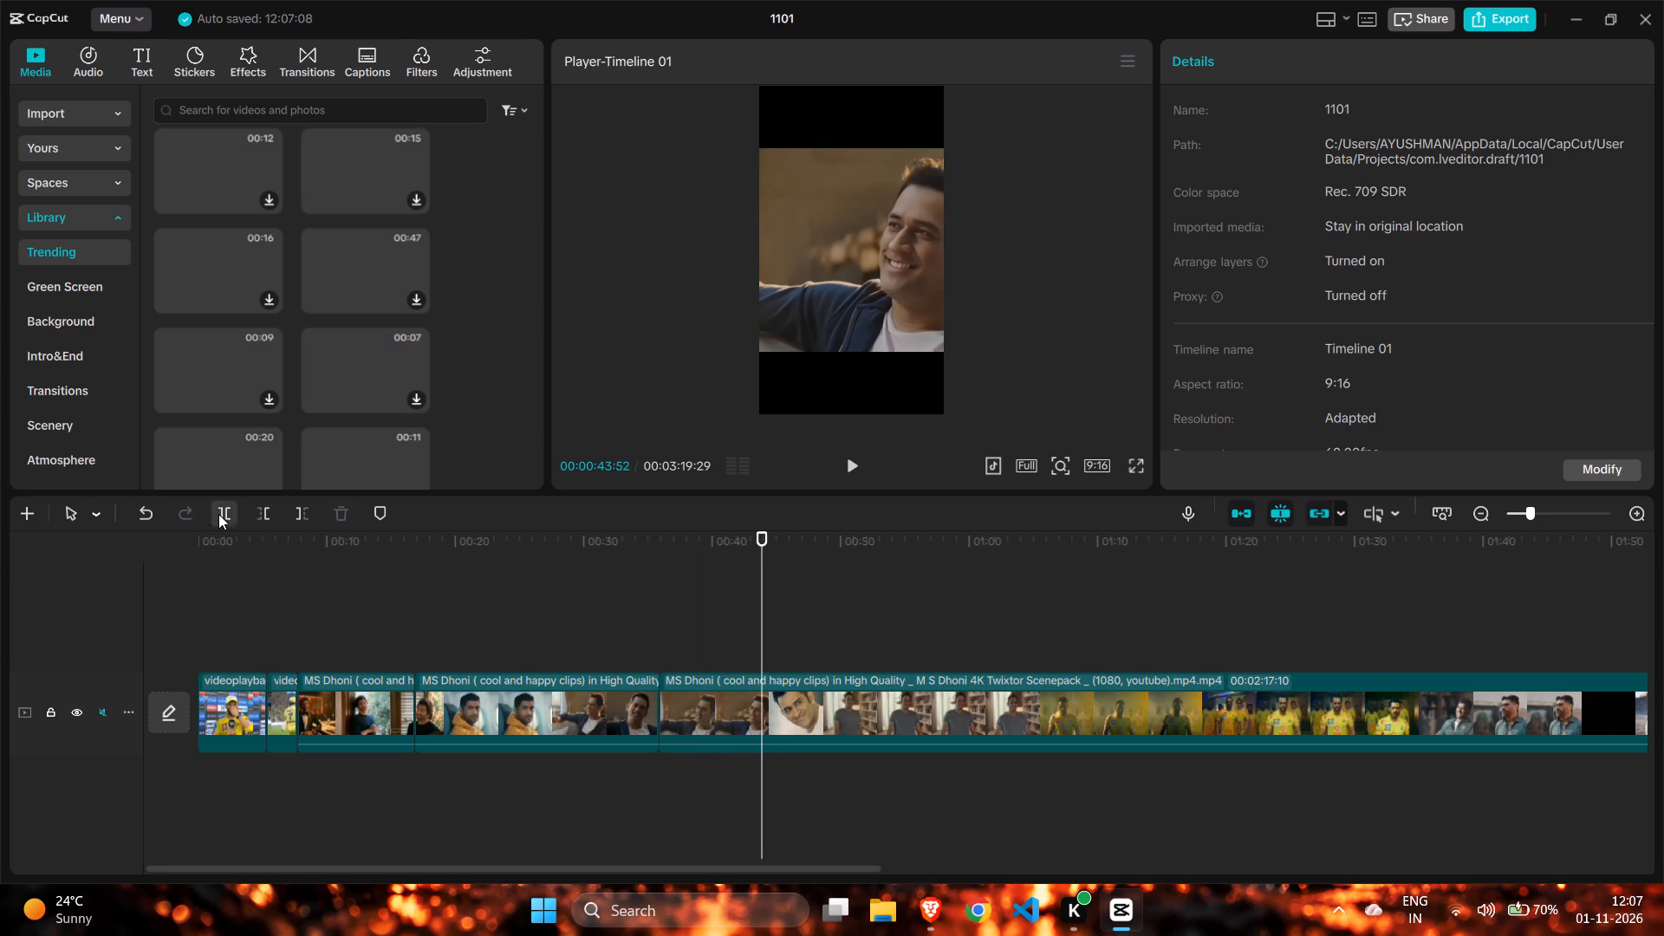
click(218, 514)
Delete the yellow-hoodie segment between the dark-sweater shots and the smiling navy-jacket shot.
drag(770, 614, 776, 616)
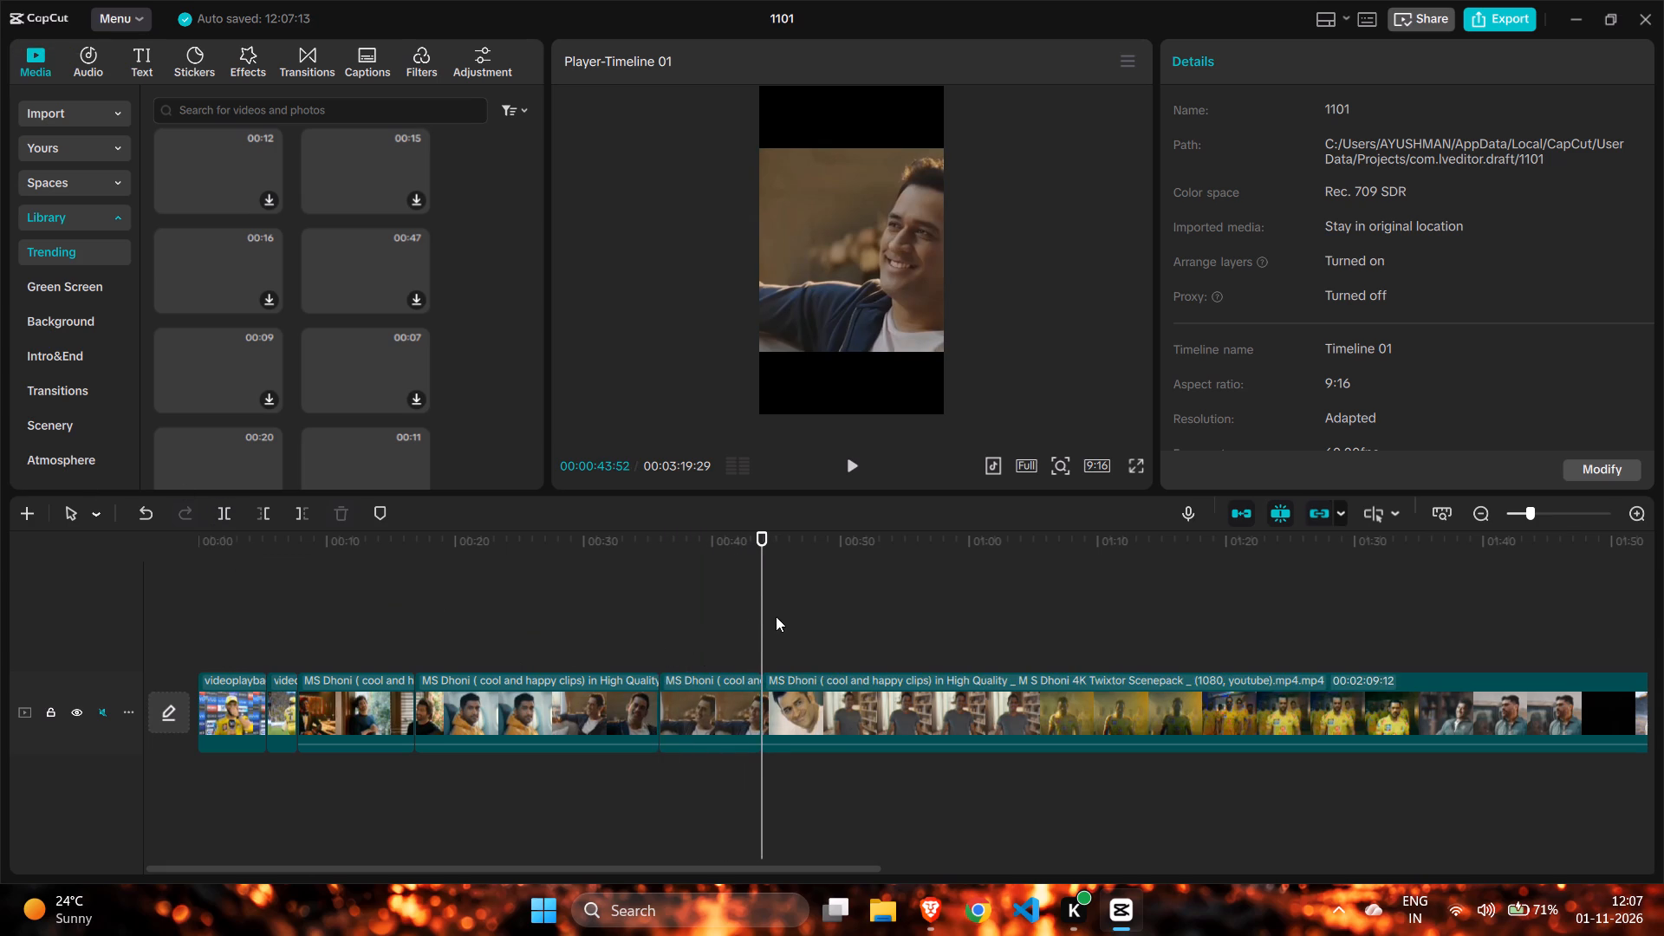
drag(776, 616, 809, 631)
click(809, 631)
drag(809, 632, 879, 663)
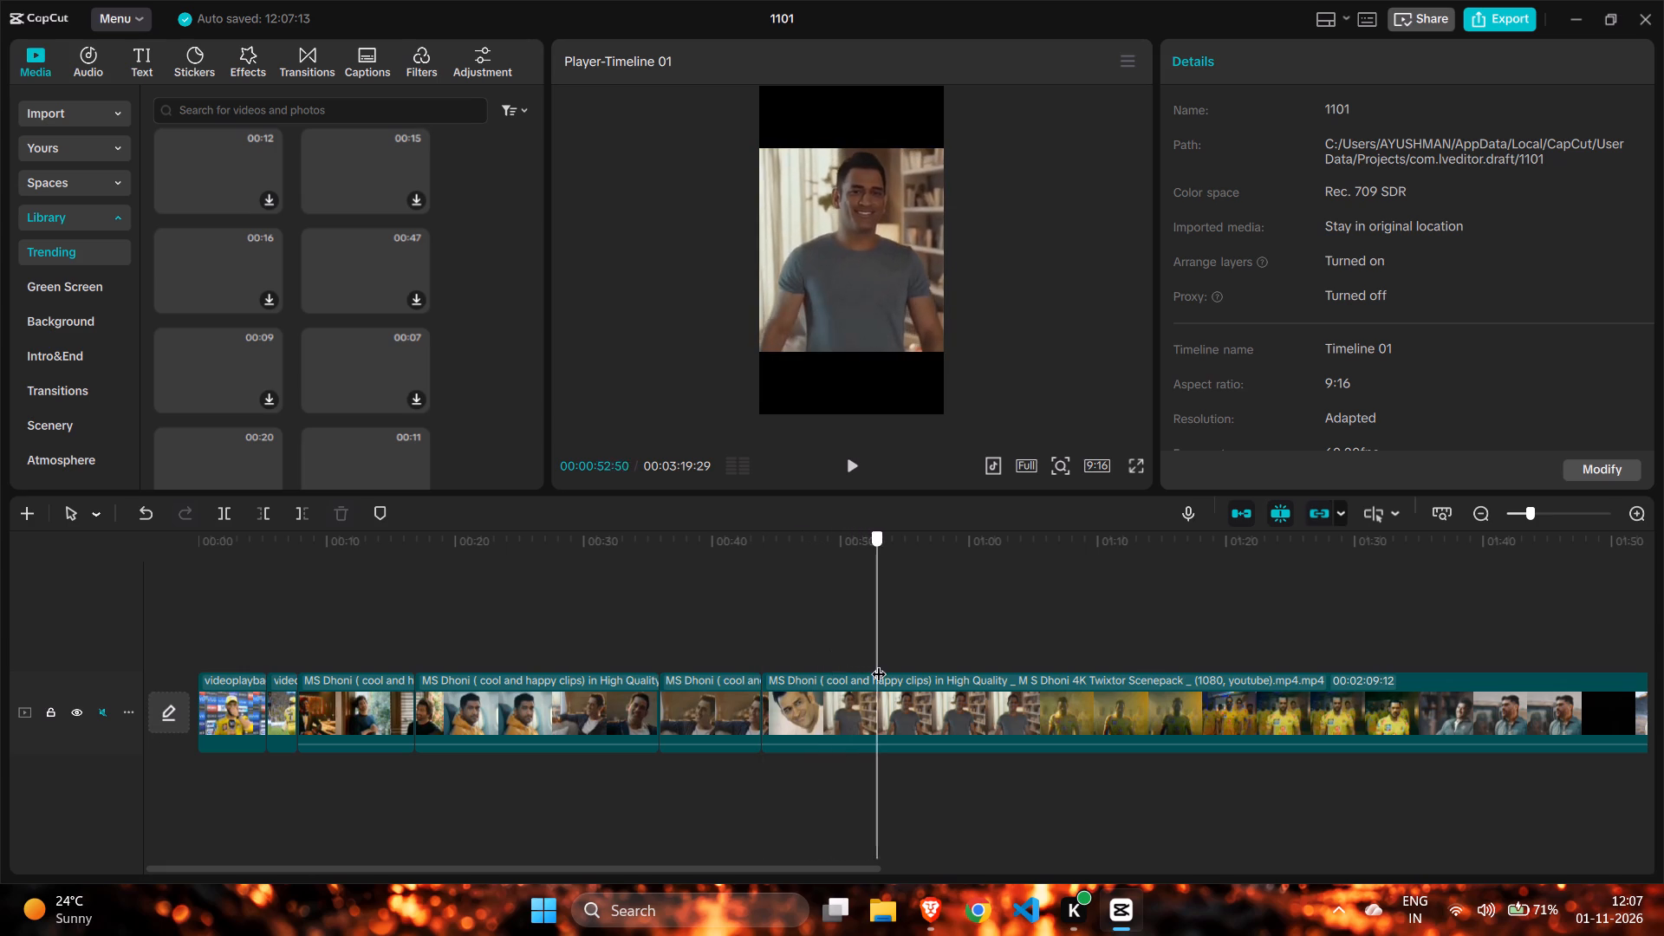
drag(879, 663, 977, 691)
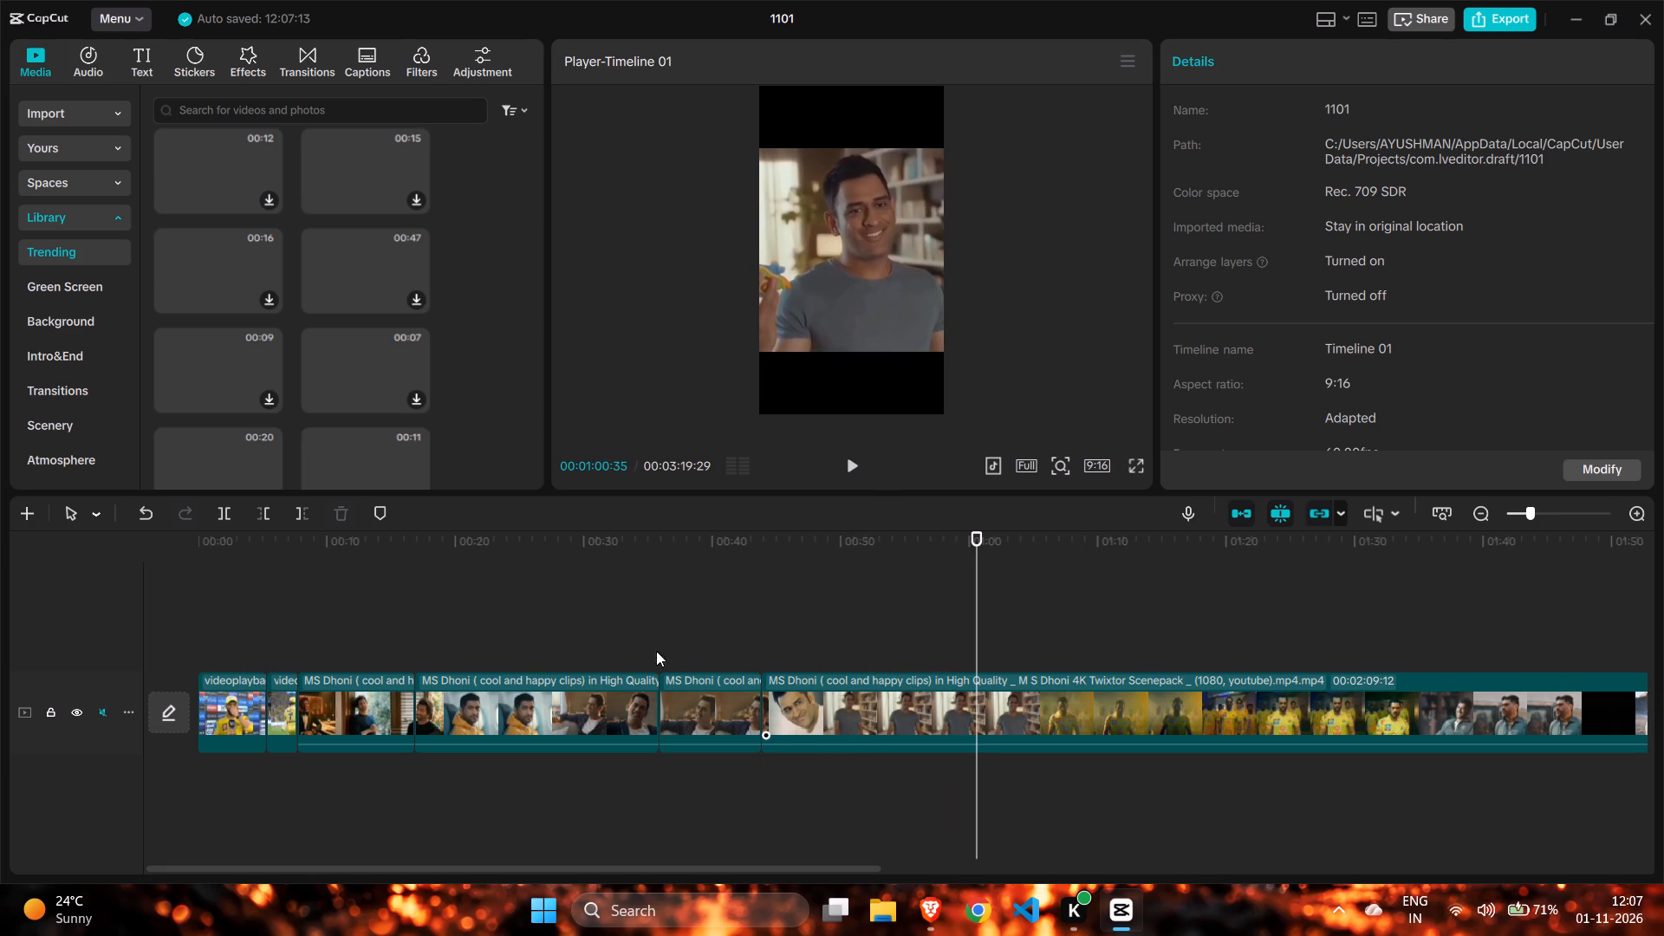
click(563, 699)
click(342, 514)
Split the MS Dhoni (cool and happy clips) footage at 00:01:55:21, near the start of the spotlit black-shirt audience shot.
click(666, 612)
drag(666, 612, 823, 657)
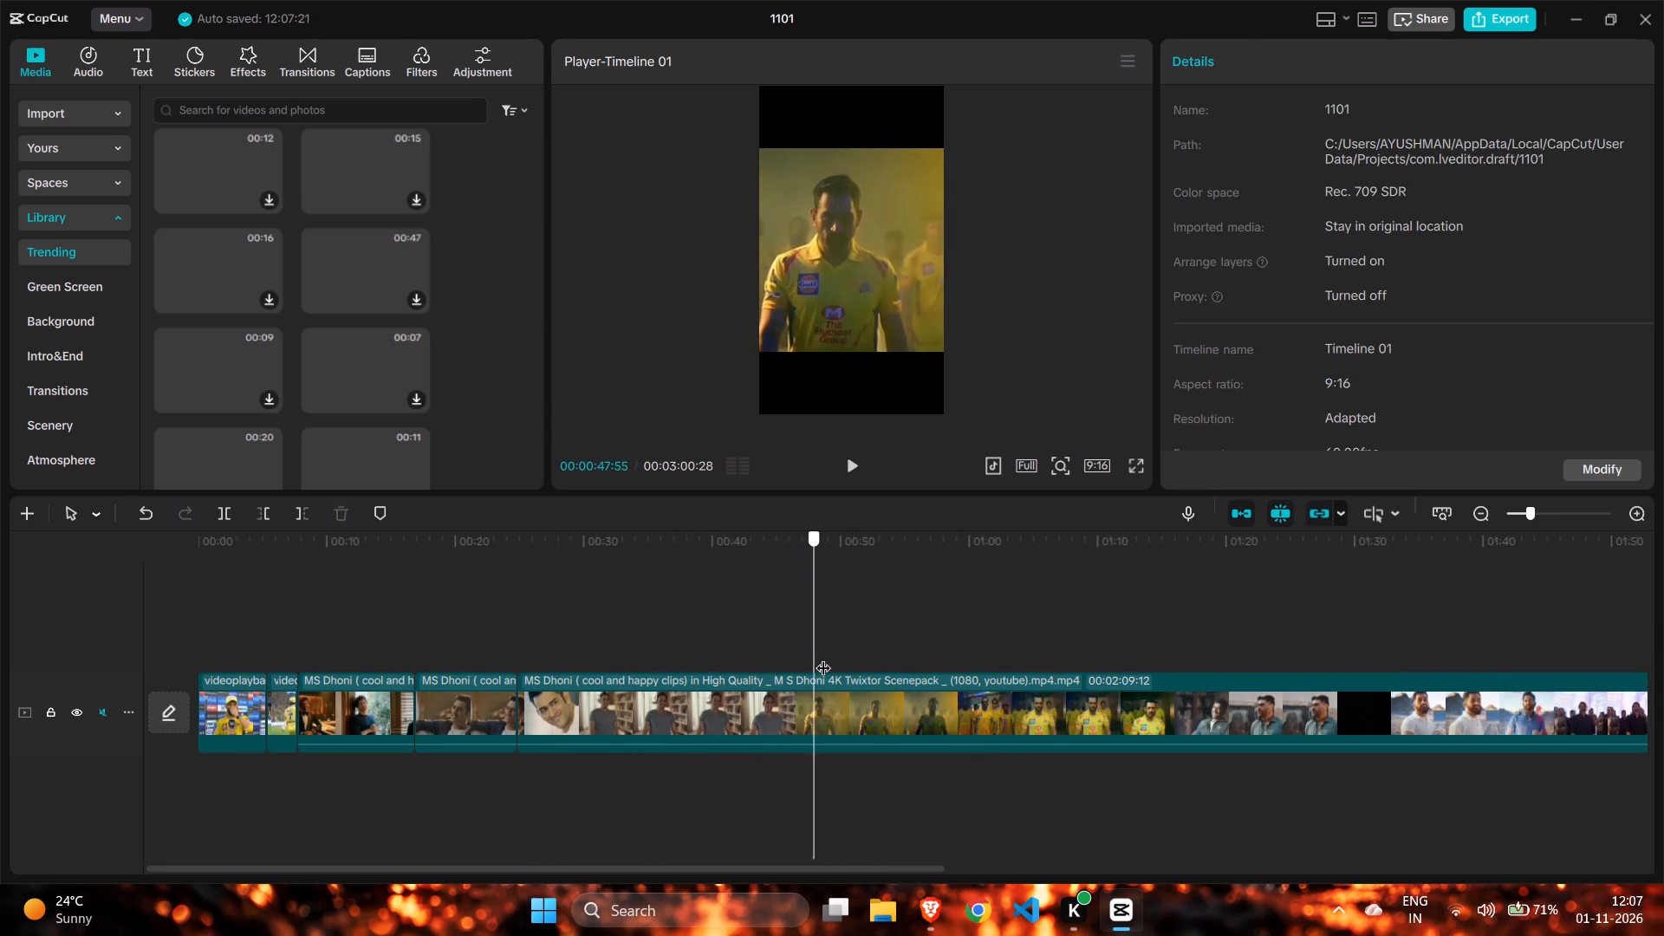
drag(823, 657, 1165, 676)
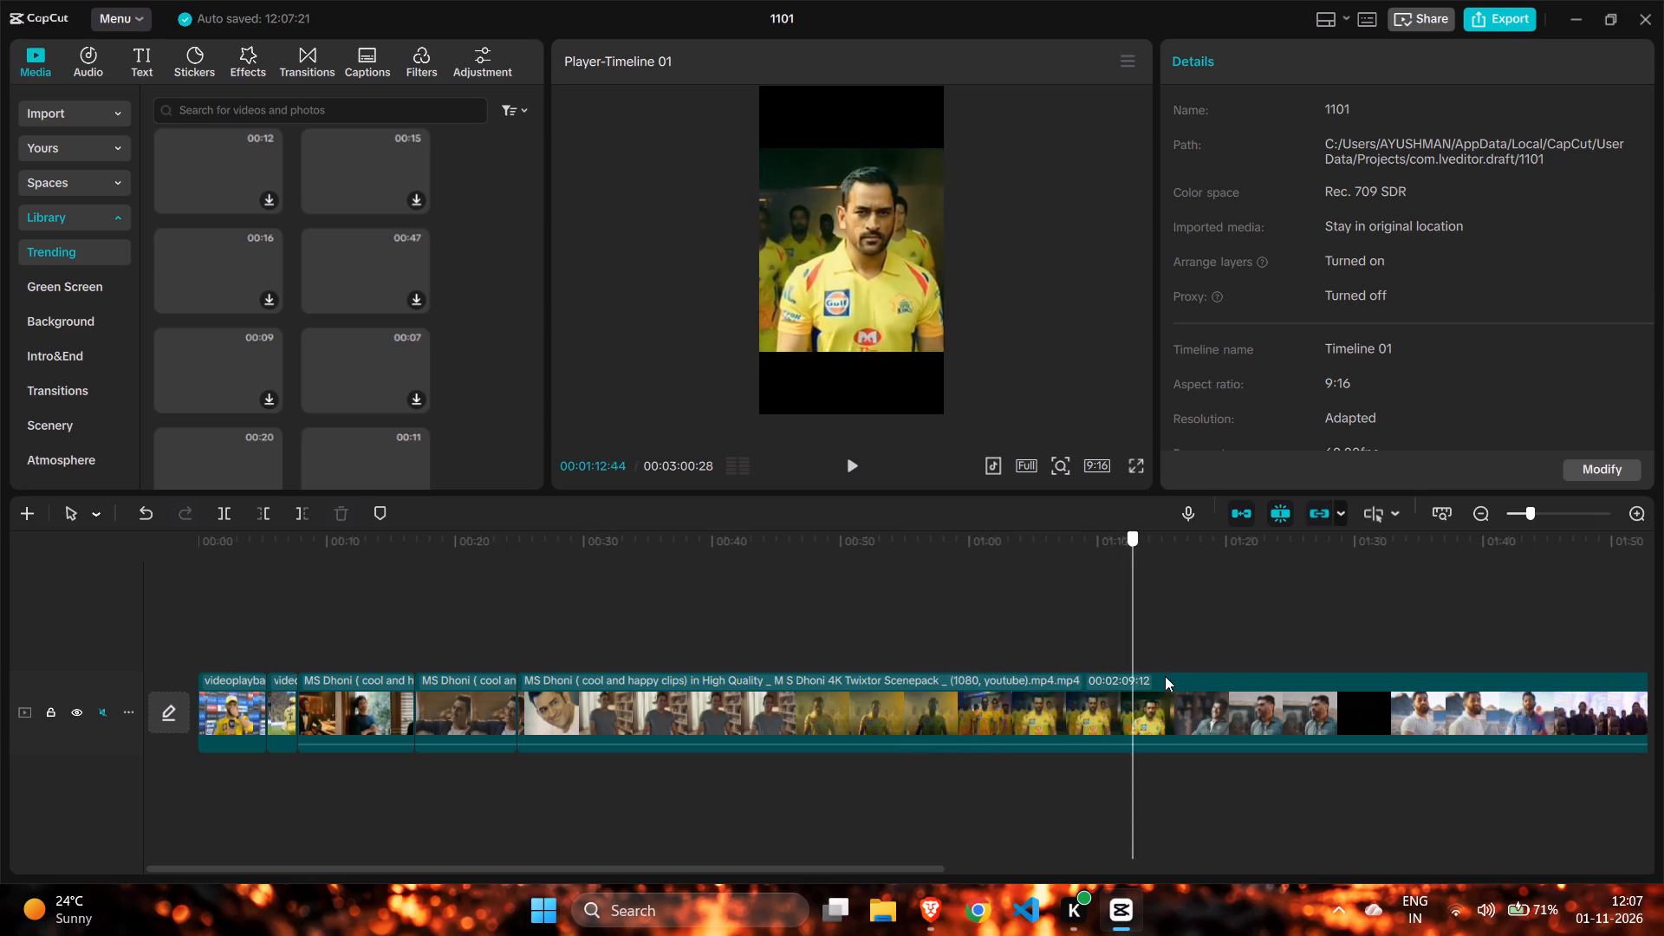
drag(1165, 676, 1240, 680)
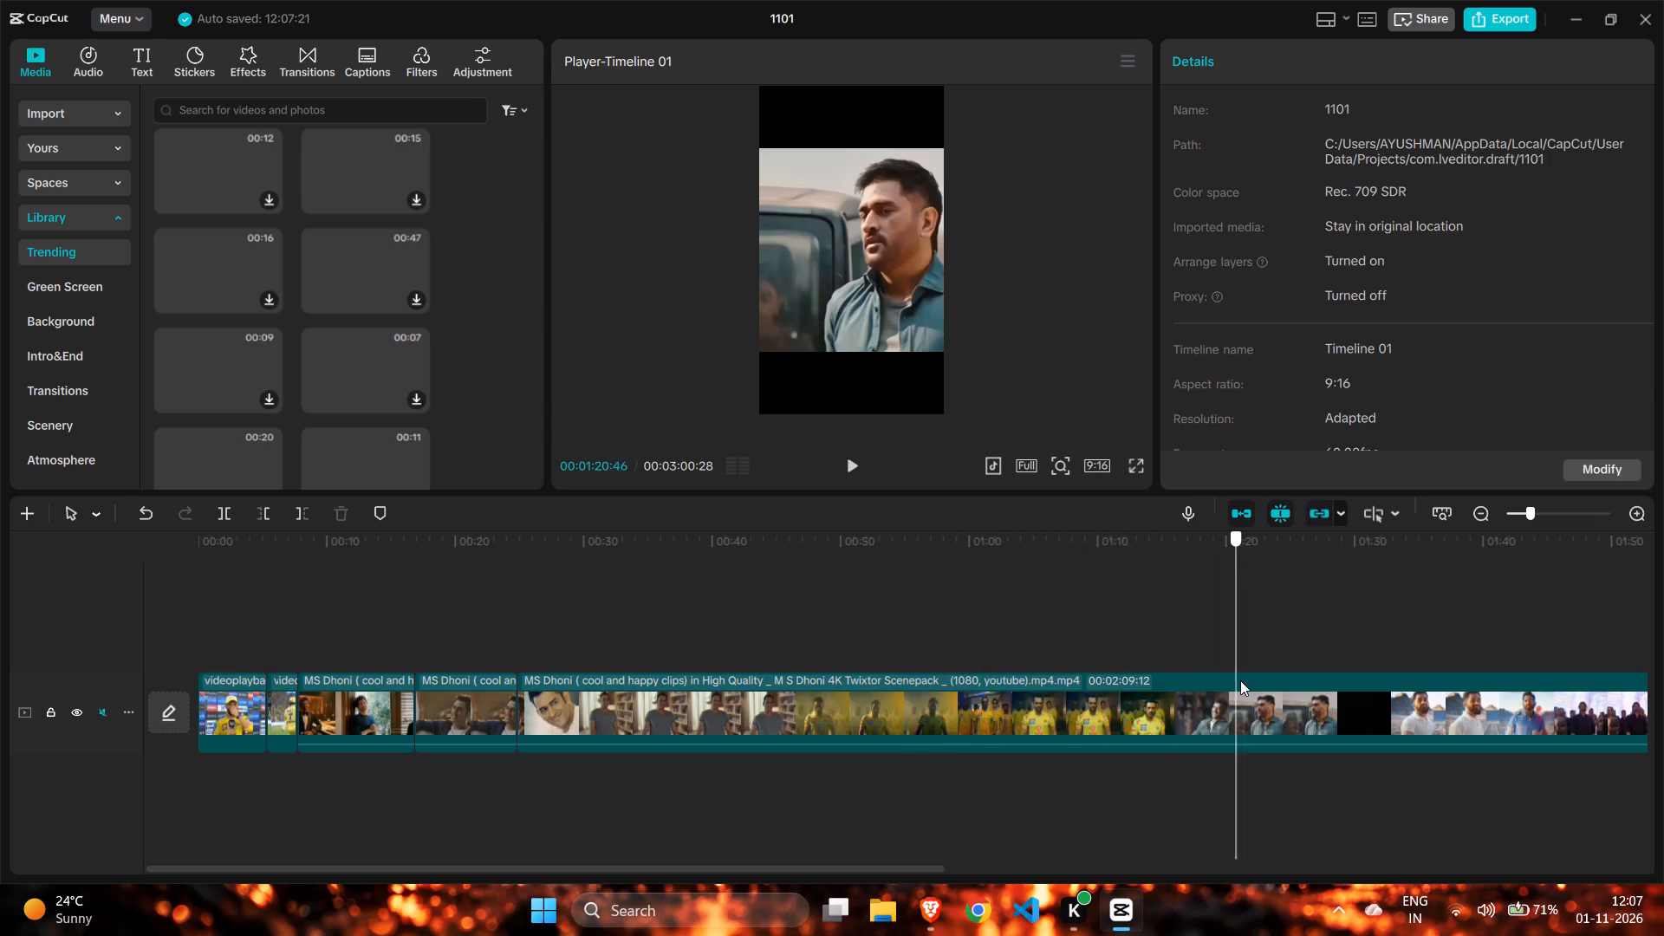
drag(1240, 680, 1306, 680)
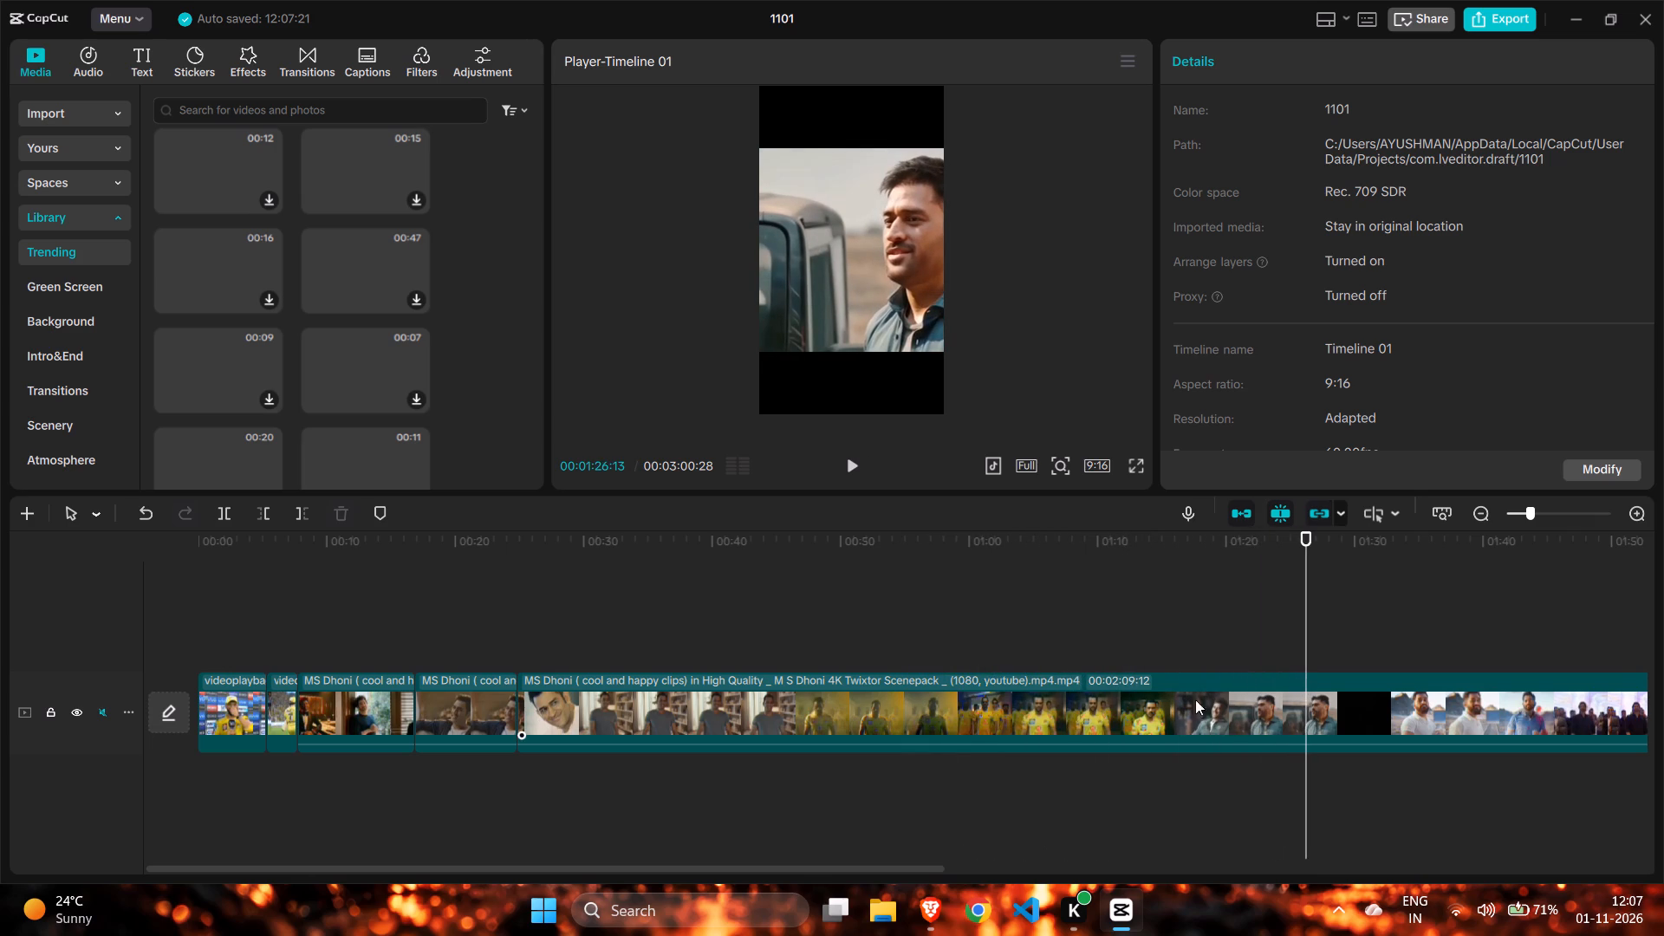
scroll(997, 695, left, 1)
double_click(722, 621)
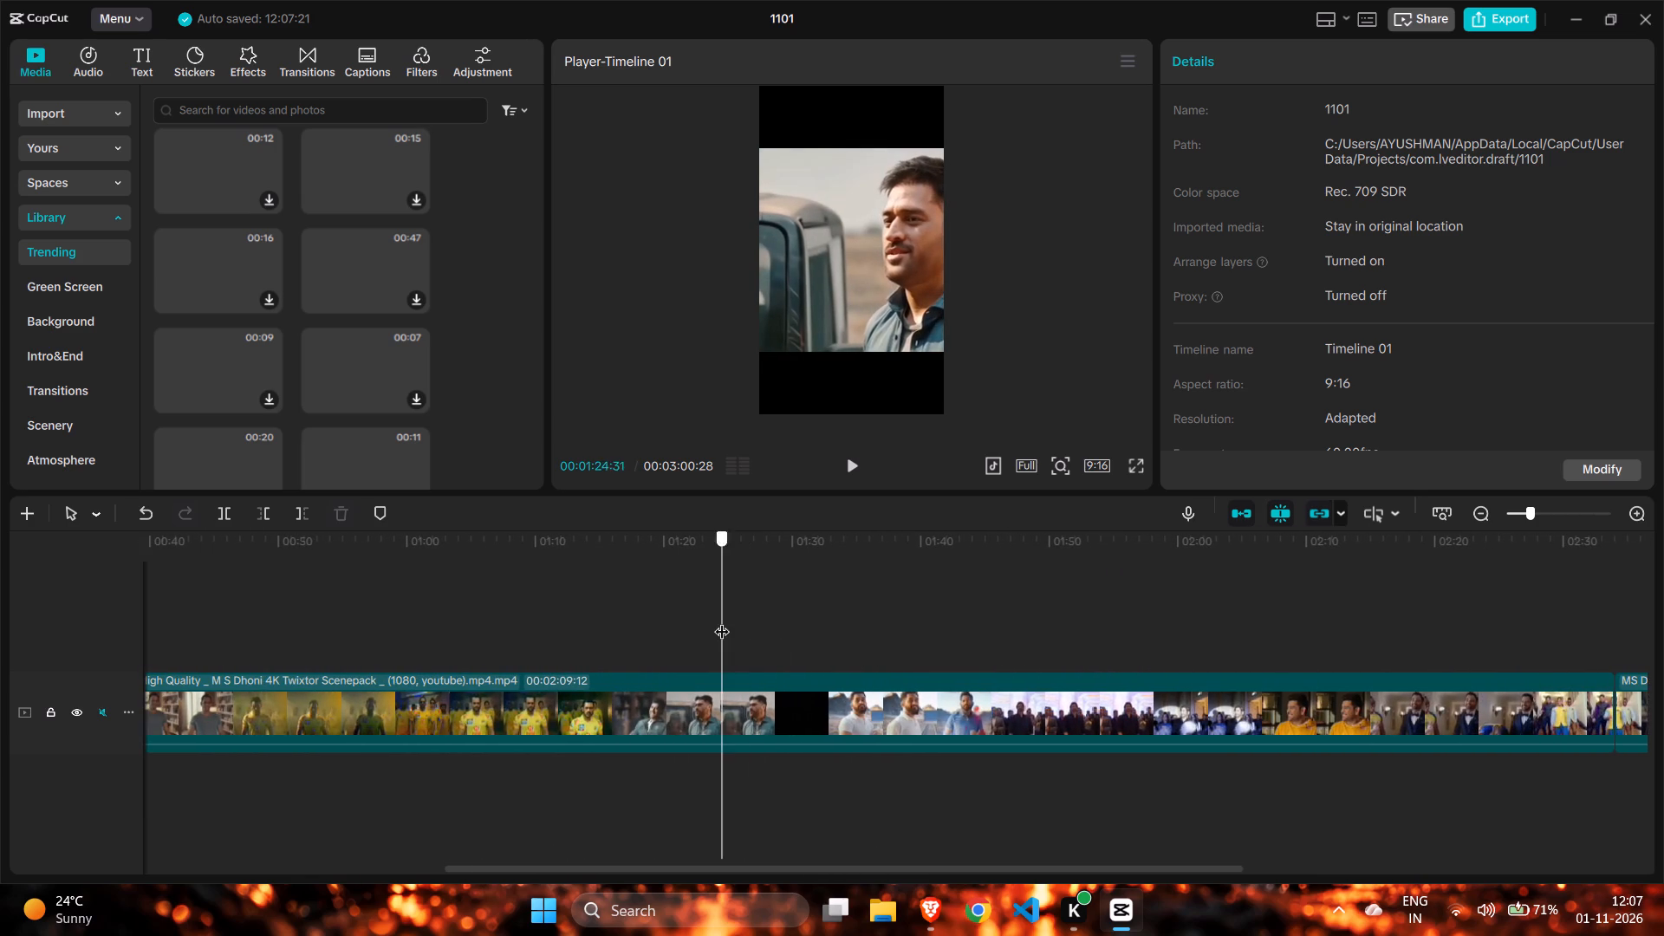
drag(722, 621, 914, 638)
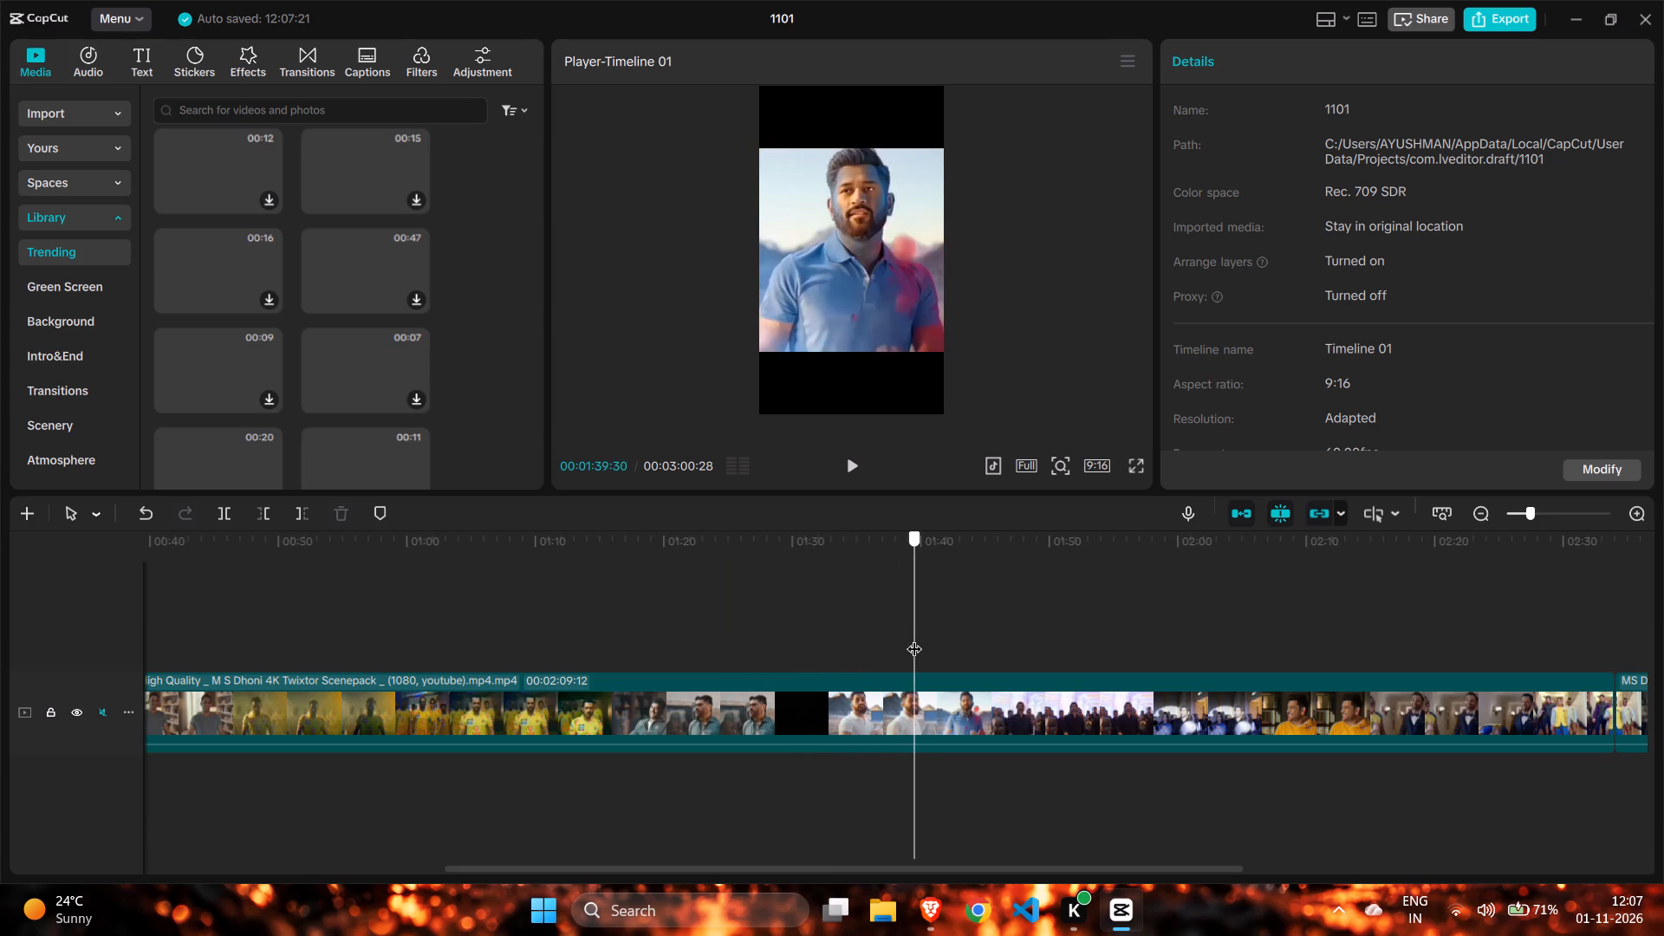
drag(914, 638, 1093, 675)
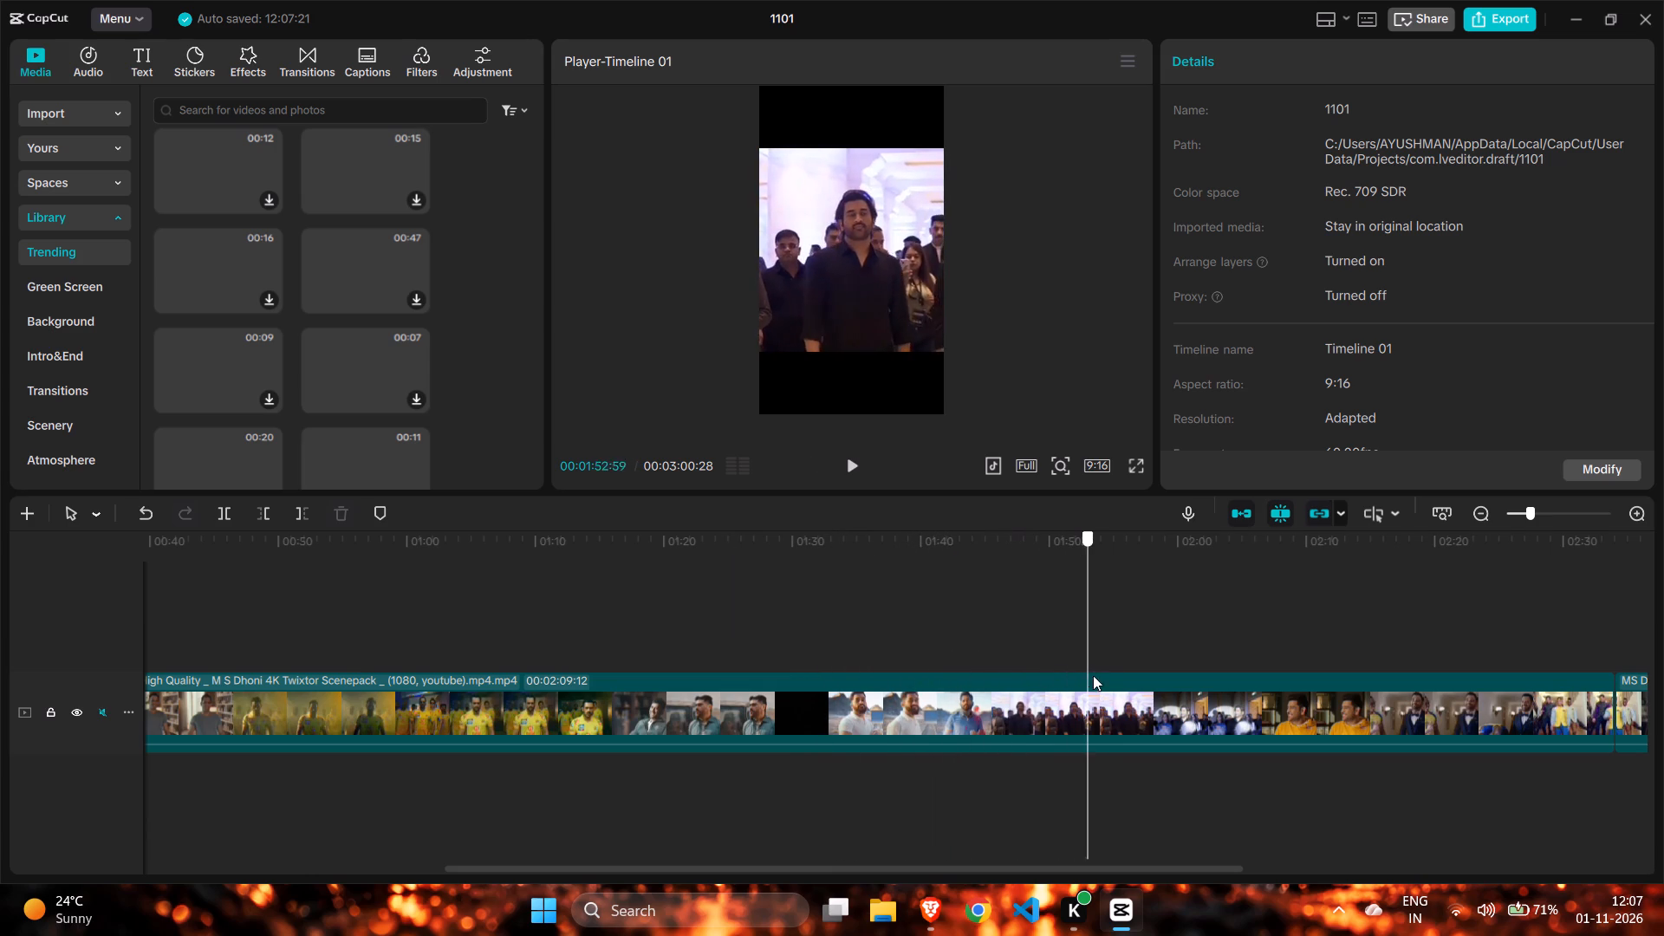
drag(1093, 675, 1194, 703)
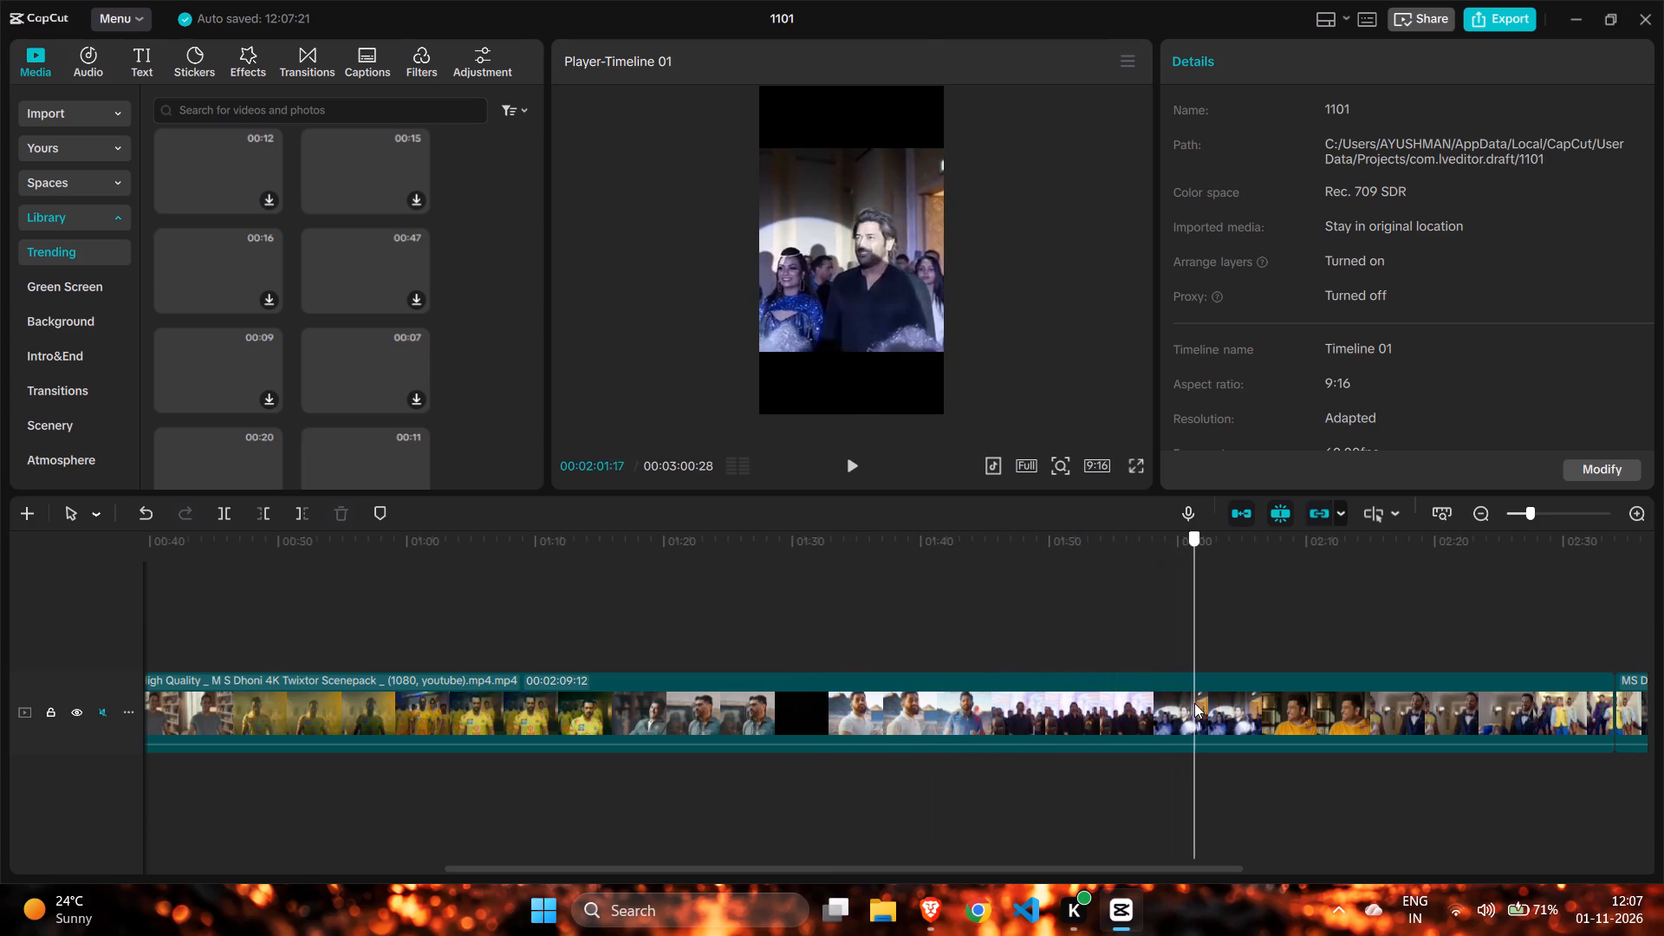
drag(1194, 703, 1123, 712)
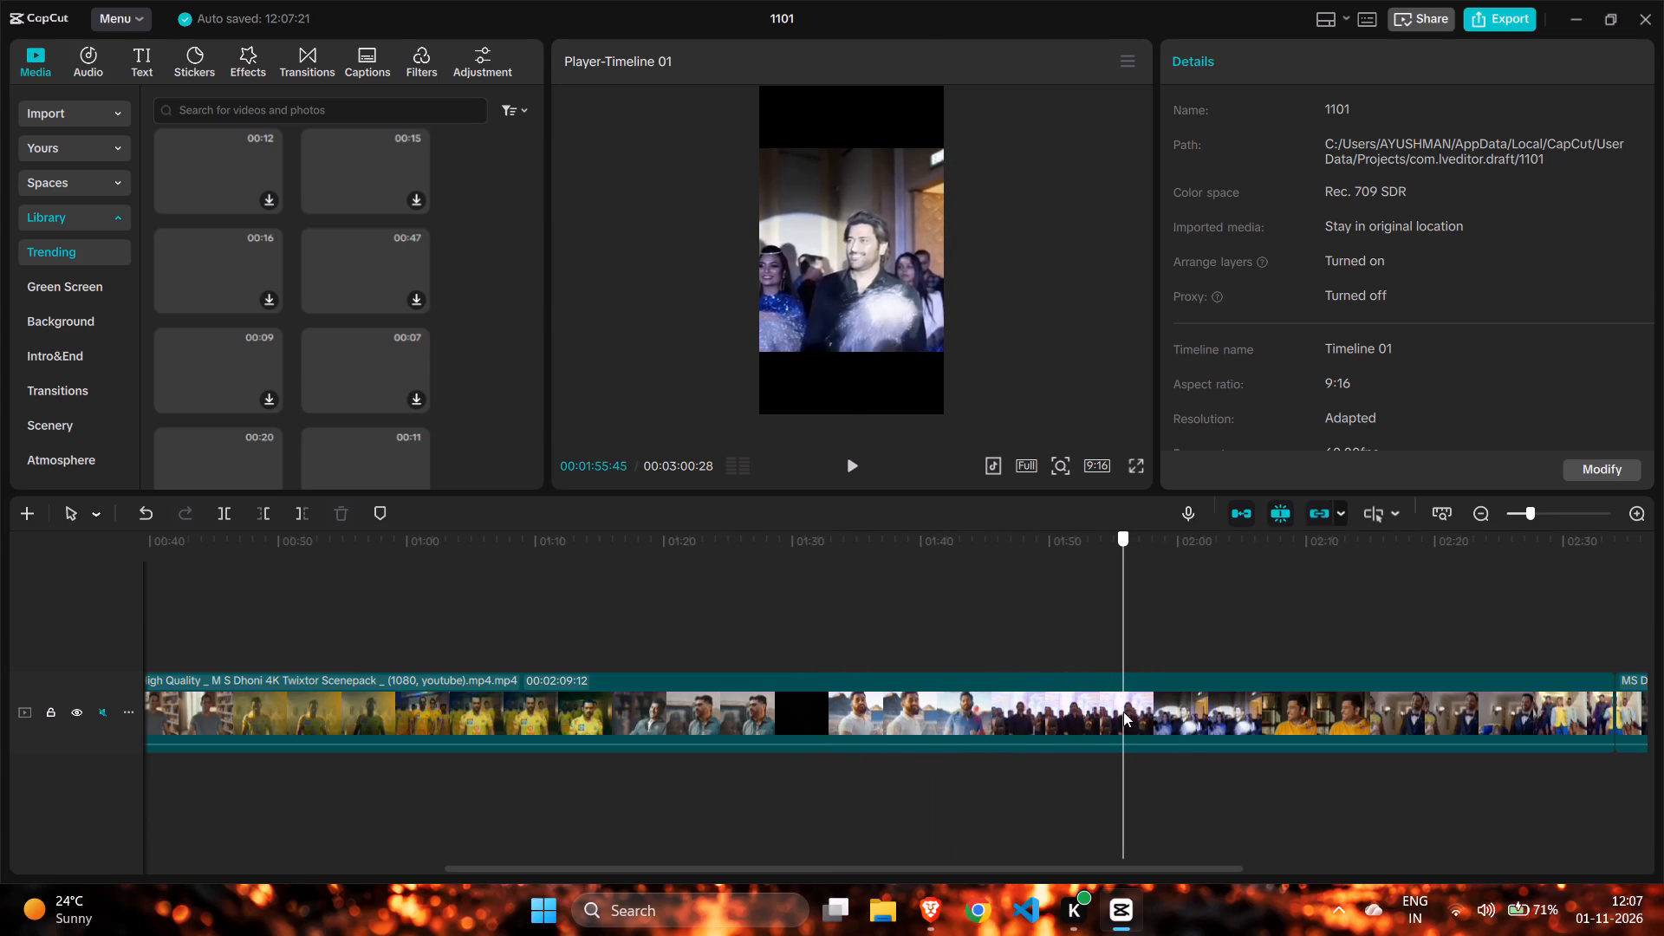
drag(1123, 712, 1118, 716)
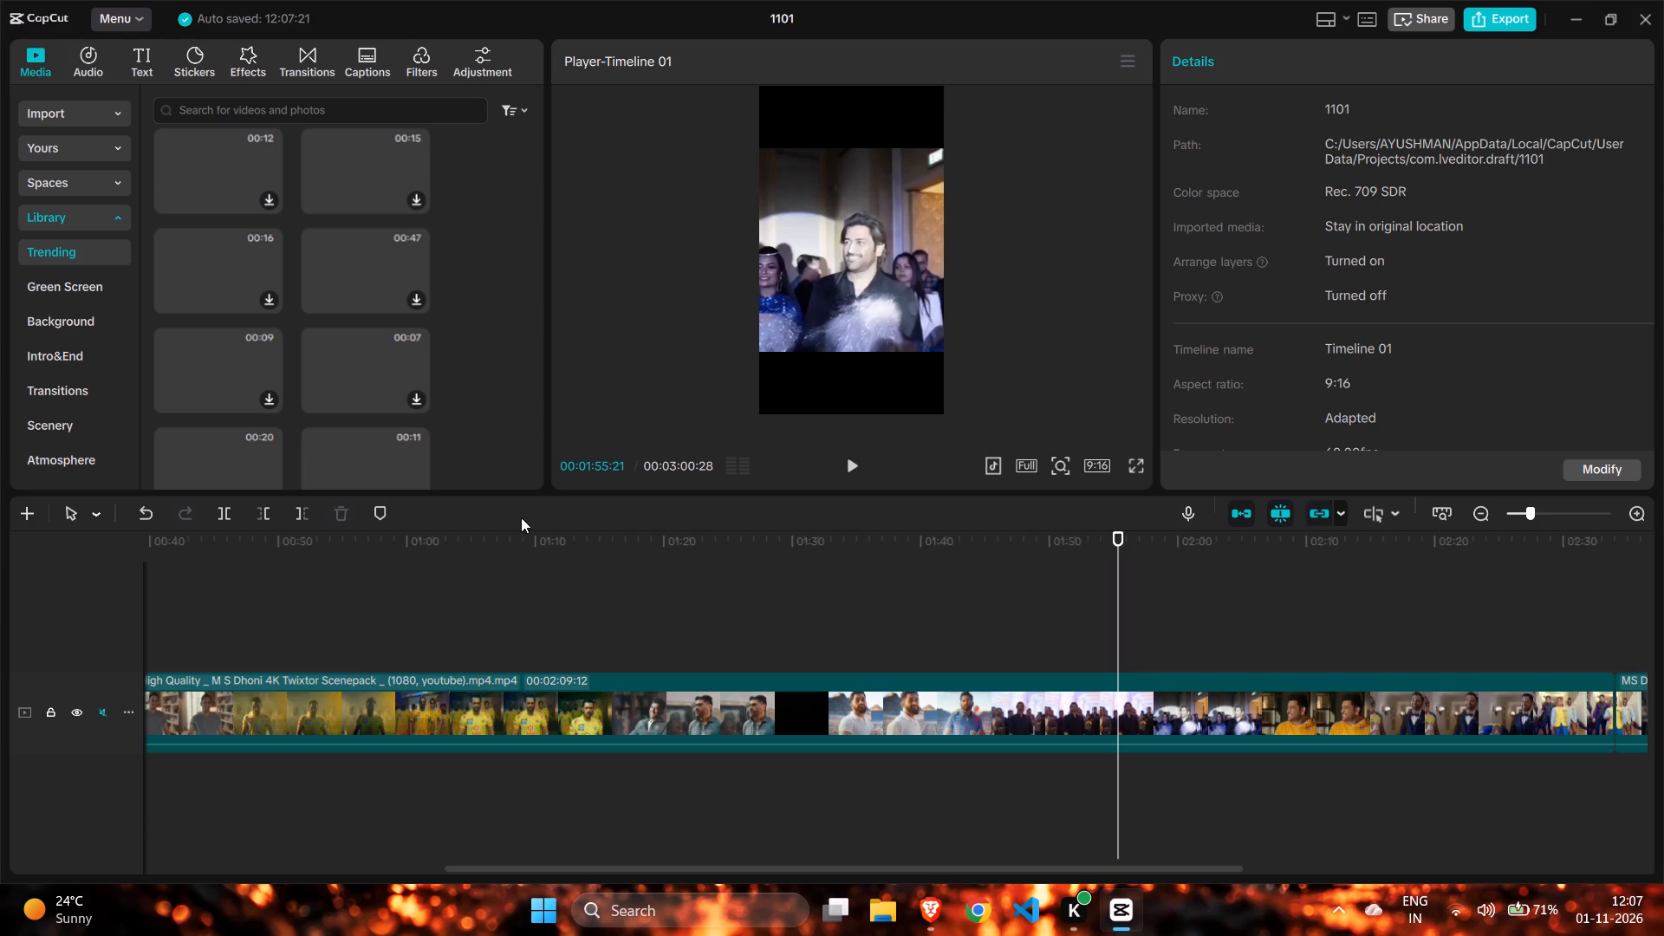
click(222, 514)
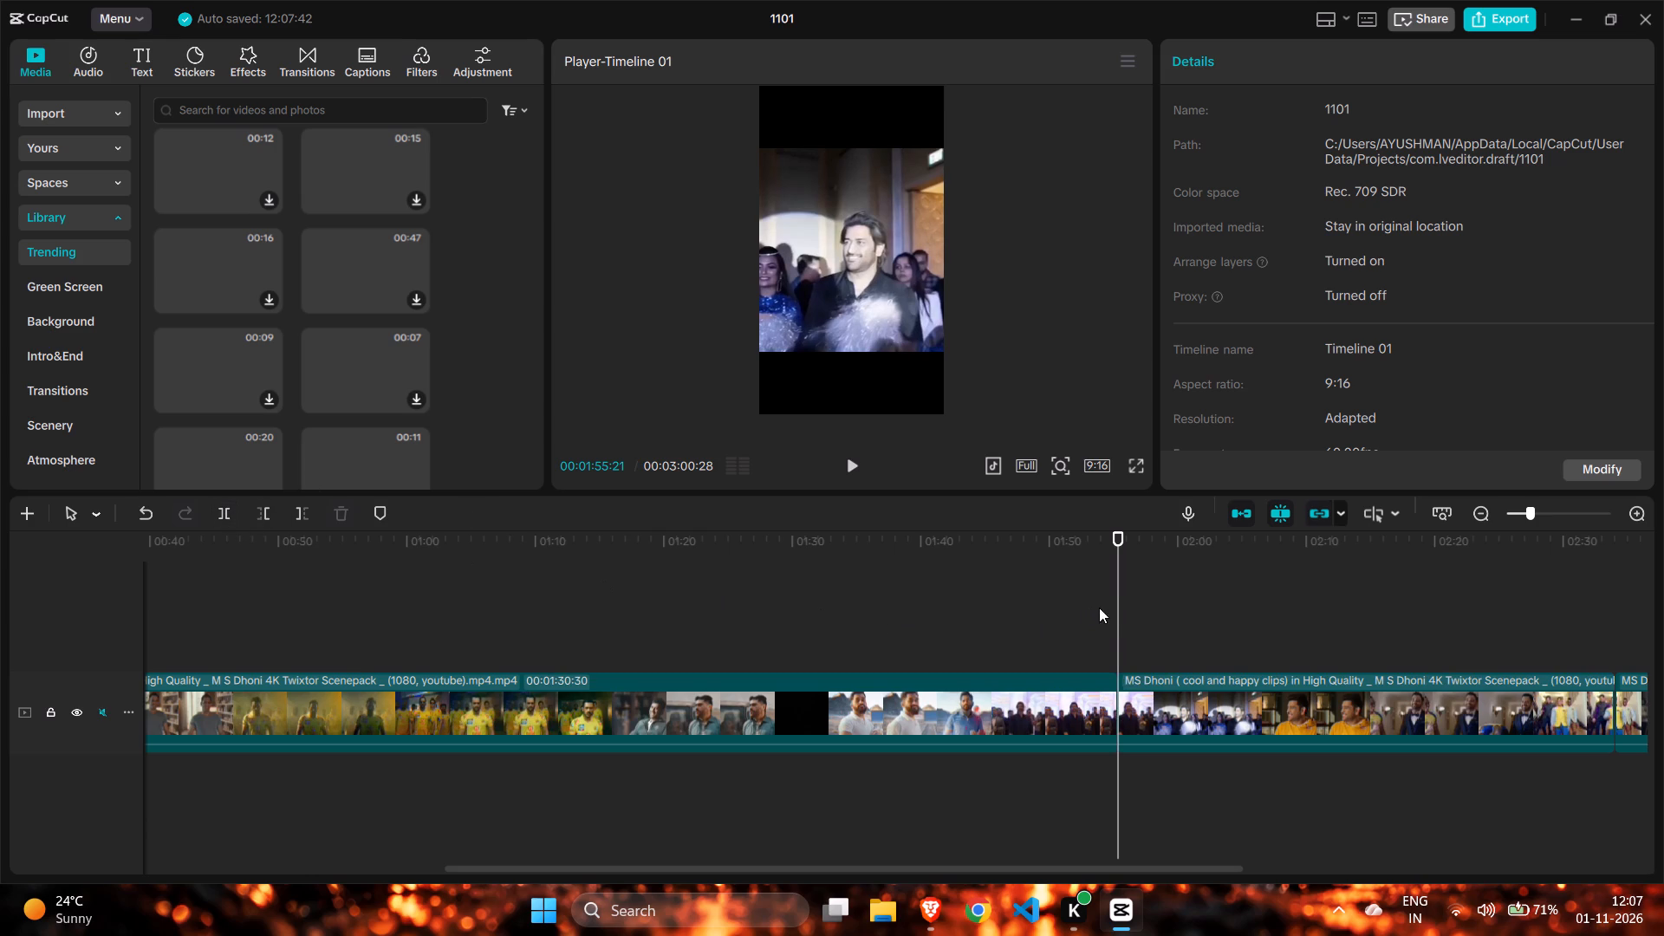
Split the MS Dhoni (cool and happy clips) footage at 00:02:05:16, just before the yellow-hoodie shot.
drag(1121, 609, 1185, 629)
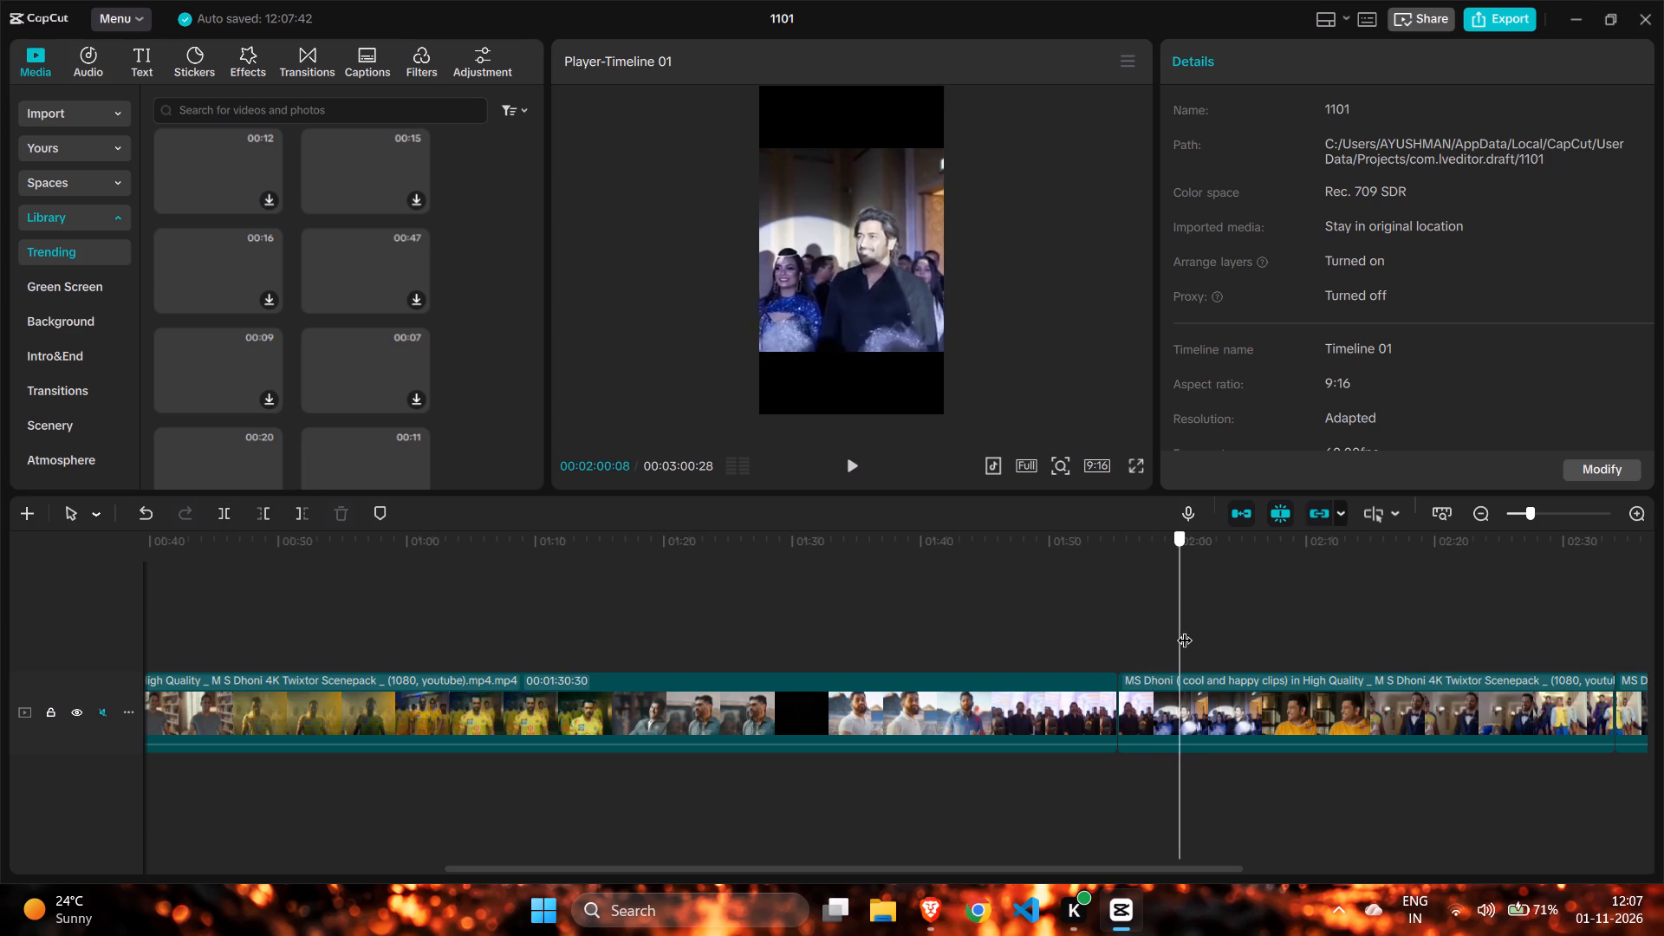
drag(1185, 629, 1269, 644)
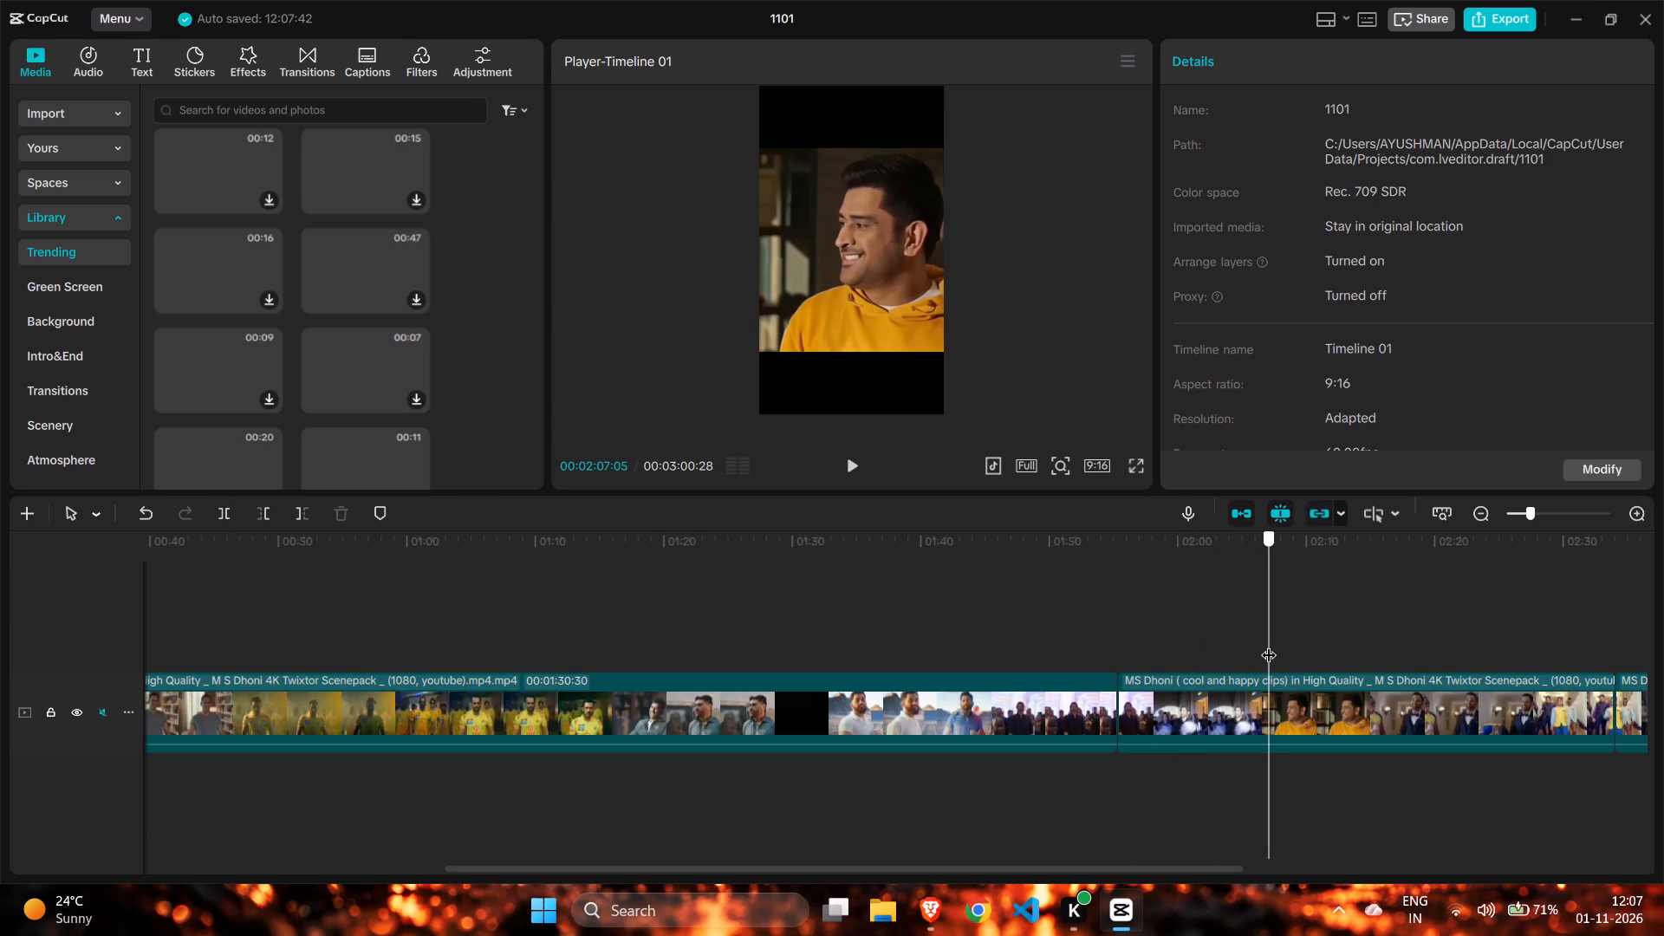
drag(1269, 644, 1245, 655)
click(222, 514)
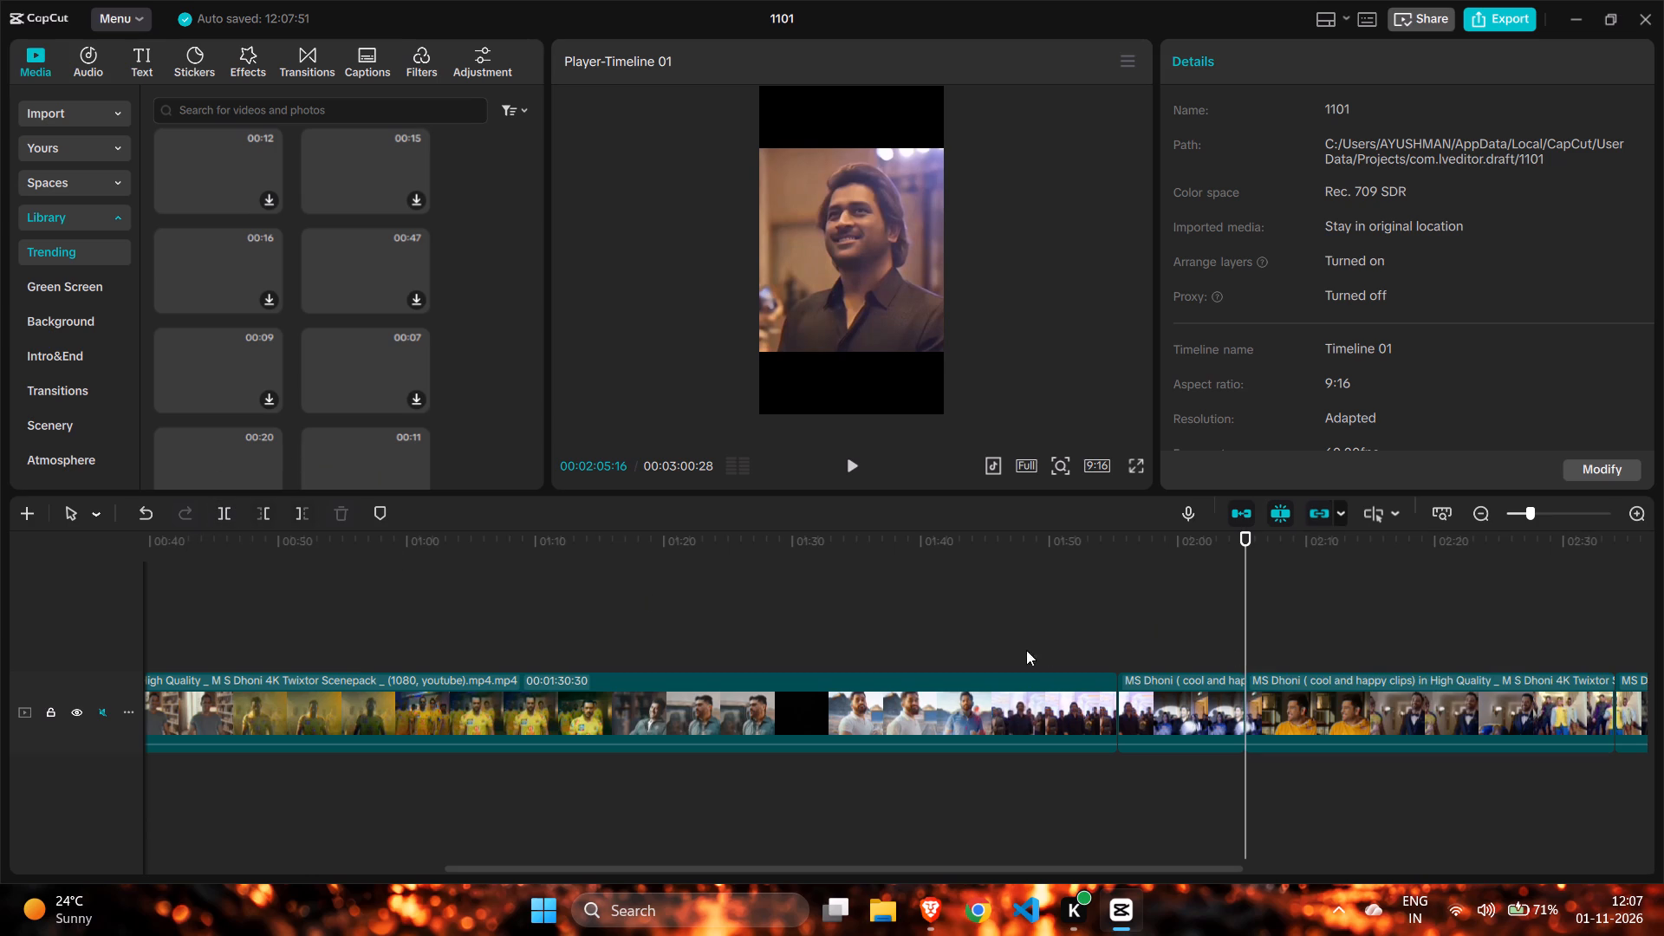
Delete the long MS Dhoni (cool and happy clips) segment between the navy-jacket shot and the black-shirt audience shots.
drag(1252, 607, 1425, 614)
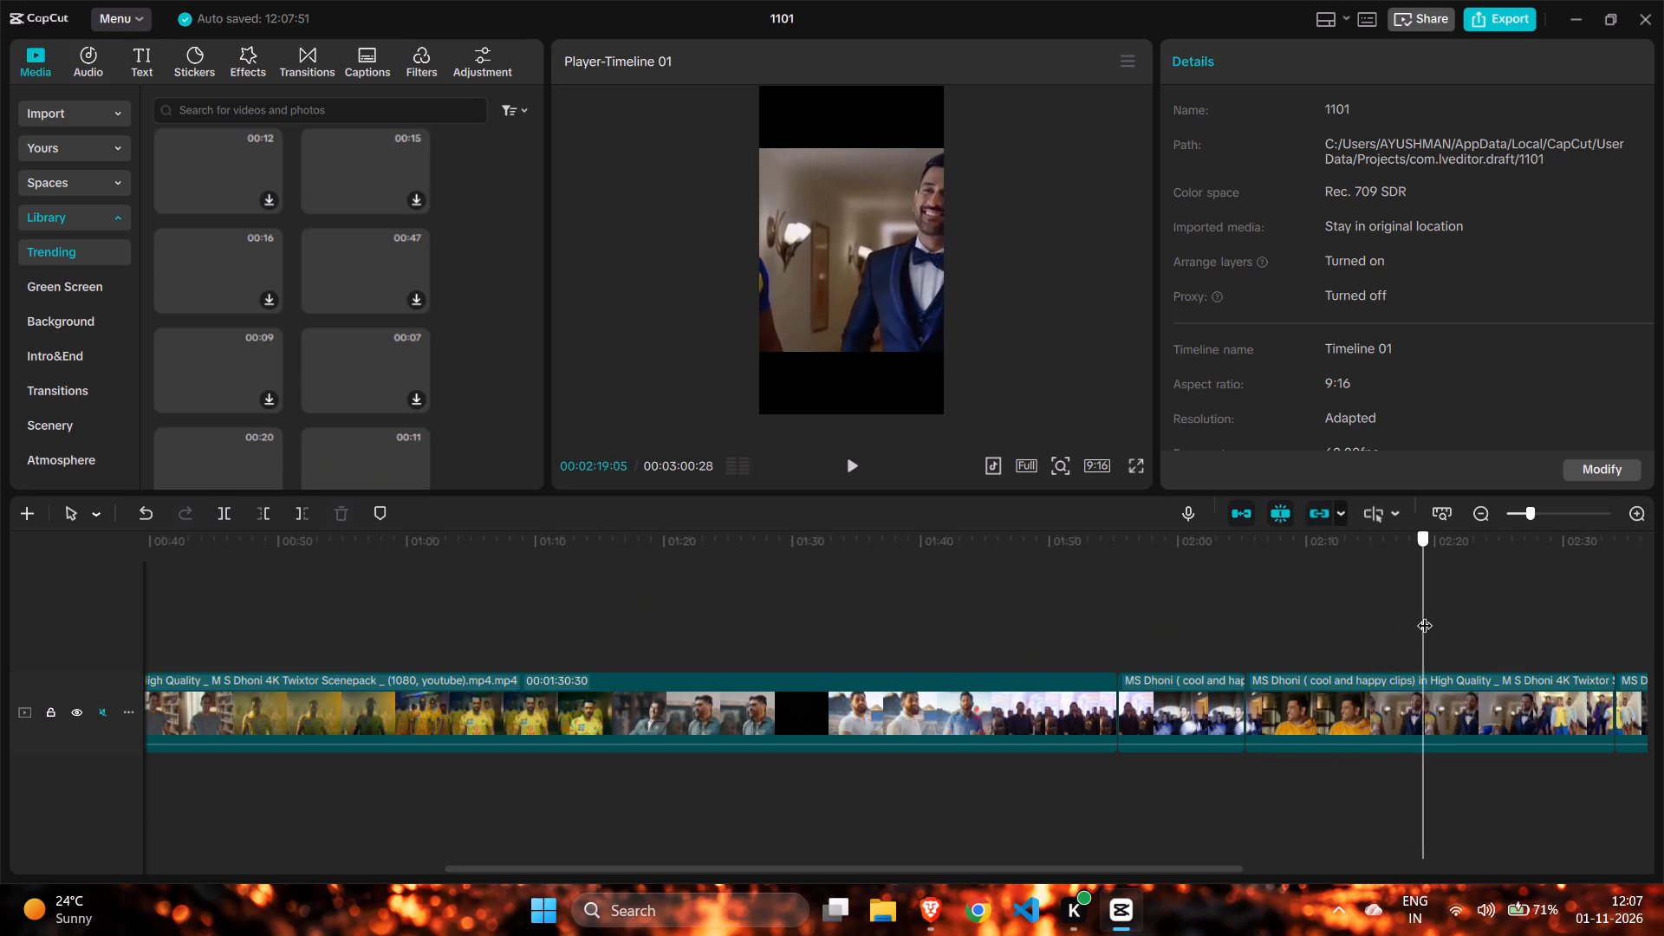
drag(1425, 614, 1563, 614)
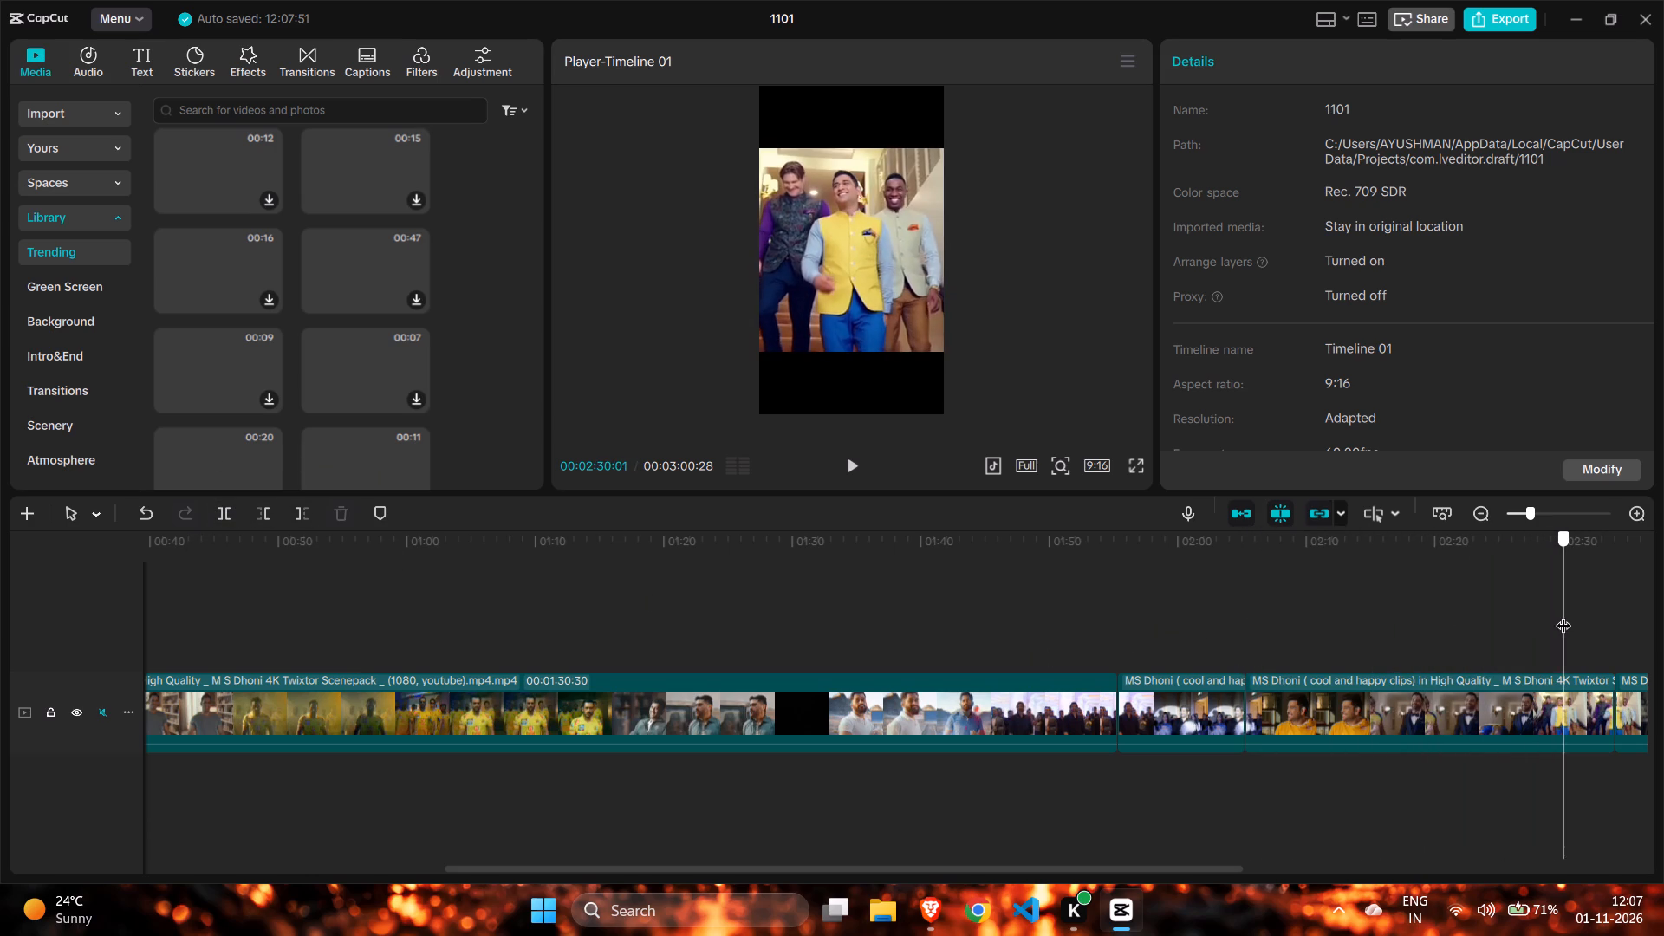
drag(1563, 614, 1577, 615)
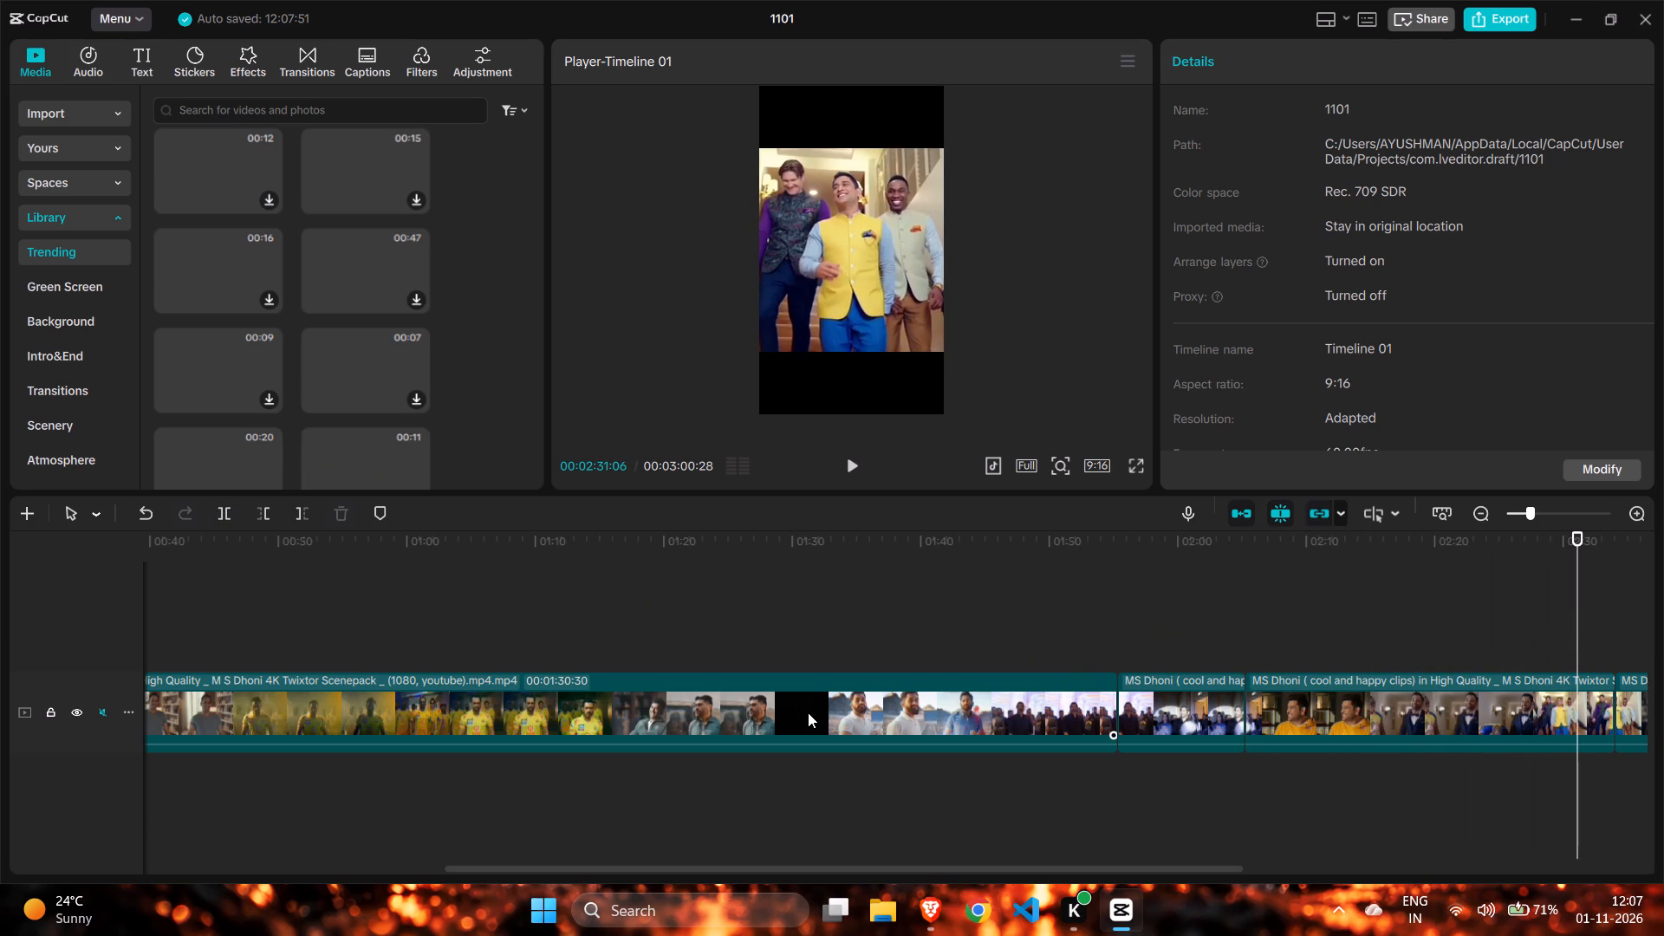
click(808, 713)
click(341, 513)
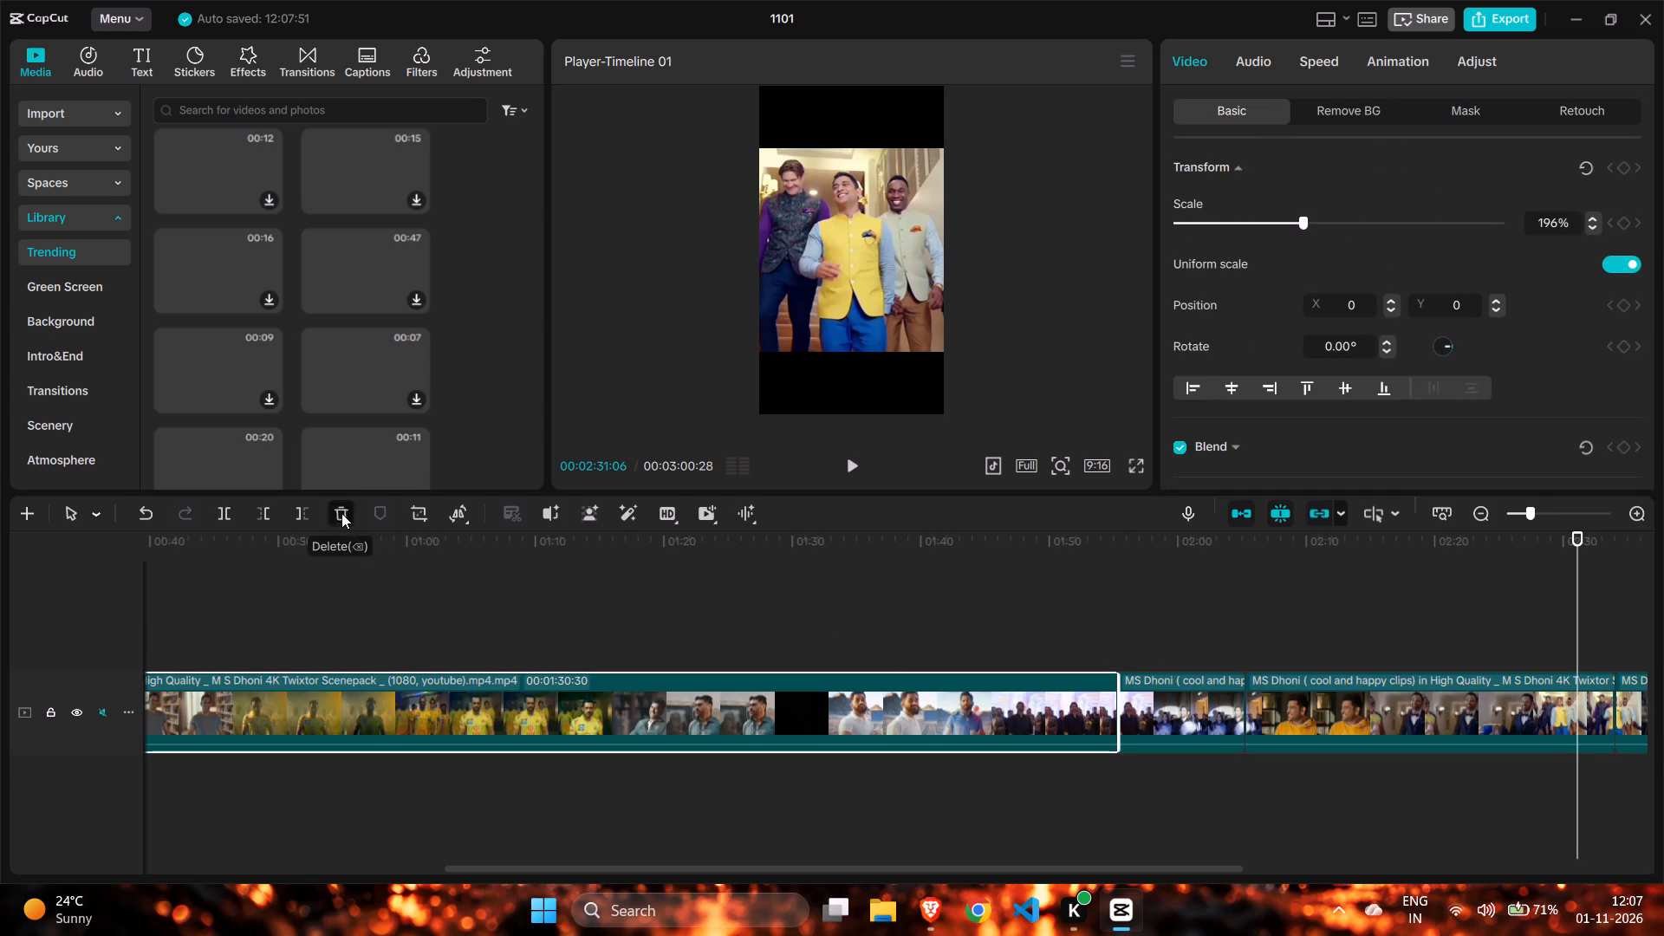
Split the MS Dhoni (cool and happy clips) footage at 00:00:41:46, during the smiling yellow-hoodie shot.
click(324, 572)
drag(324, 572, 295, 634)
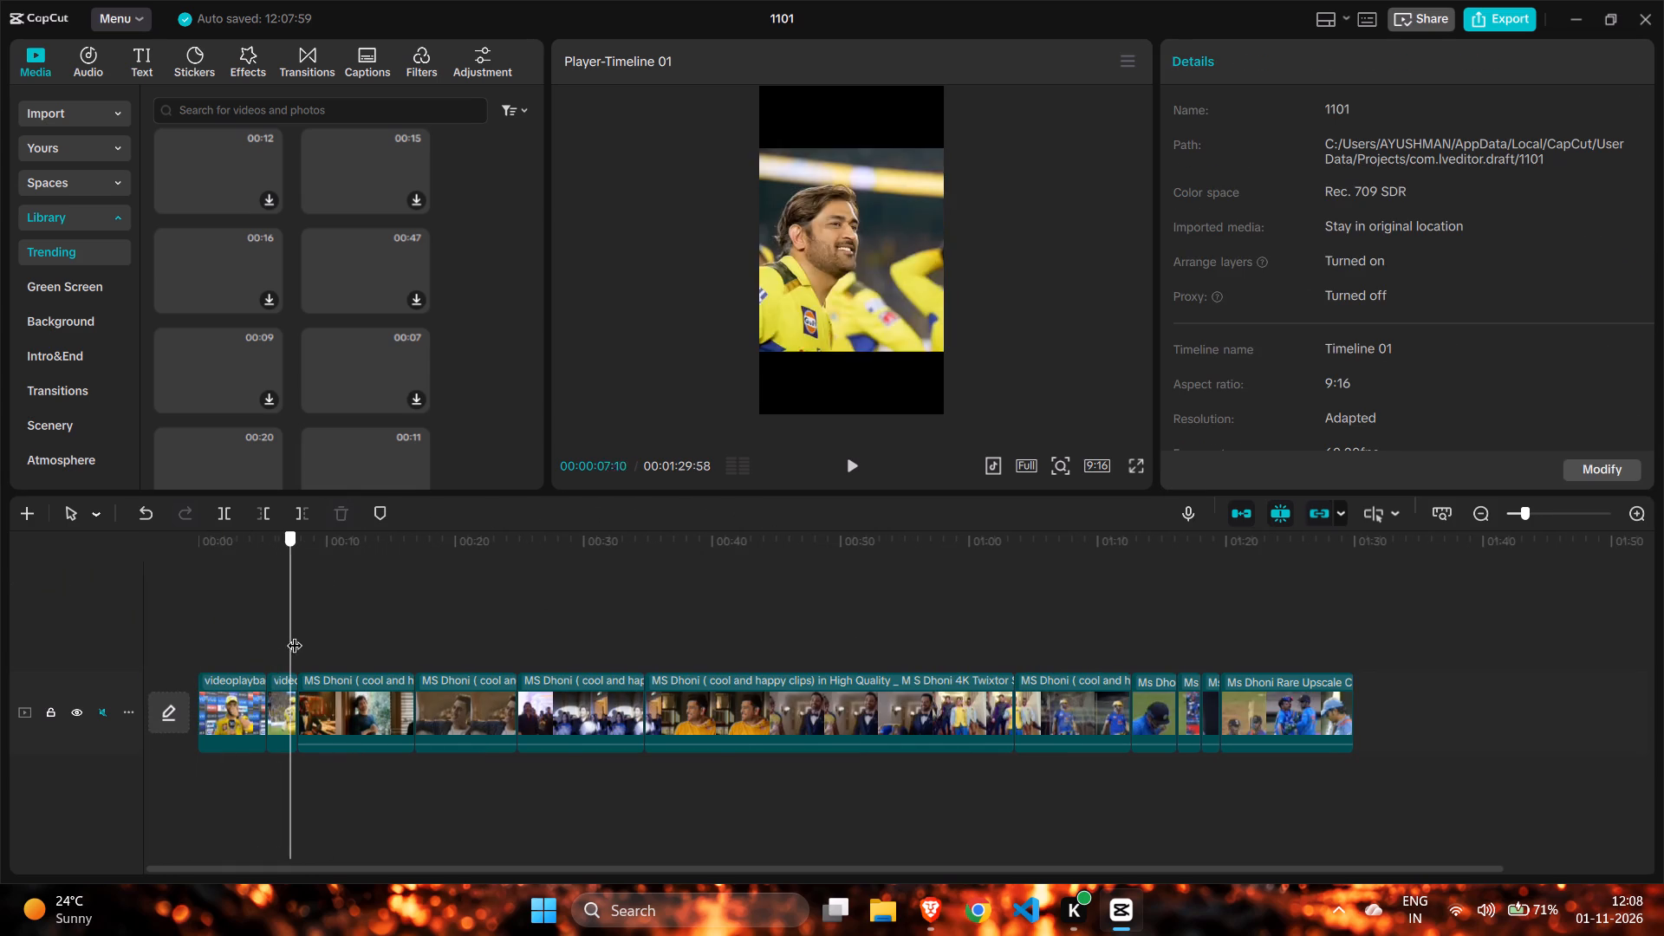
drag(295, 634, 487, 666)
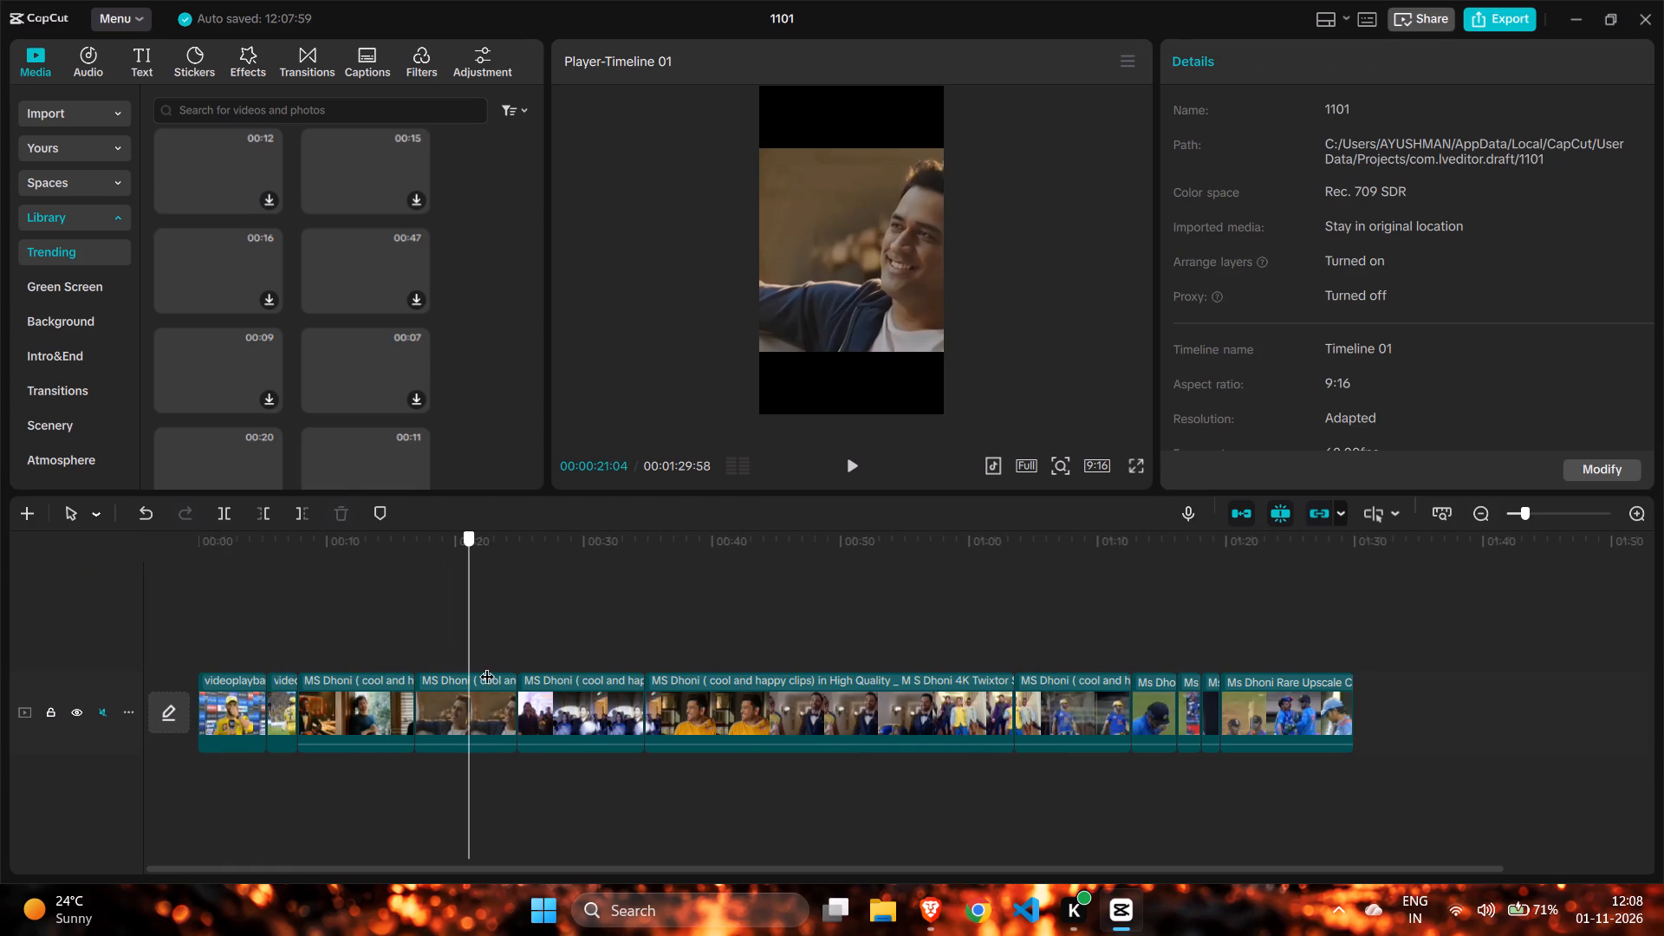
drag(487, 666, 634, 687)
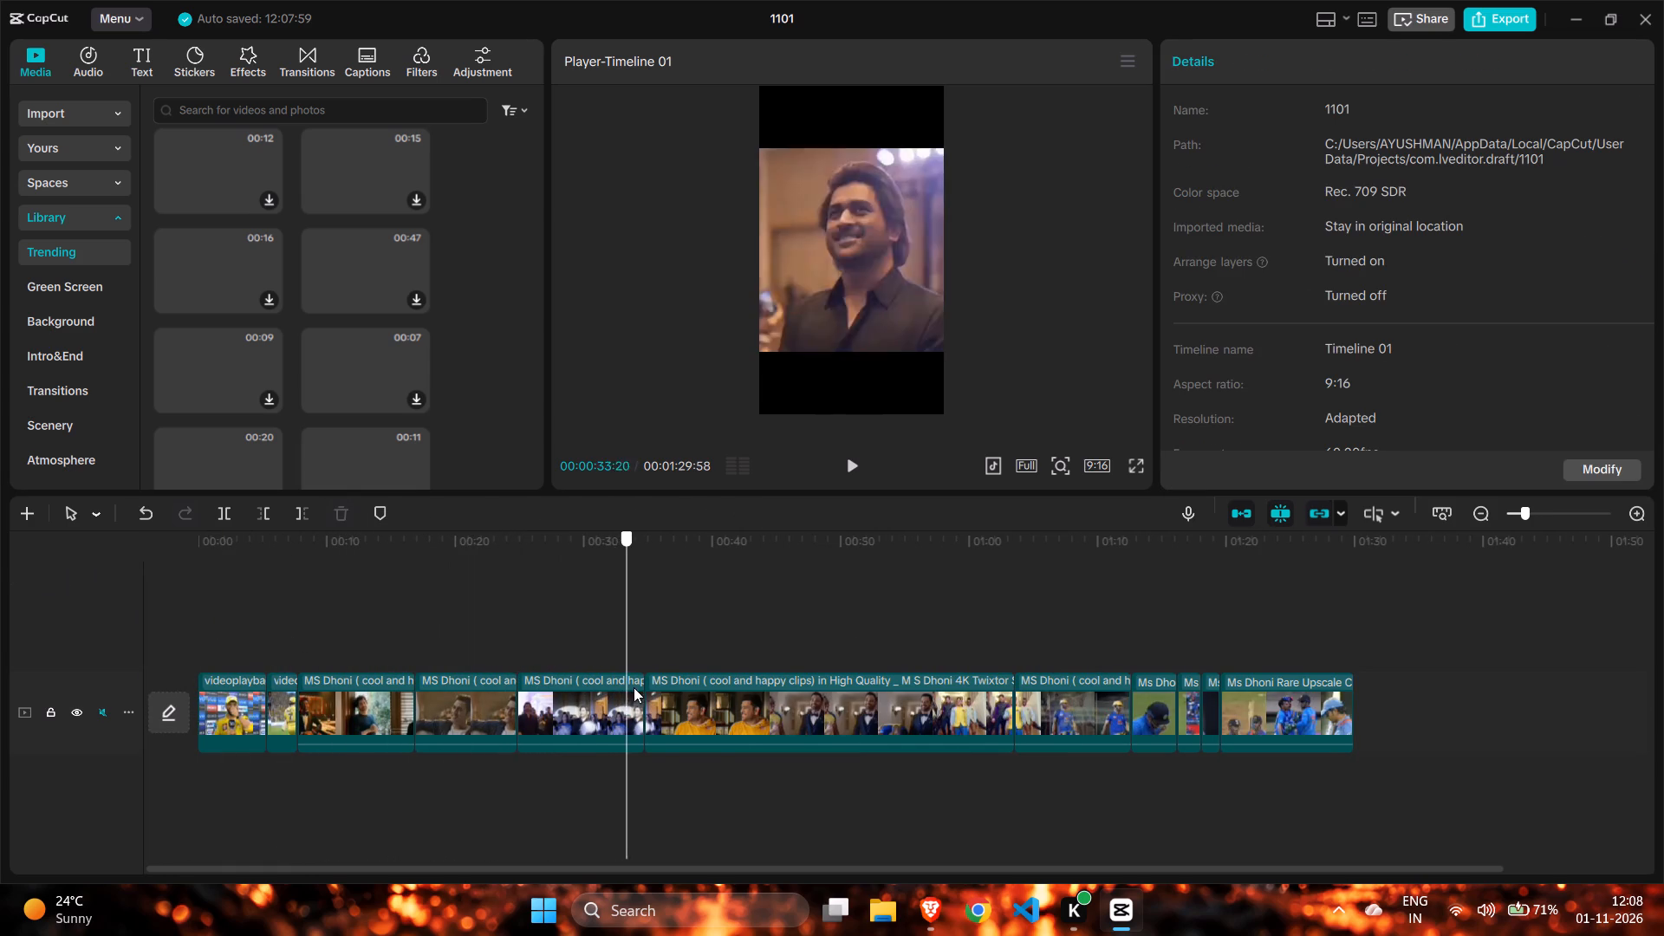
drag(634, 687, 777, 705)
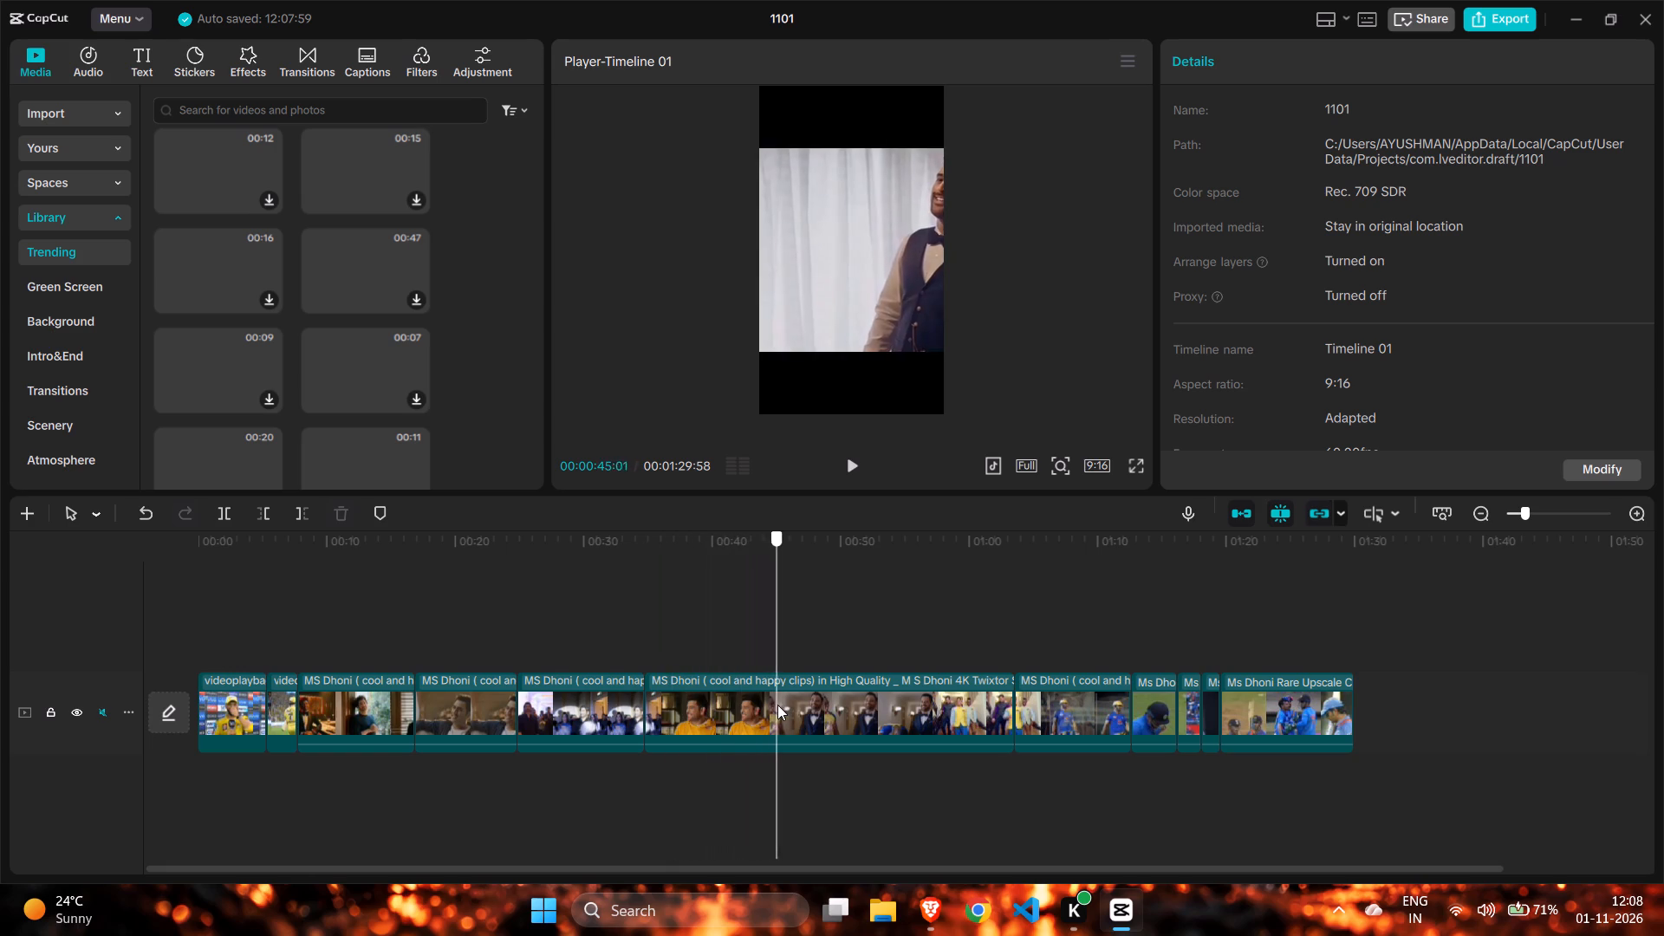
drag(777, 705, 913, 705)
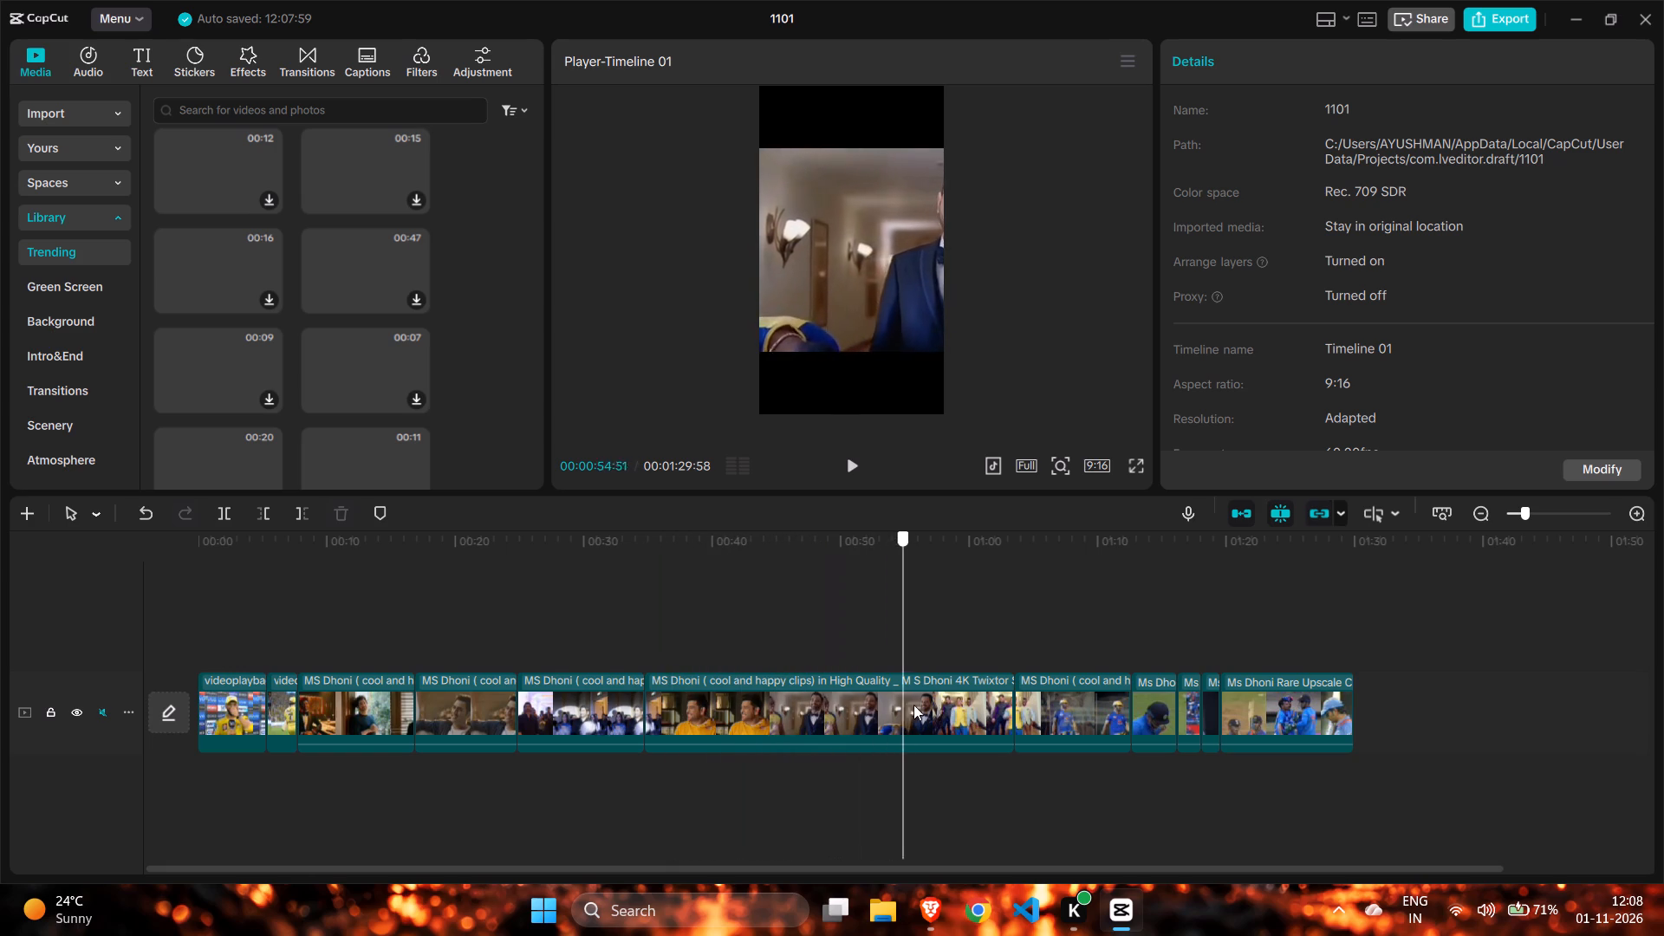
drag(913, 705, 834, 711)
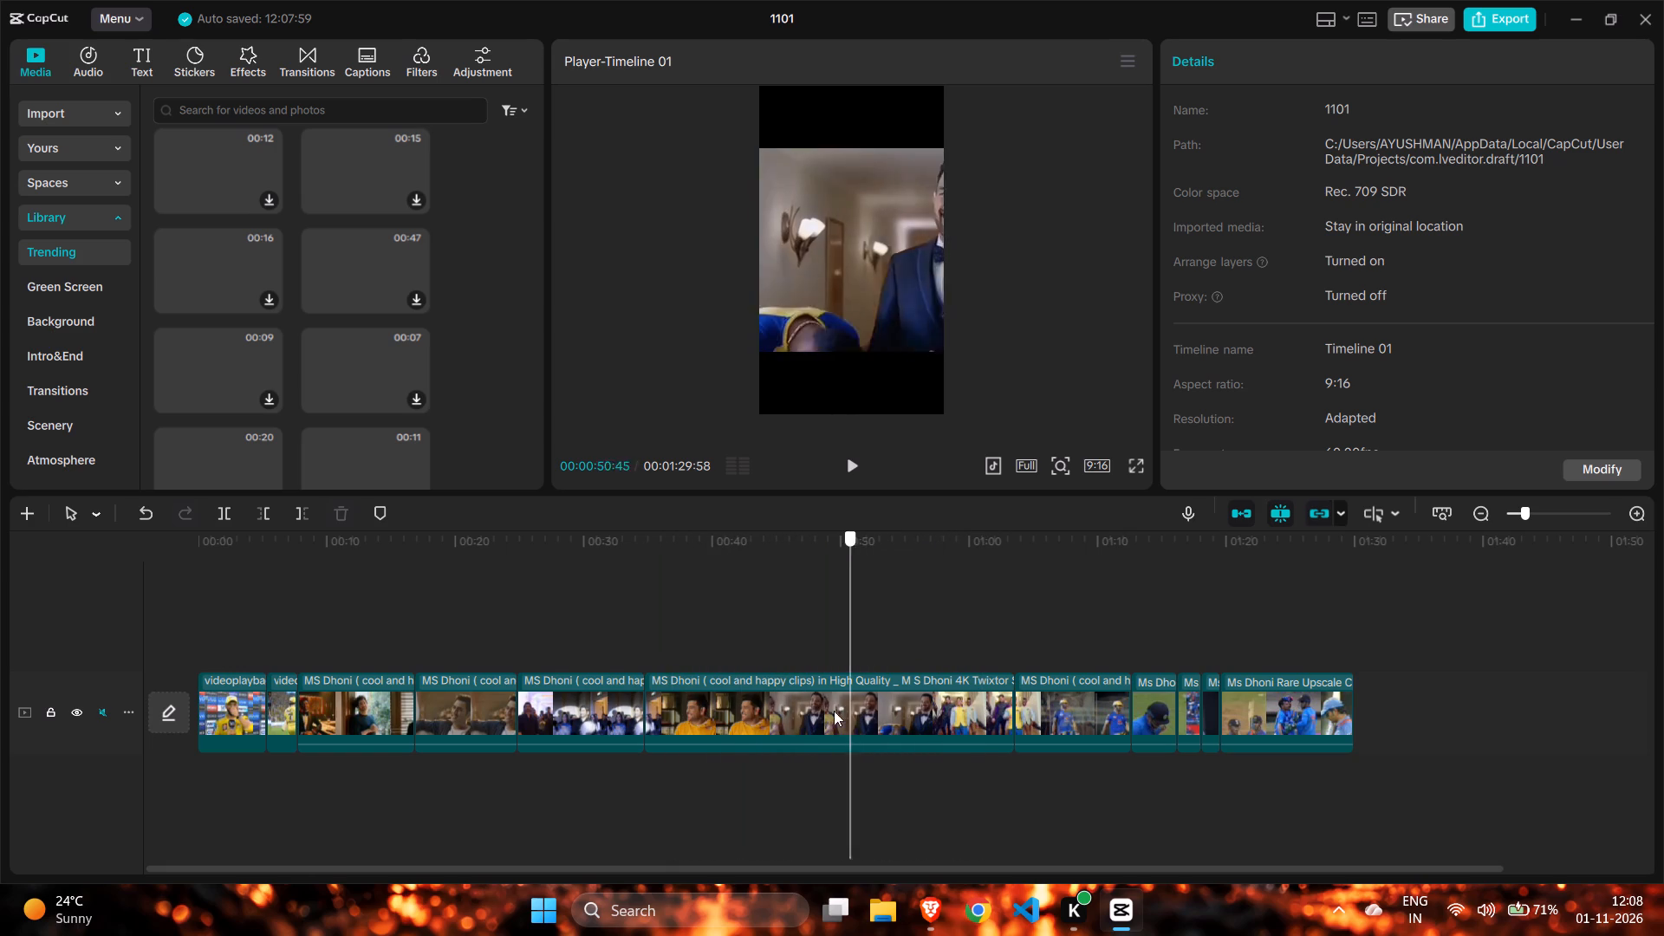
drag(834, 711, 809, 714)
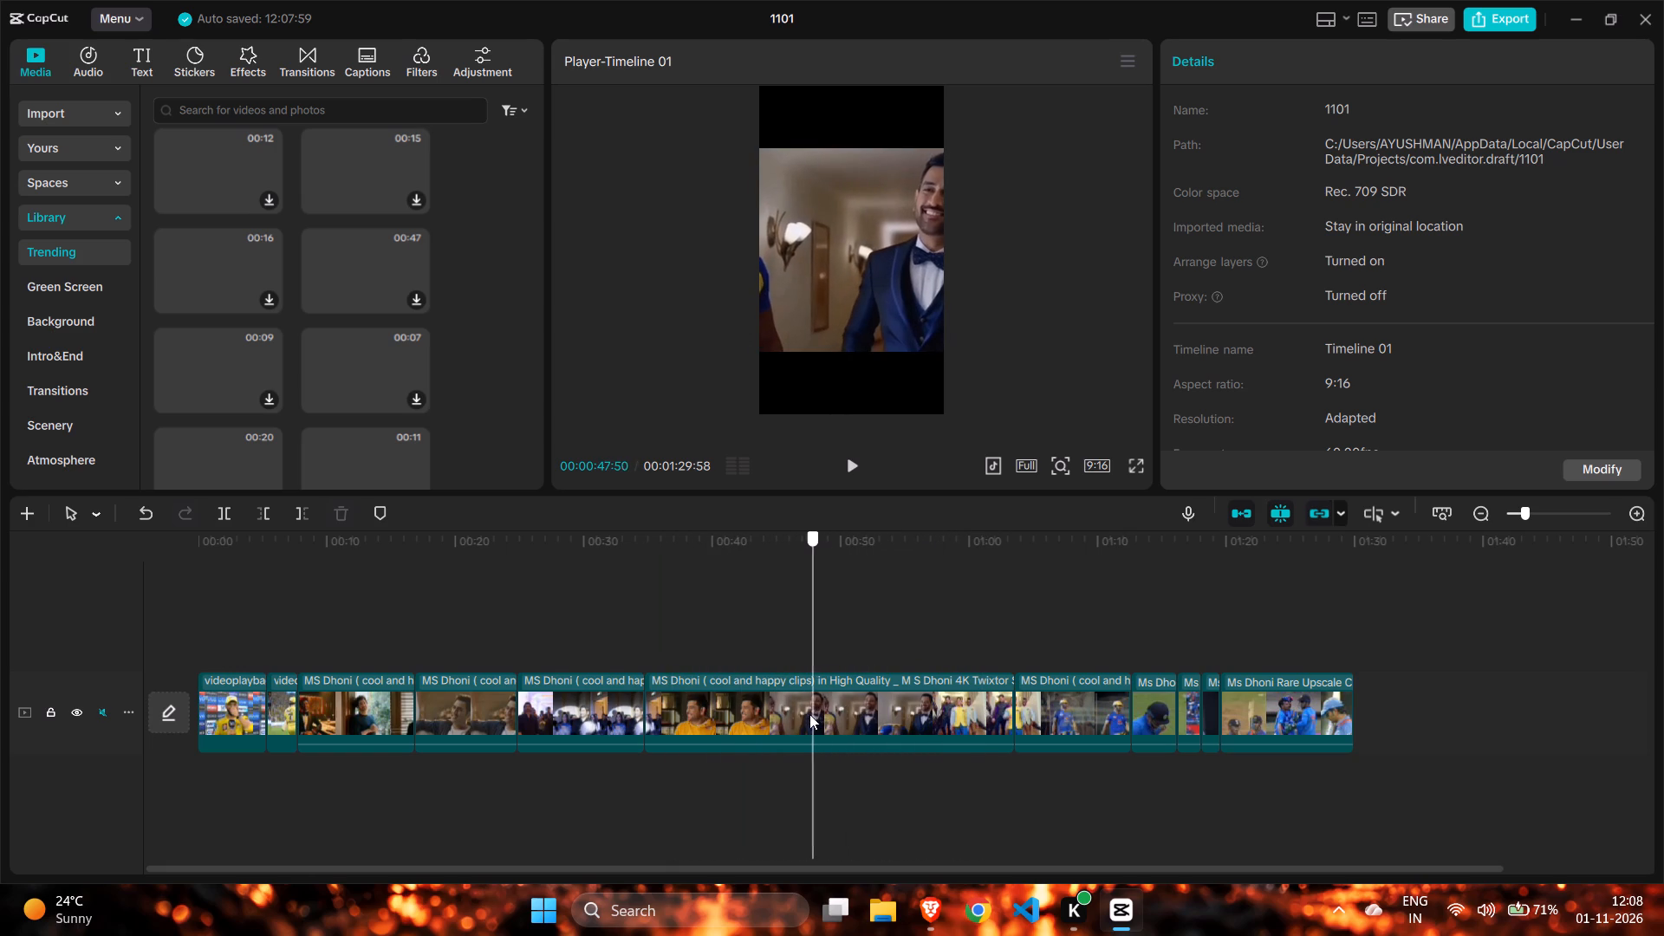
drag(809, 714, 723, 715)
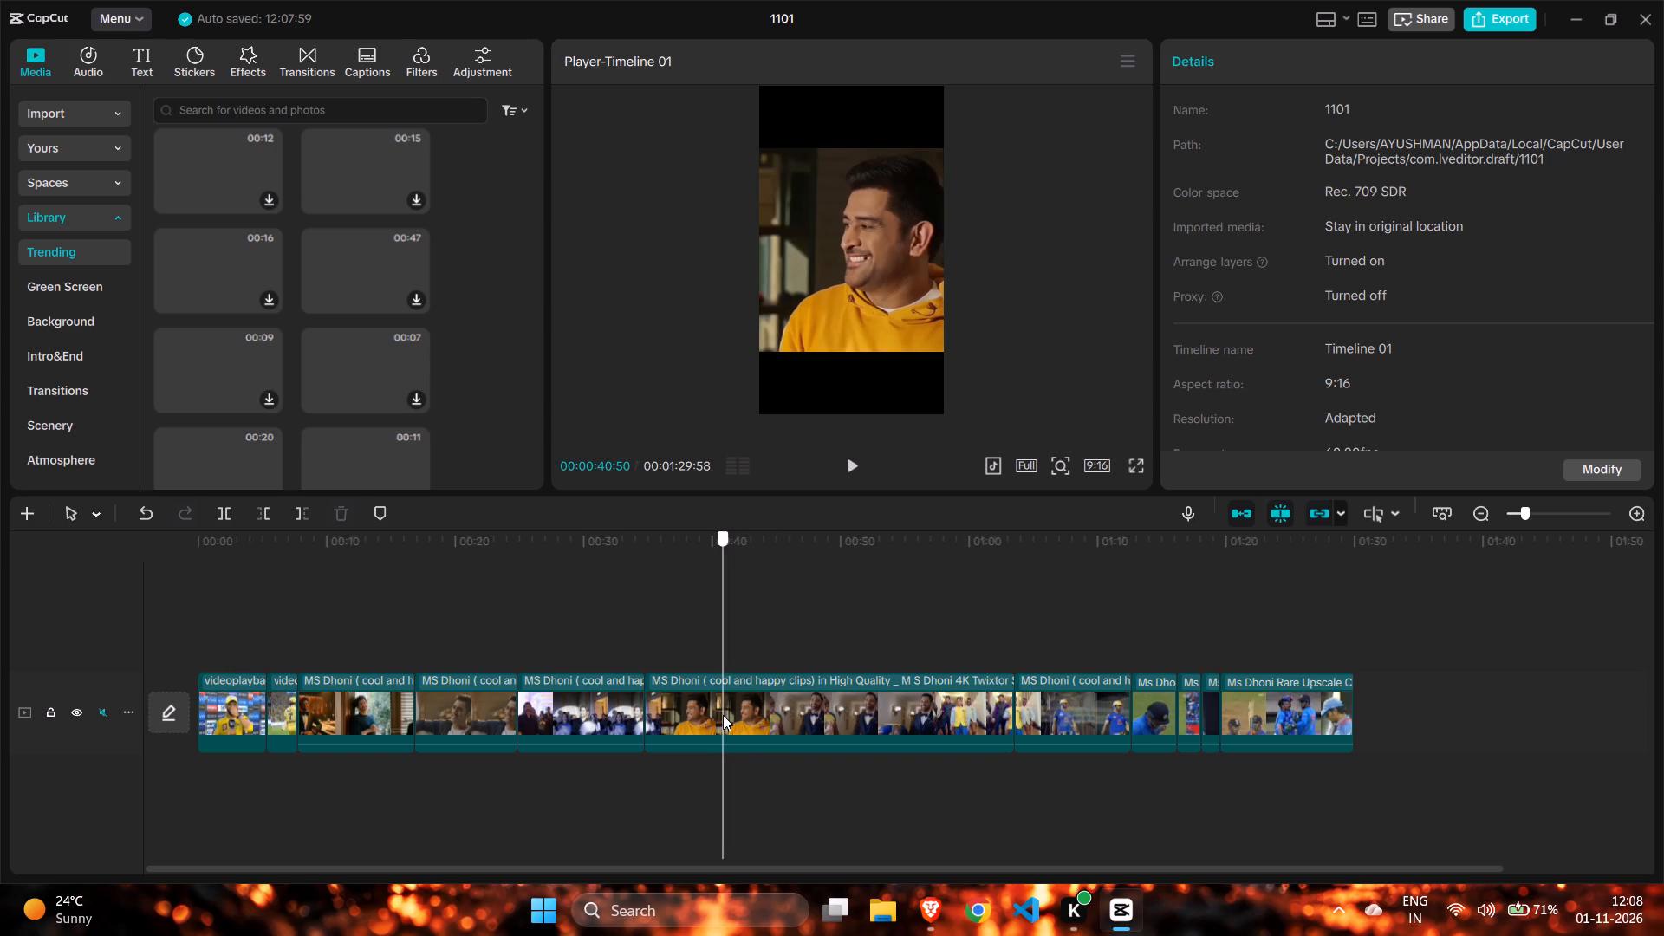
drag(723, 715, 736, 711)
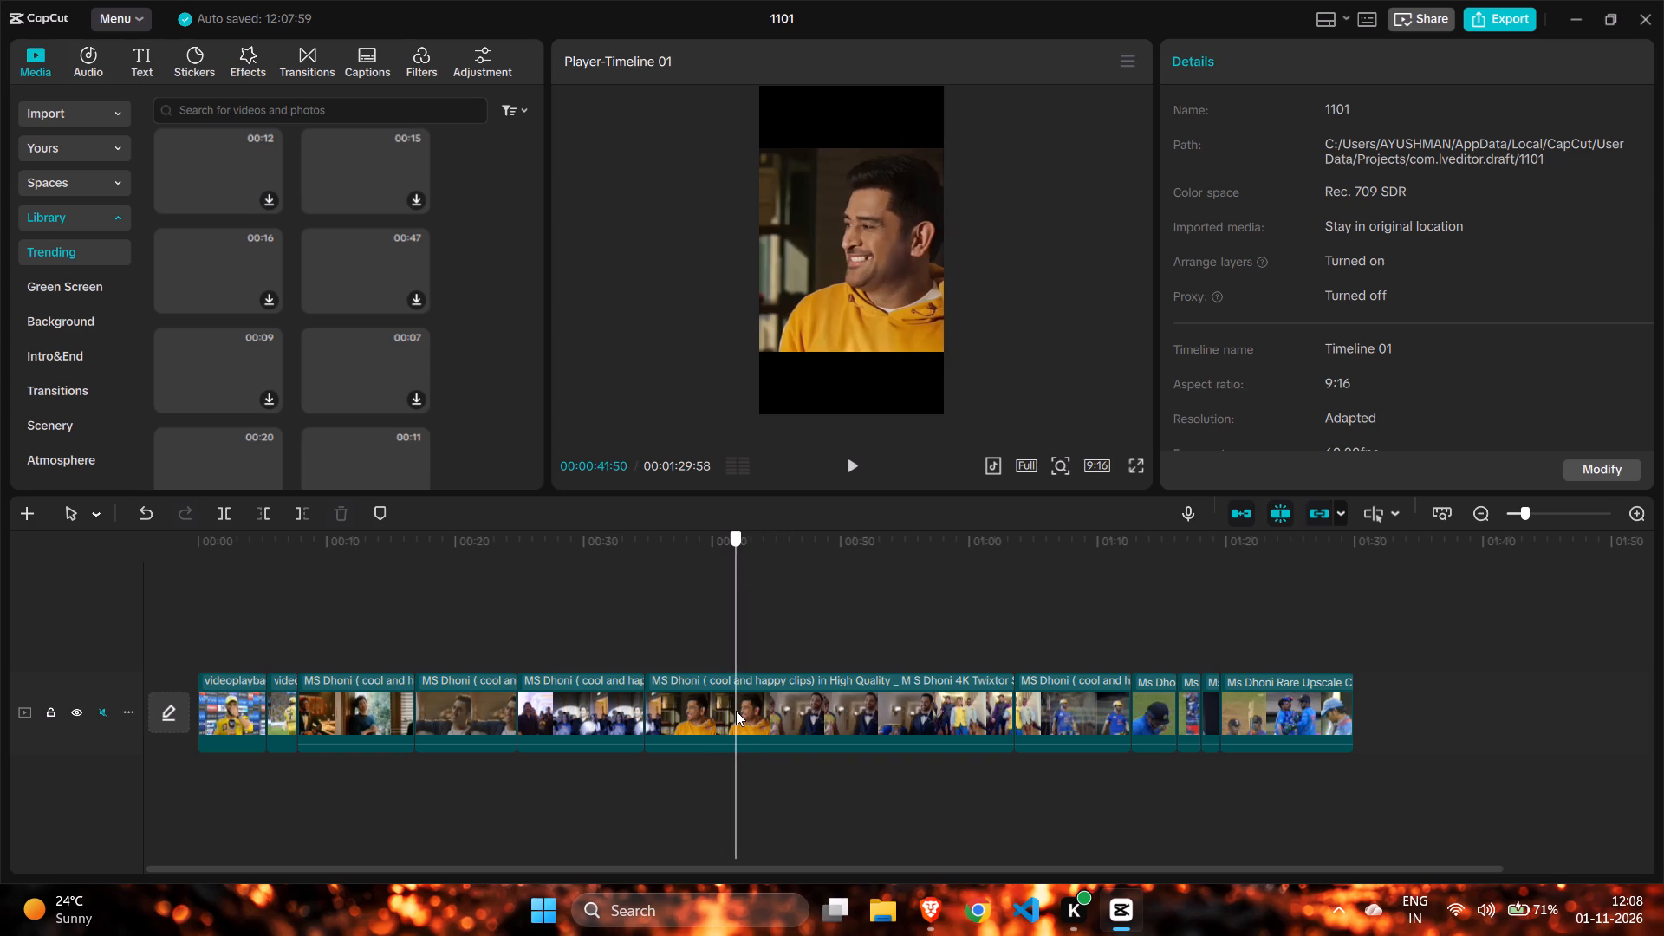
drag(736, 711, 735, 712)
click(738, 731)
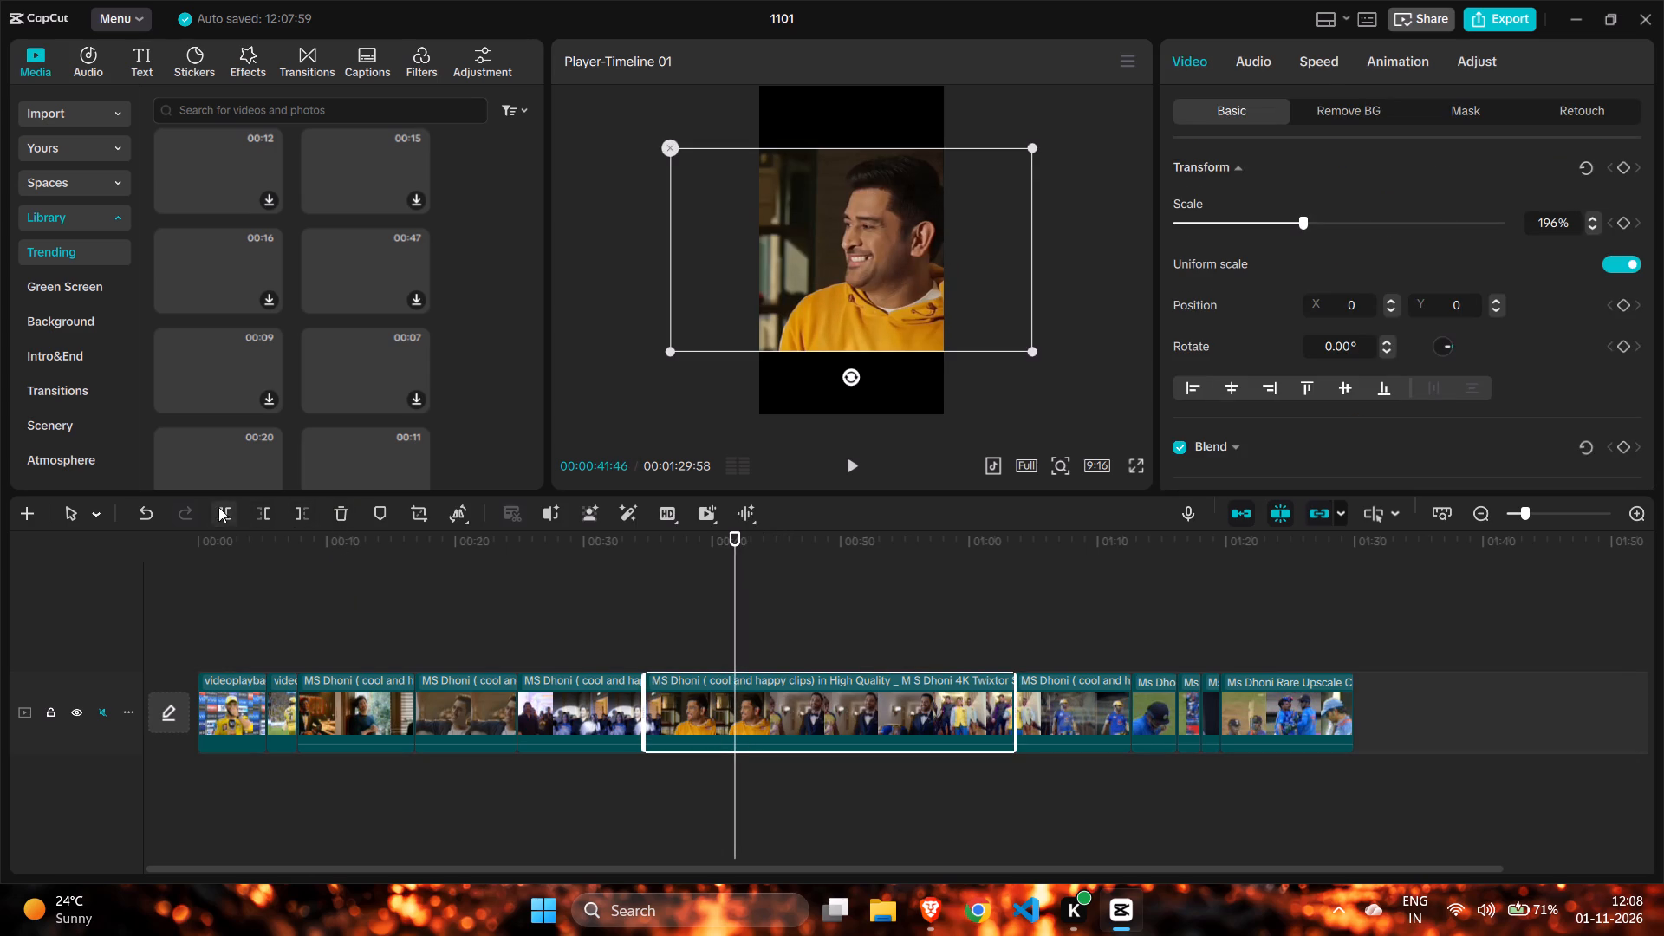
click(218, 507)
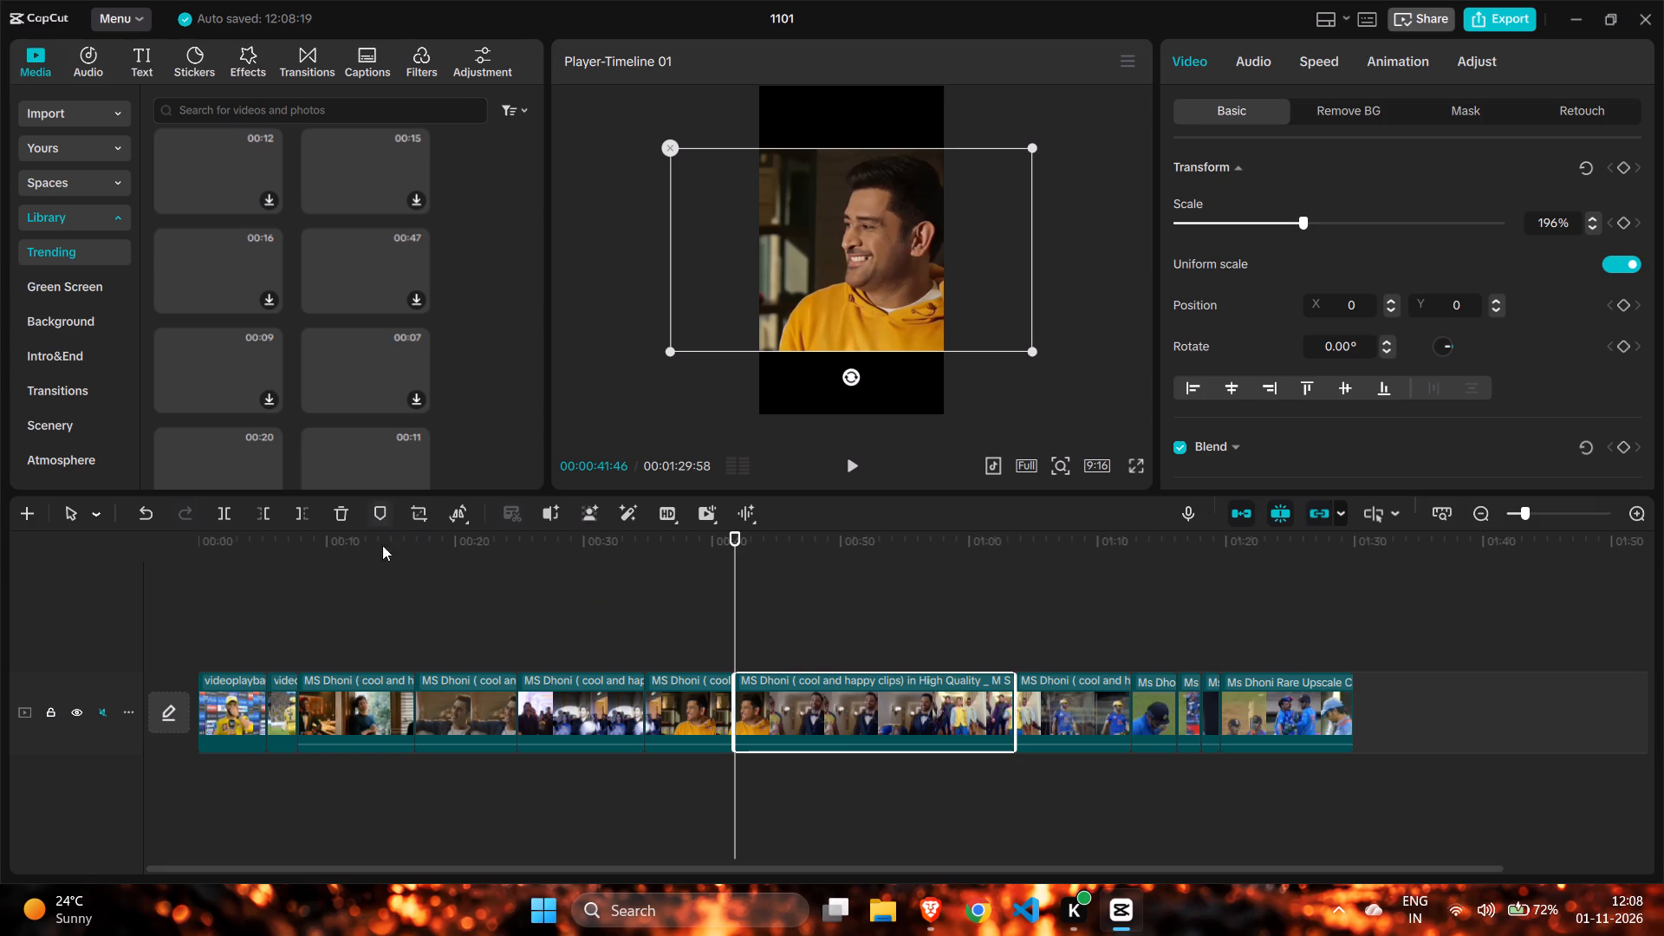
Delete the MS Dhoni (cool and happy clips) segment between the split yellow-hoodie shot and the blue training-jersey shots.
click(338, 516)
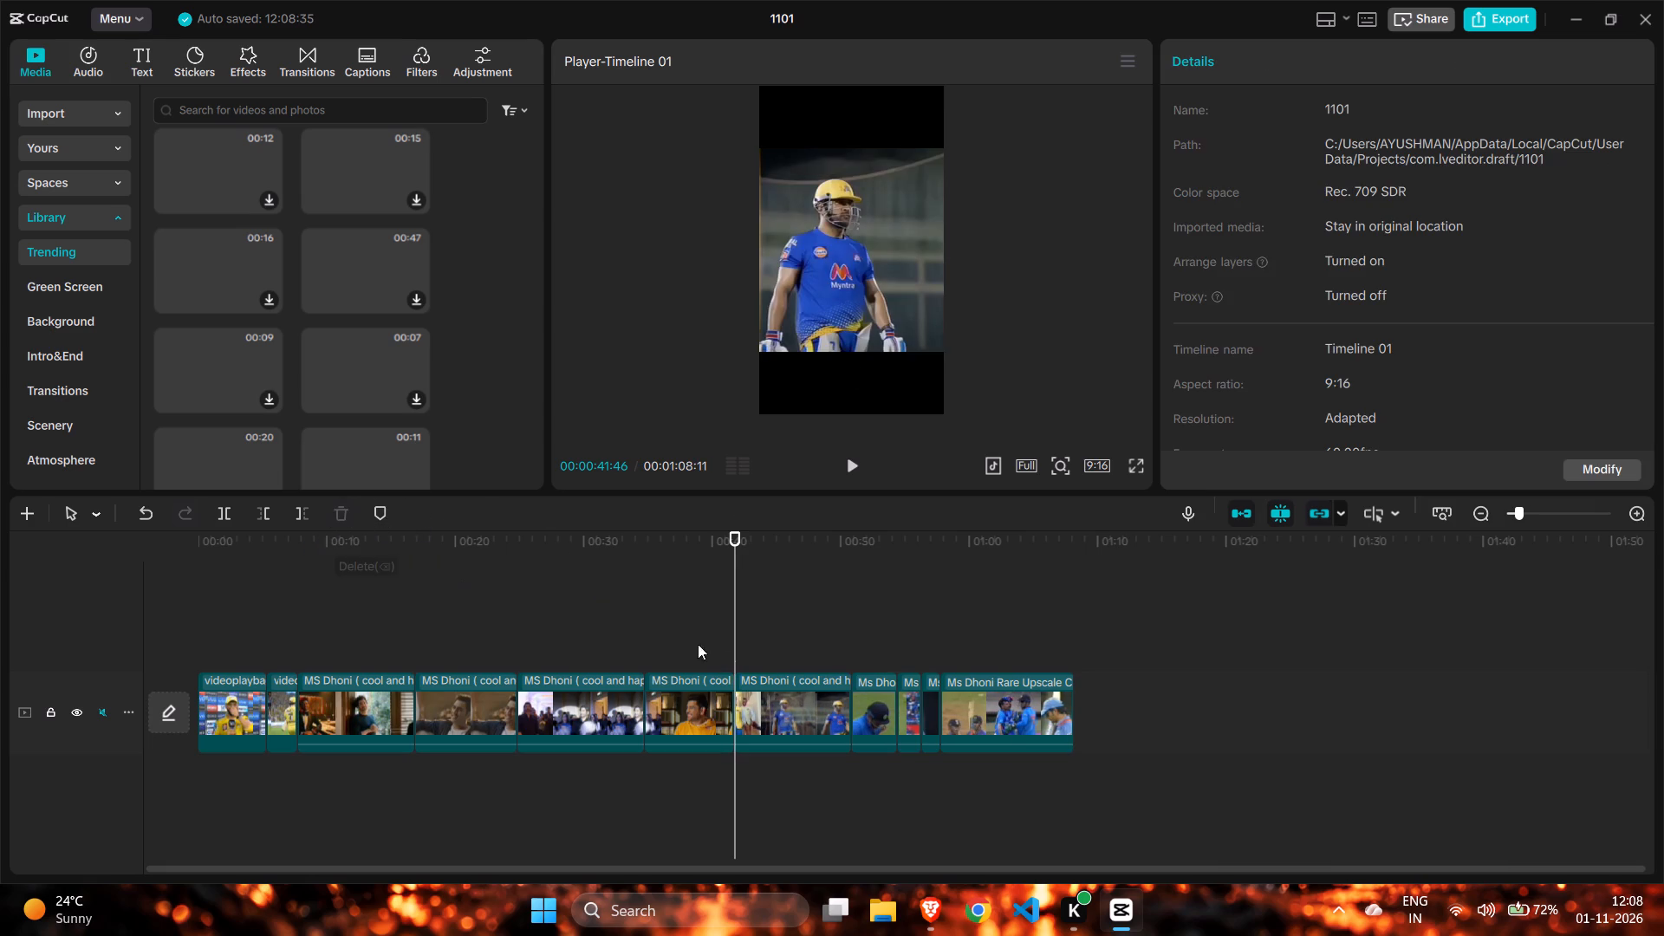
Skim the blue training-jersey and India-jersey clips on the trimmed timeline, and return the playhead to 00:00:00:00.
click(728, 647)
drag(728, 646, 908, 667)
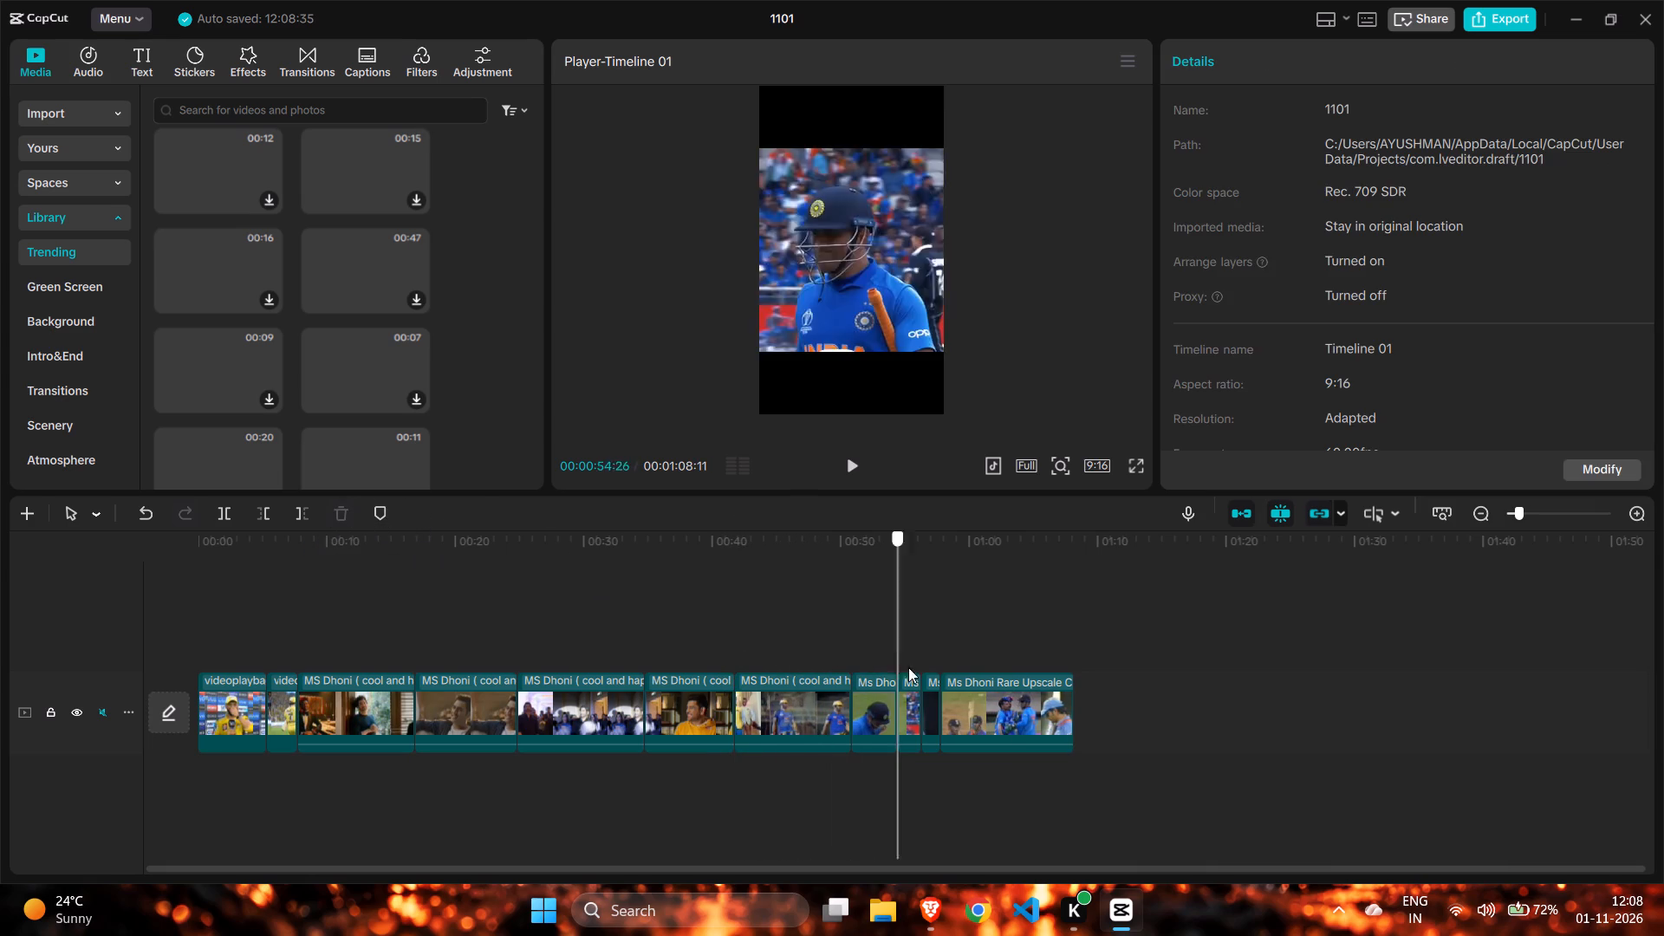
drag(908, 667, 833, 673)
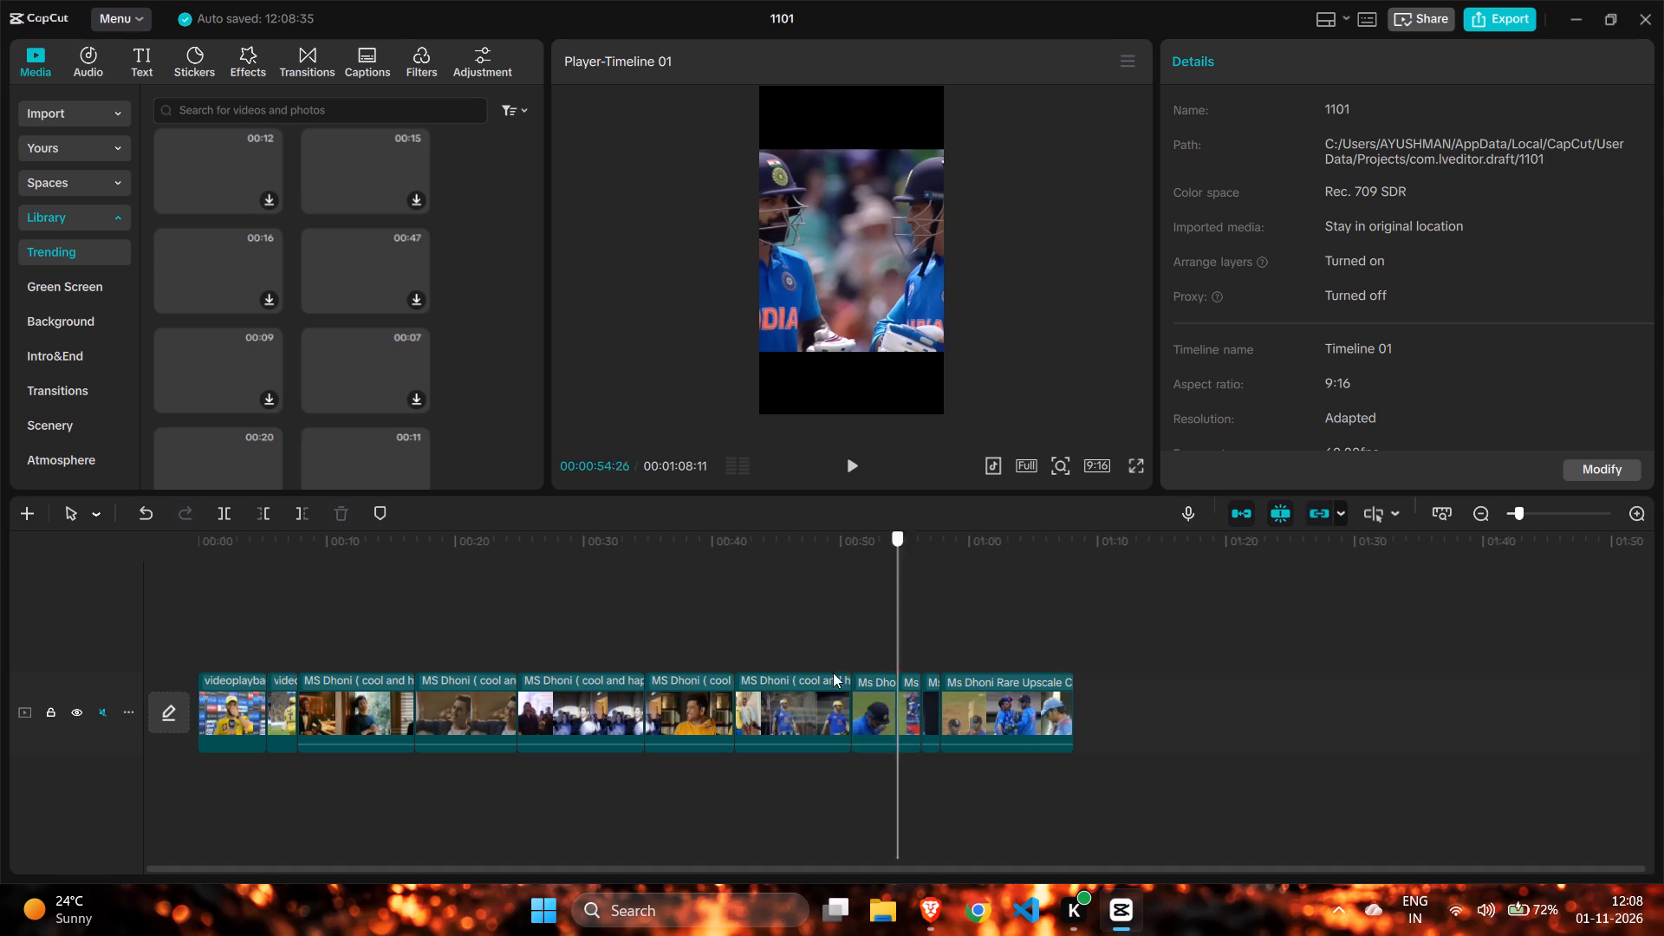
drag(833, 673, 163, 609)
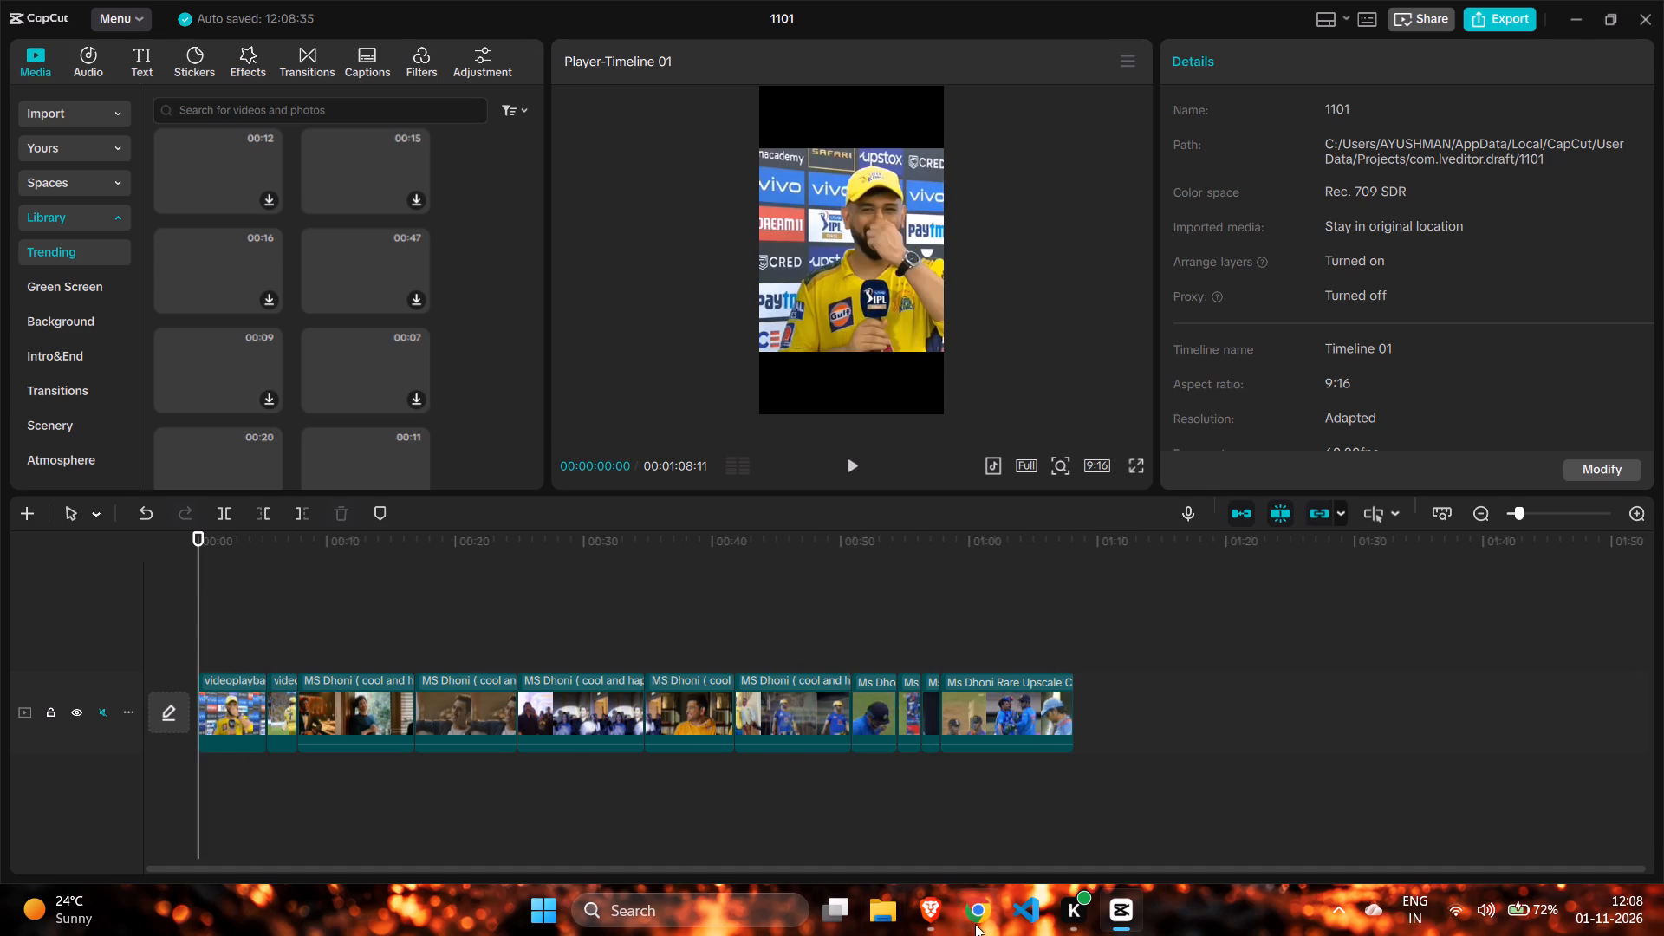
Switch to the Brave browser and examine the YouTube Studio channel dashboard, including the latest Short's performance and the published videos.
click(927, 916)
scroll(638, 434, down, 1)
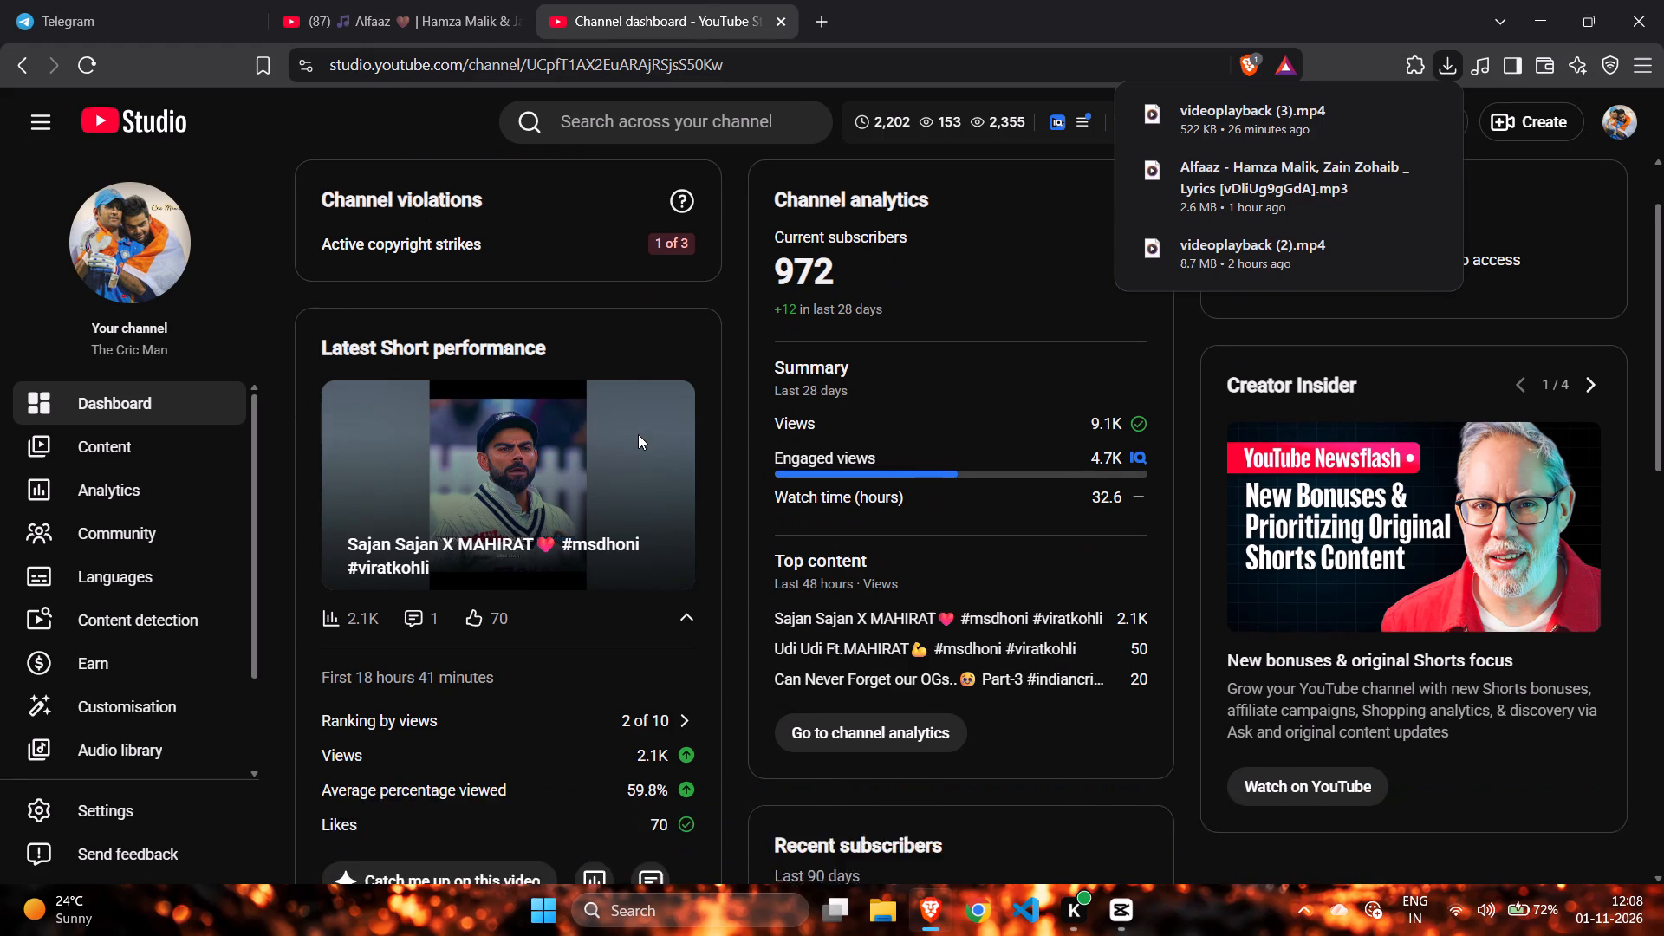
scroll(638, 434, down, 1)
scroll(638, 434, up, 4)
scroll(638, 434, down, 4)
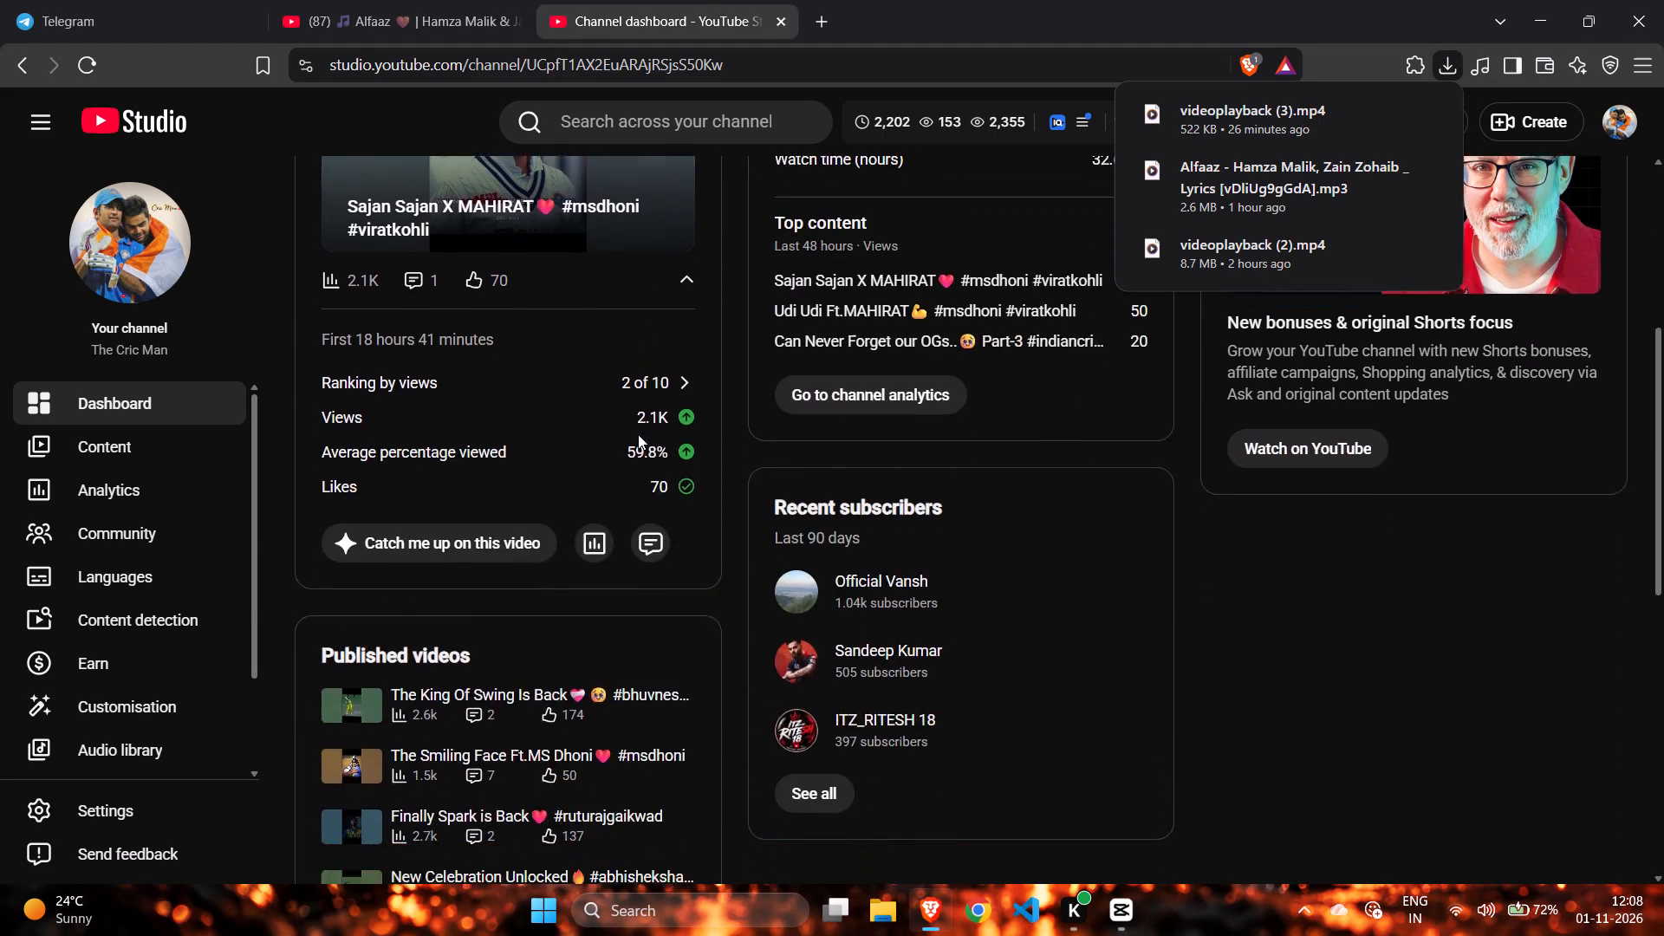
scroll(638, 434, up, 5)
scroll(483, 531, down, 2)
scroll(478, 513, up, 2)
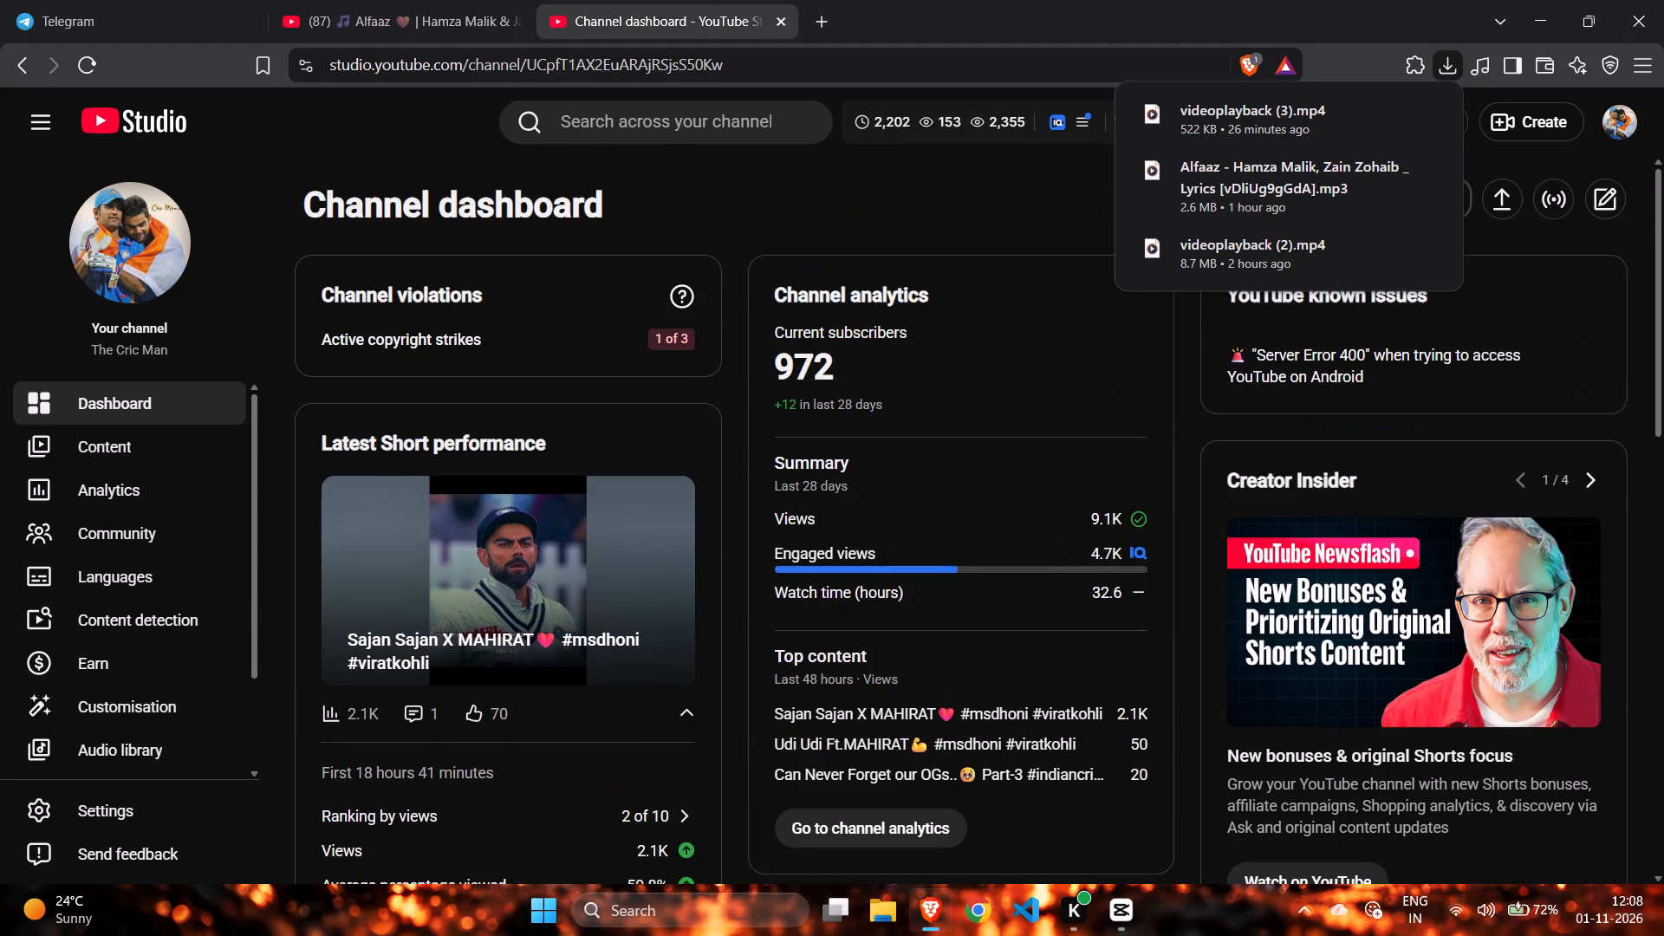
Open the Shorts list in the channel content and look through the previously published Shorts.
click(159, 453)
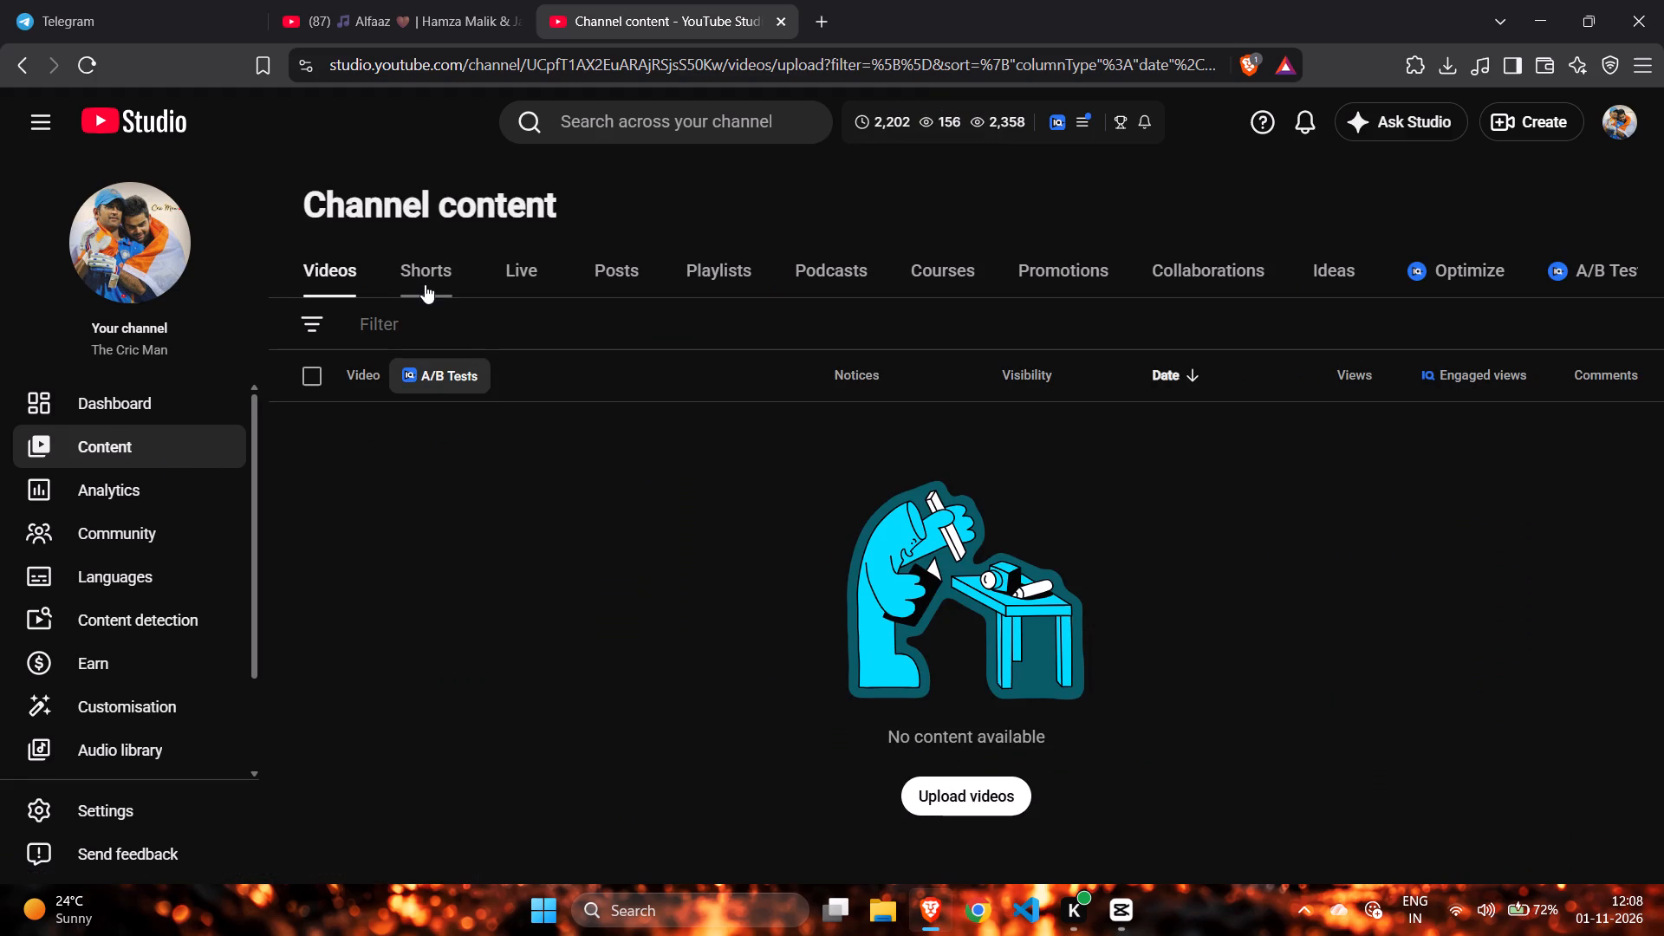
click(433, 276)
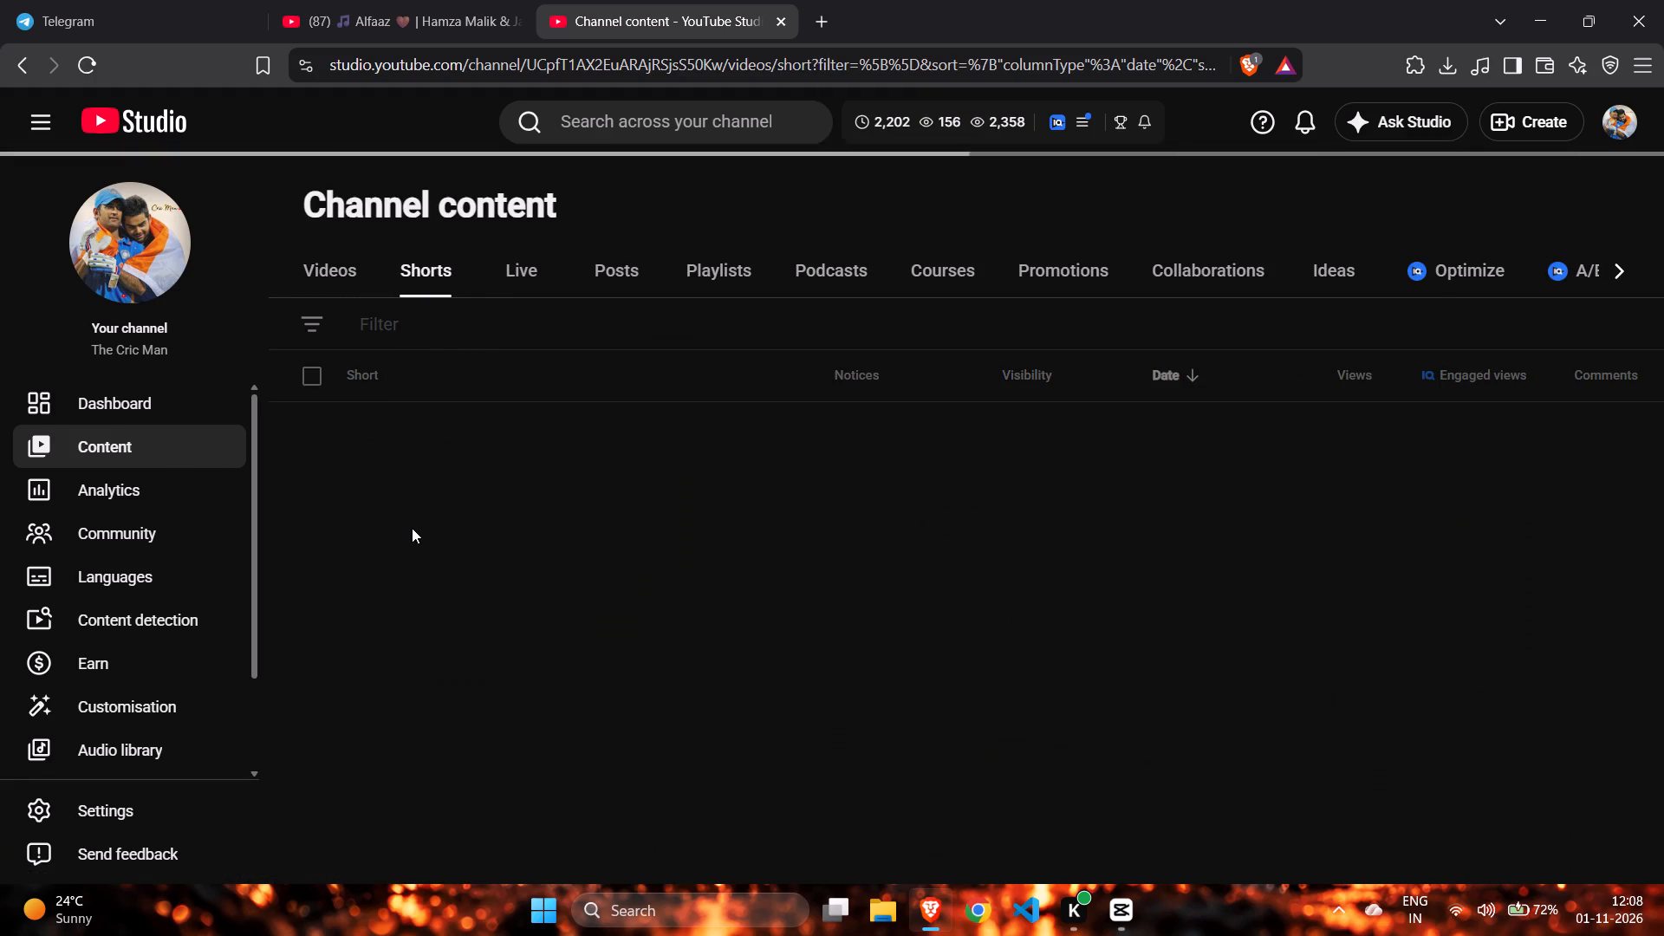
scroll(412, 525, down, 6)
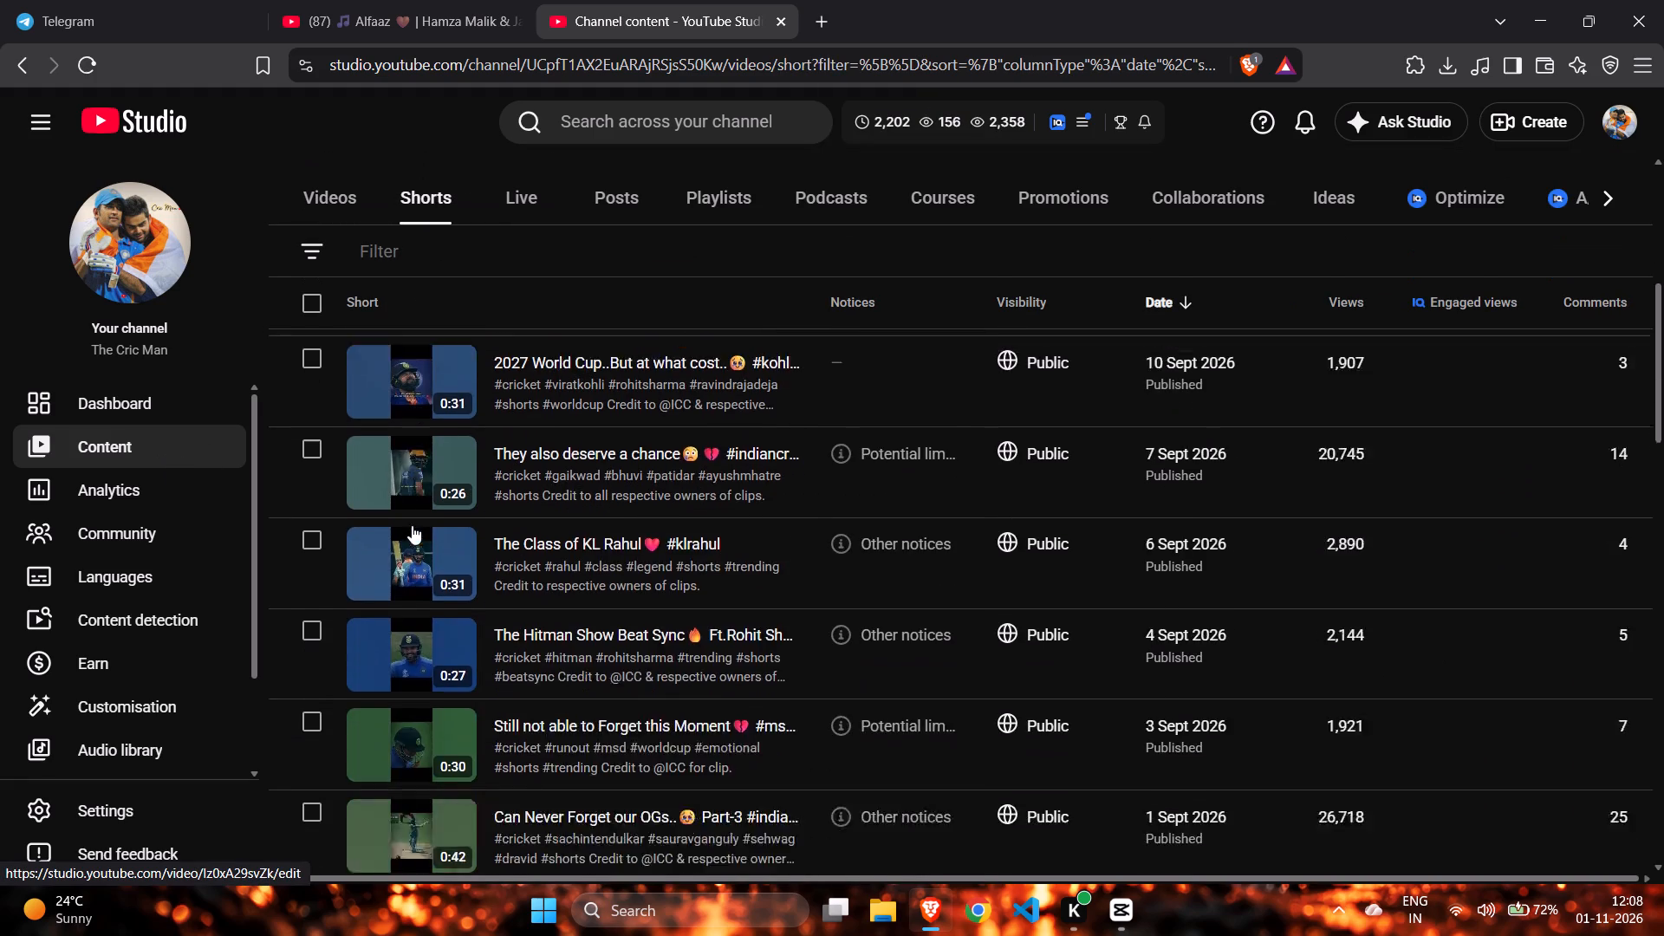
Look through the older published Shorts in the channel content list, back to the August 2026 uploads.
scroll(412, 525, down, 9)
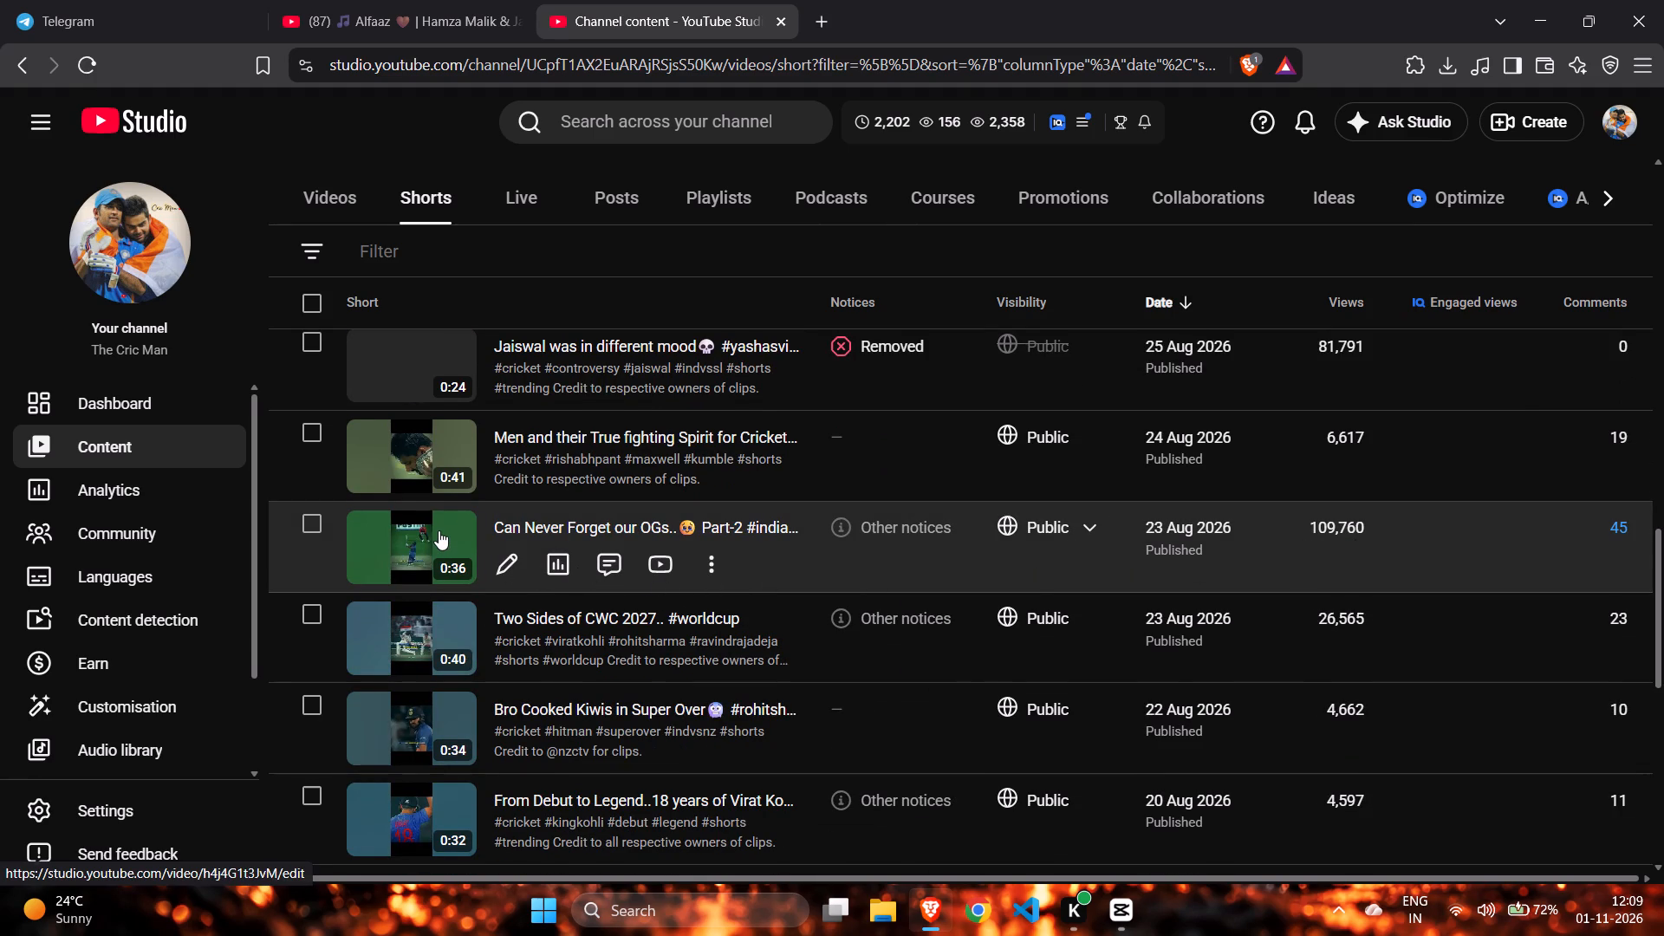
scroll(439, 530, up, 15)
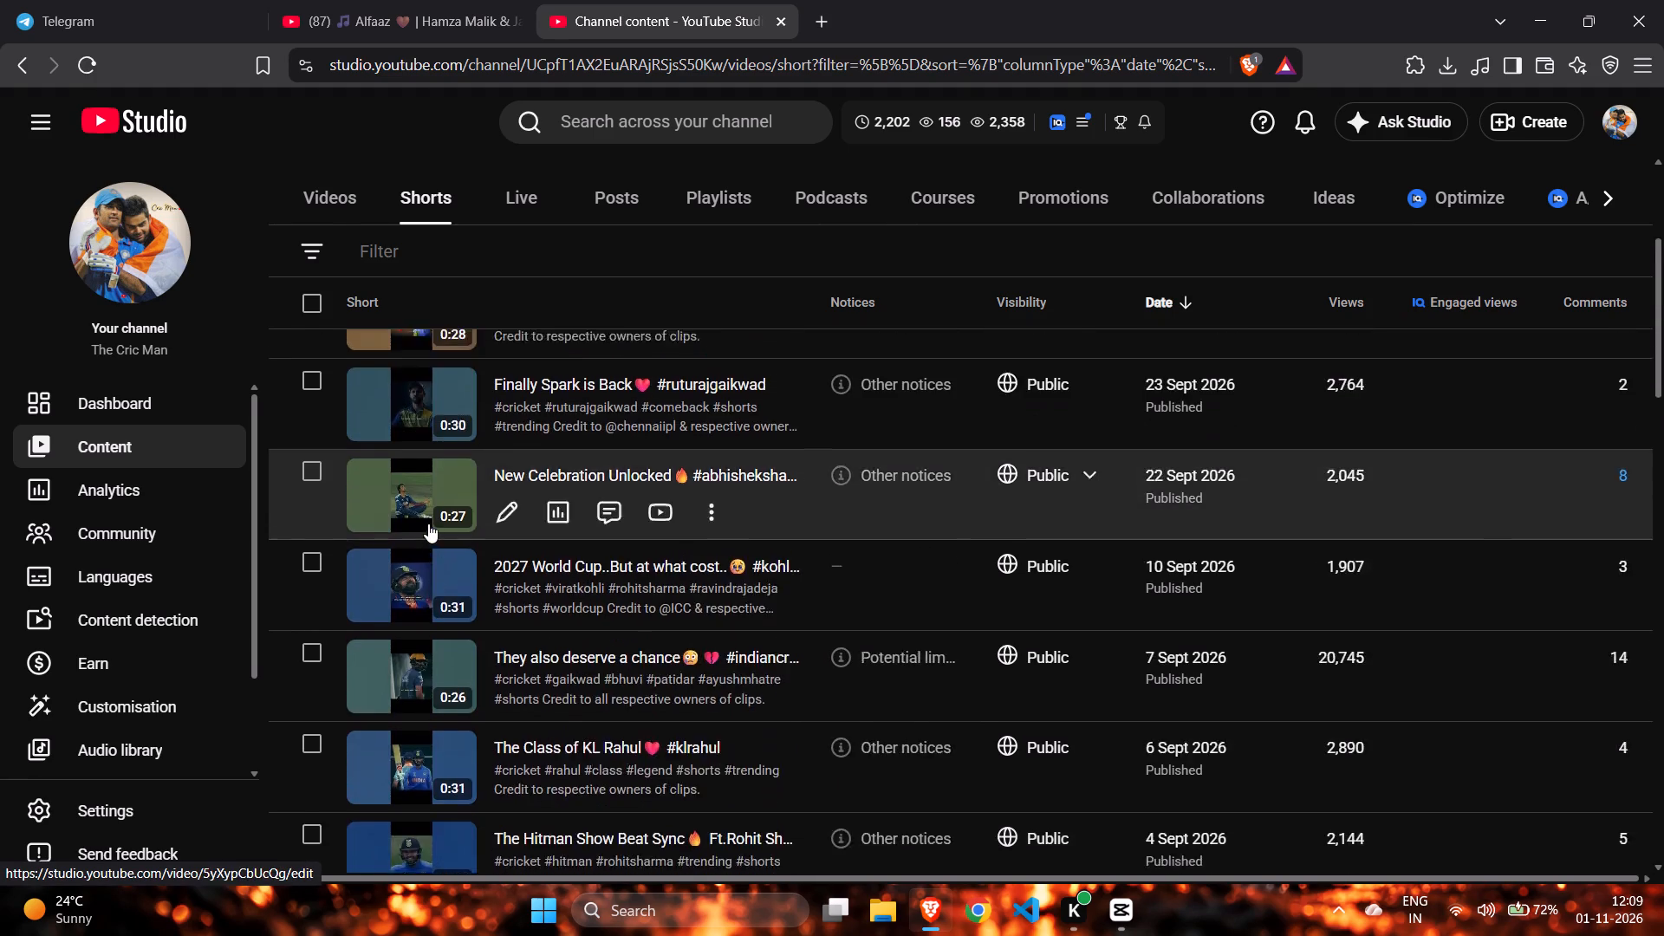
scroll(428, 523, up, 5)
Return to the channel dashboard and review the latest Short's performance, published videos and latest post.
click(127, 411)
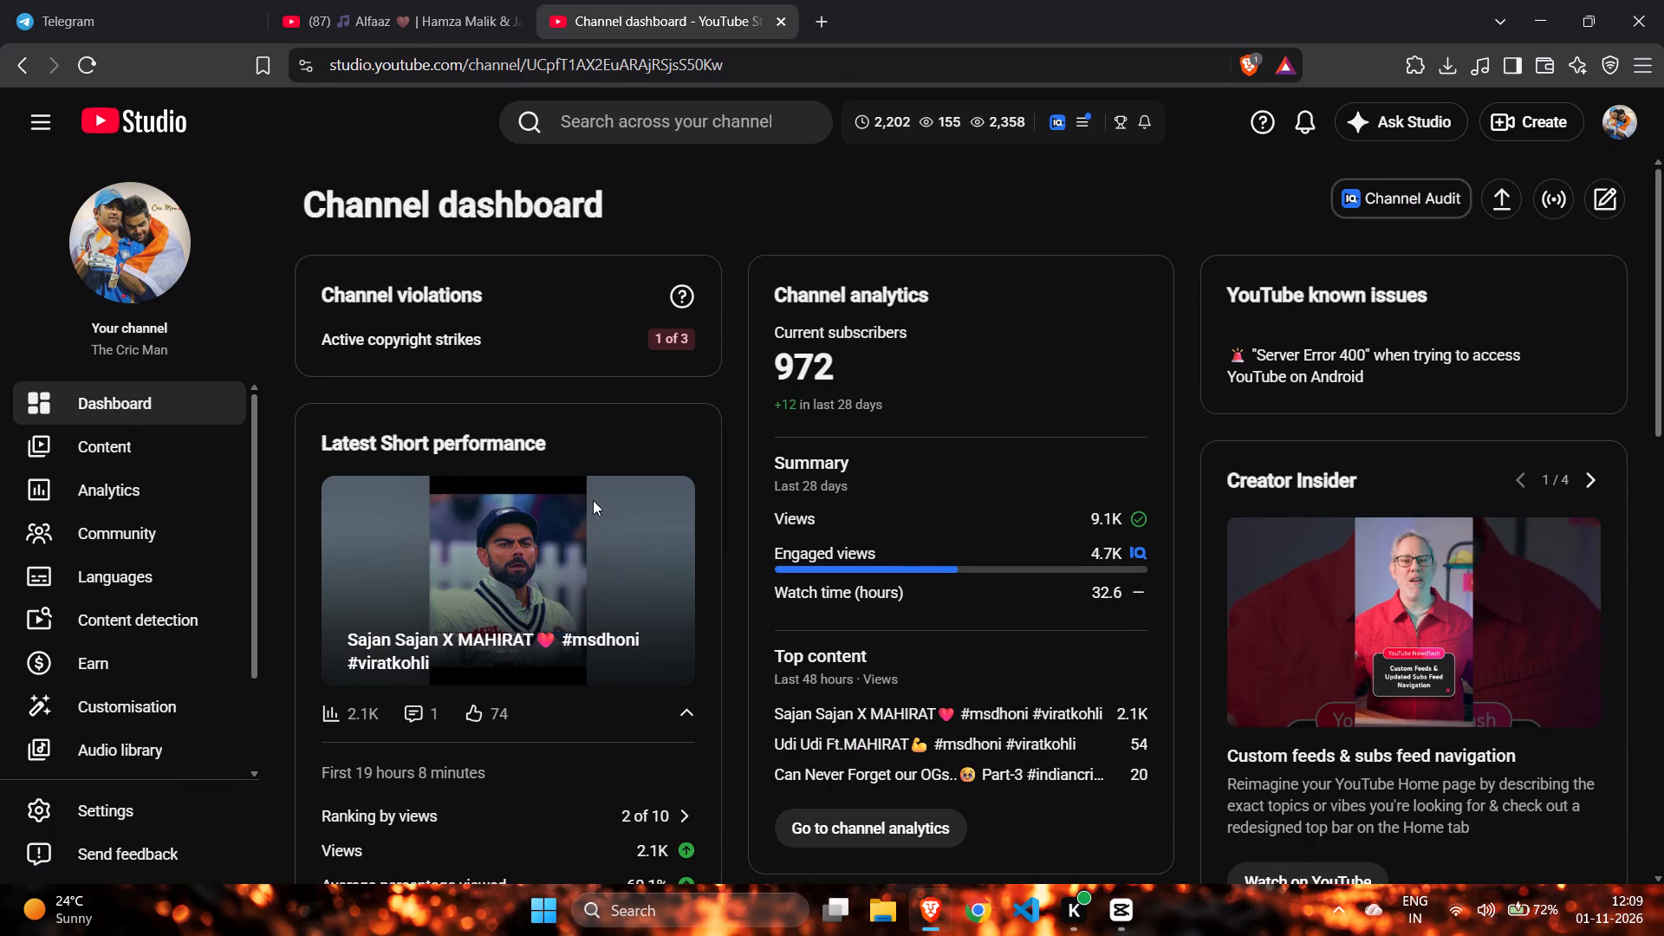
scroll(548, 520, down, 2)
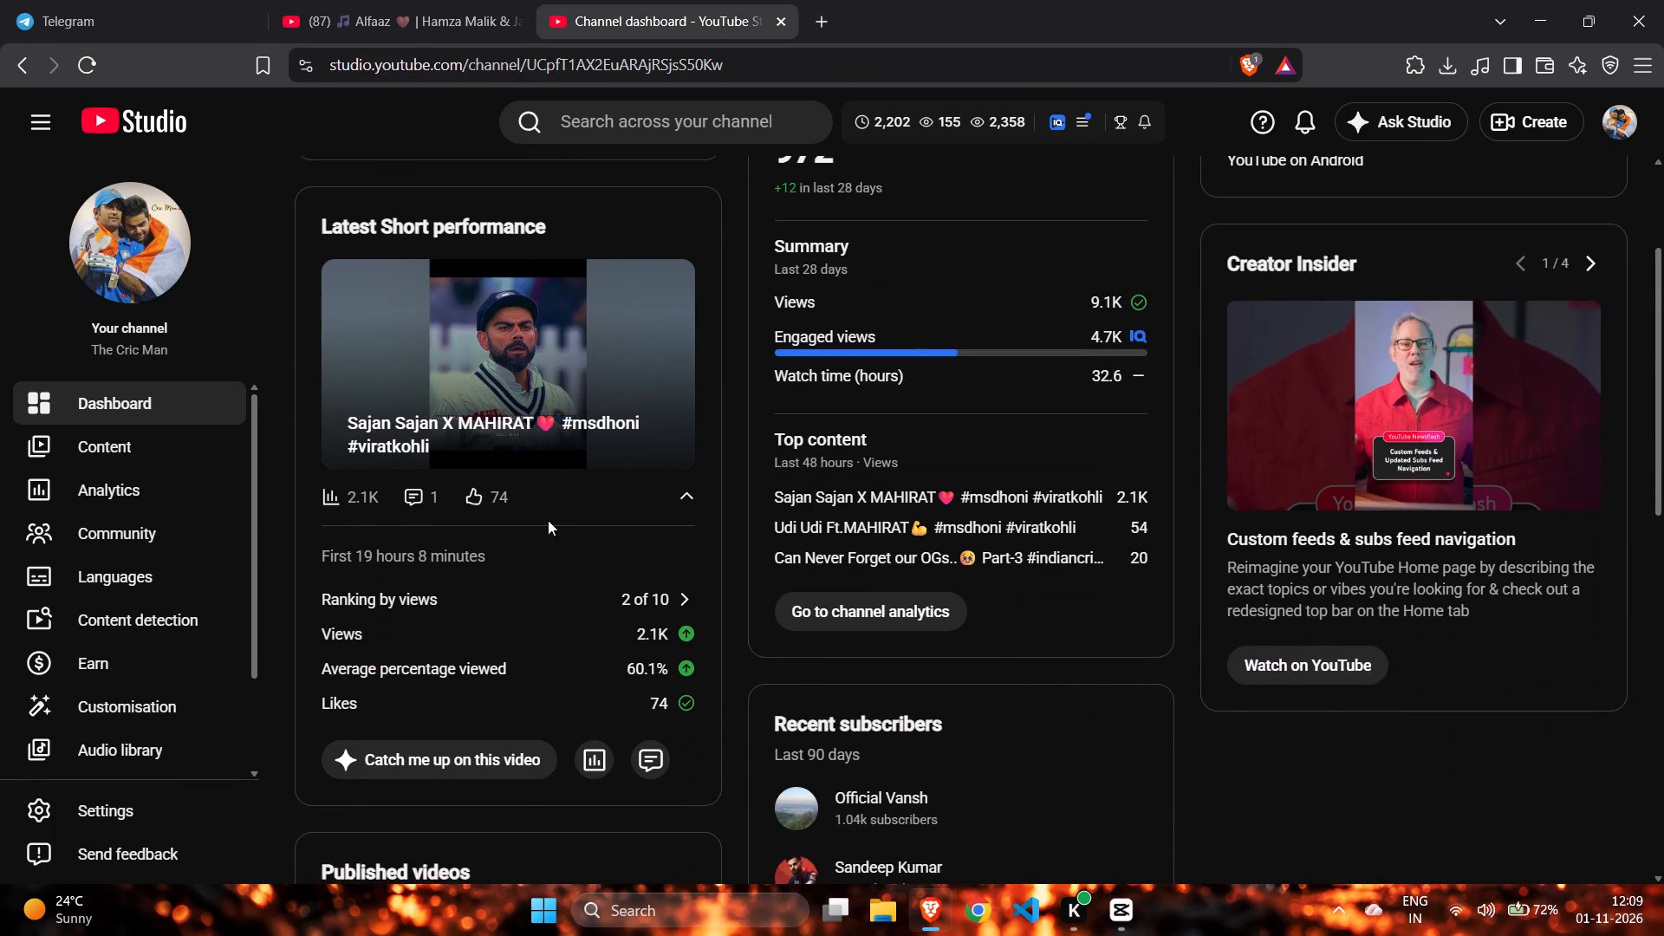
scroll(548, 520, down, 6)
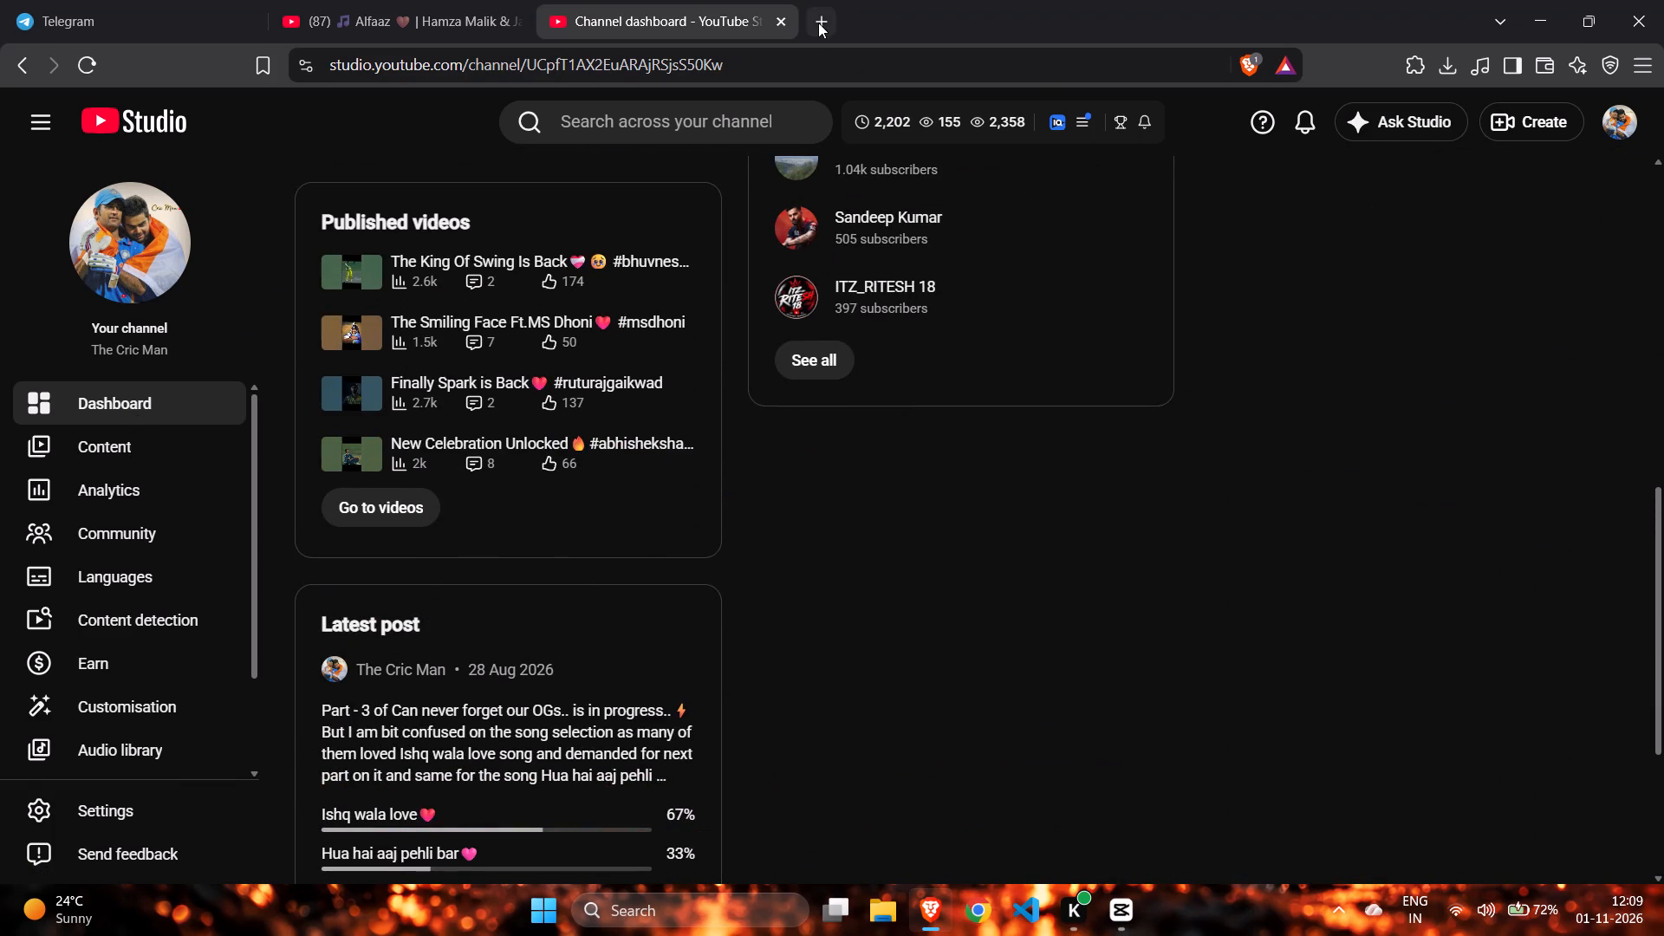
Search for Instagram in a new browser tab, open the site and go to The Cric Man's own profile.
click(817, 23)
click(676, 322)
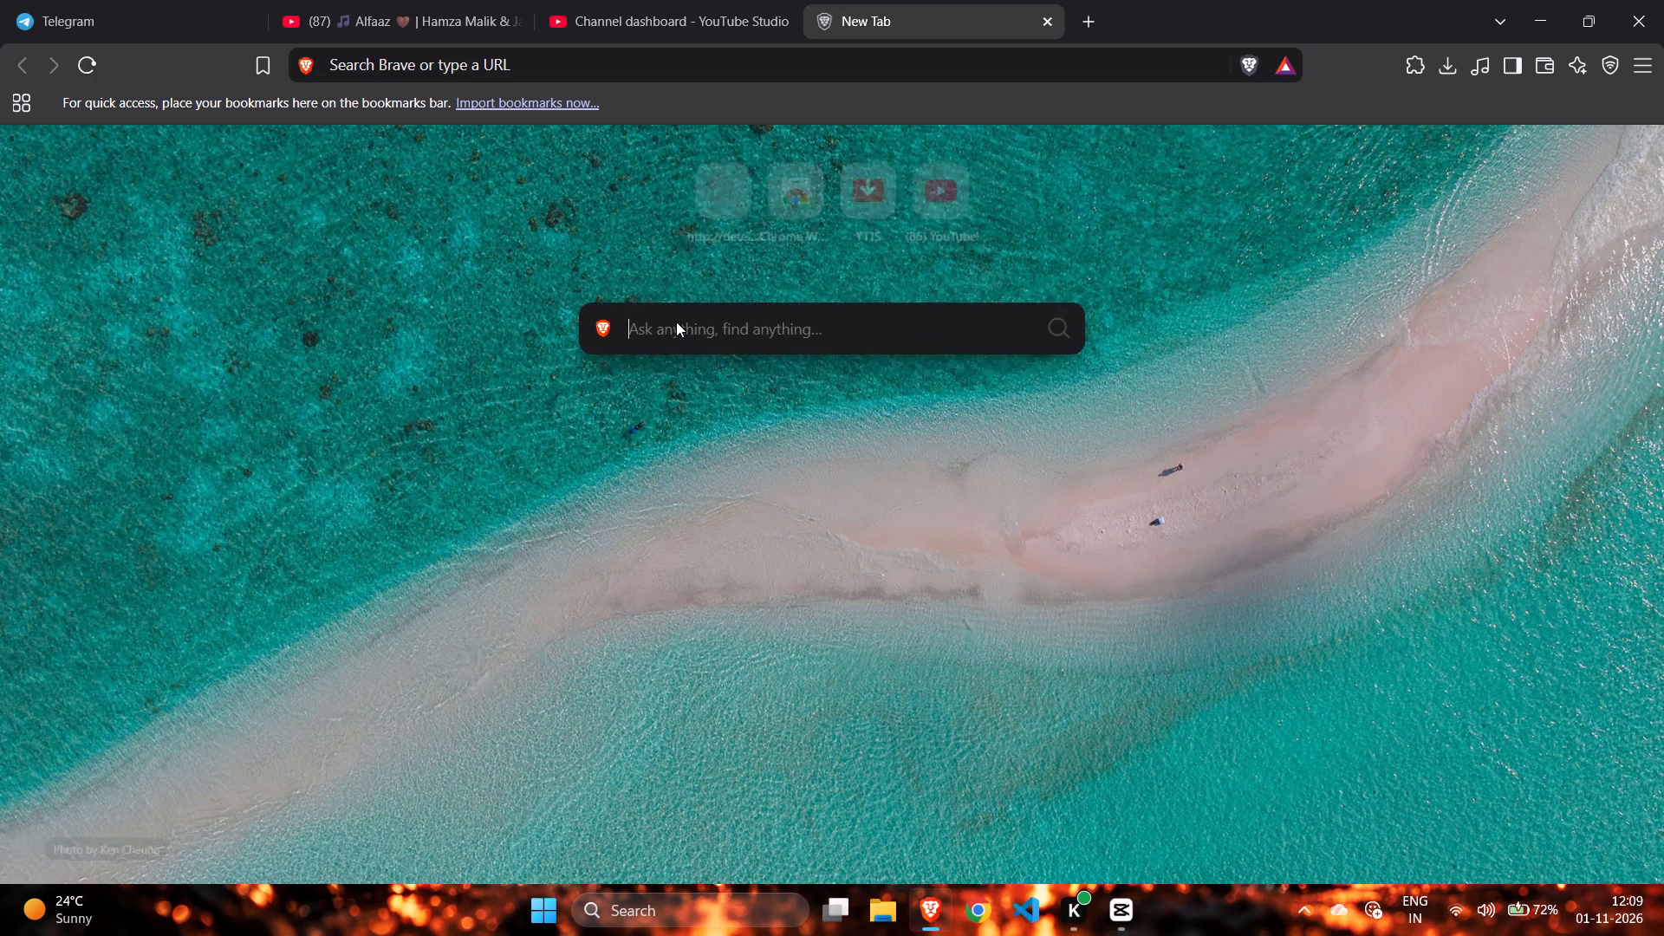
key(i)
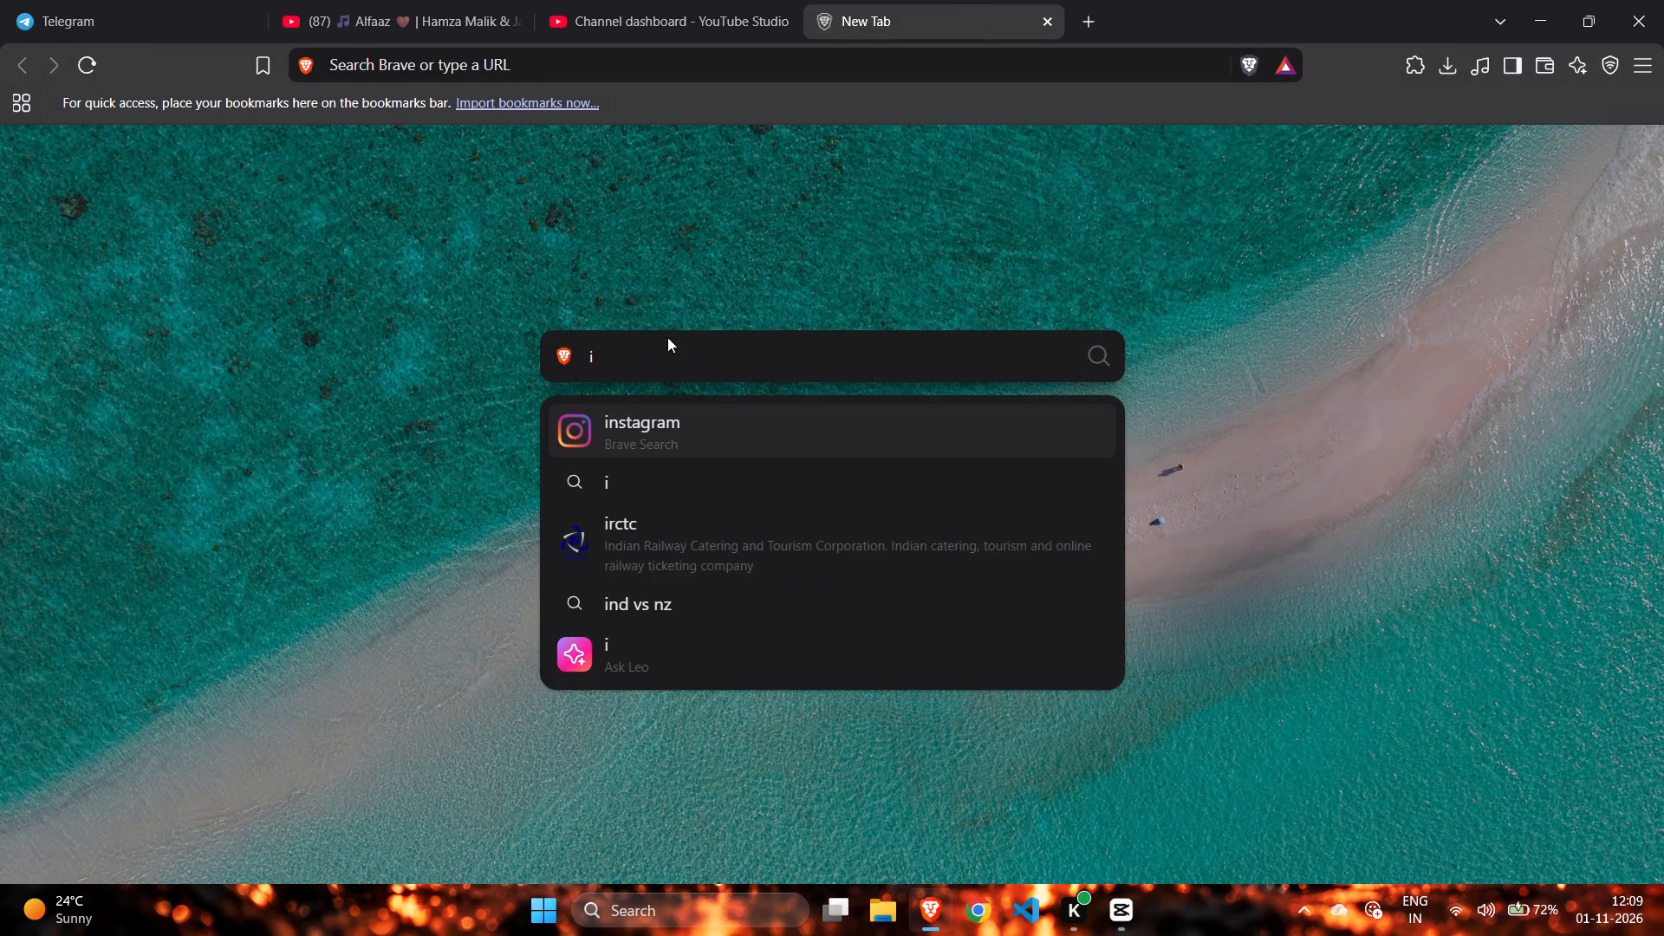
click(665, 417)
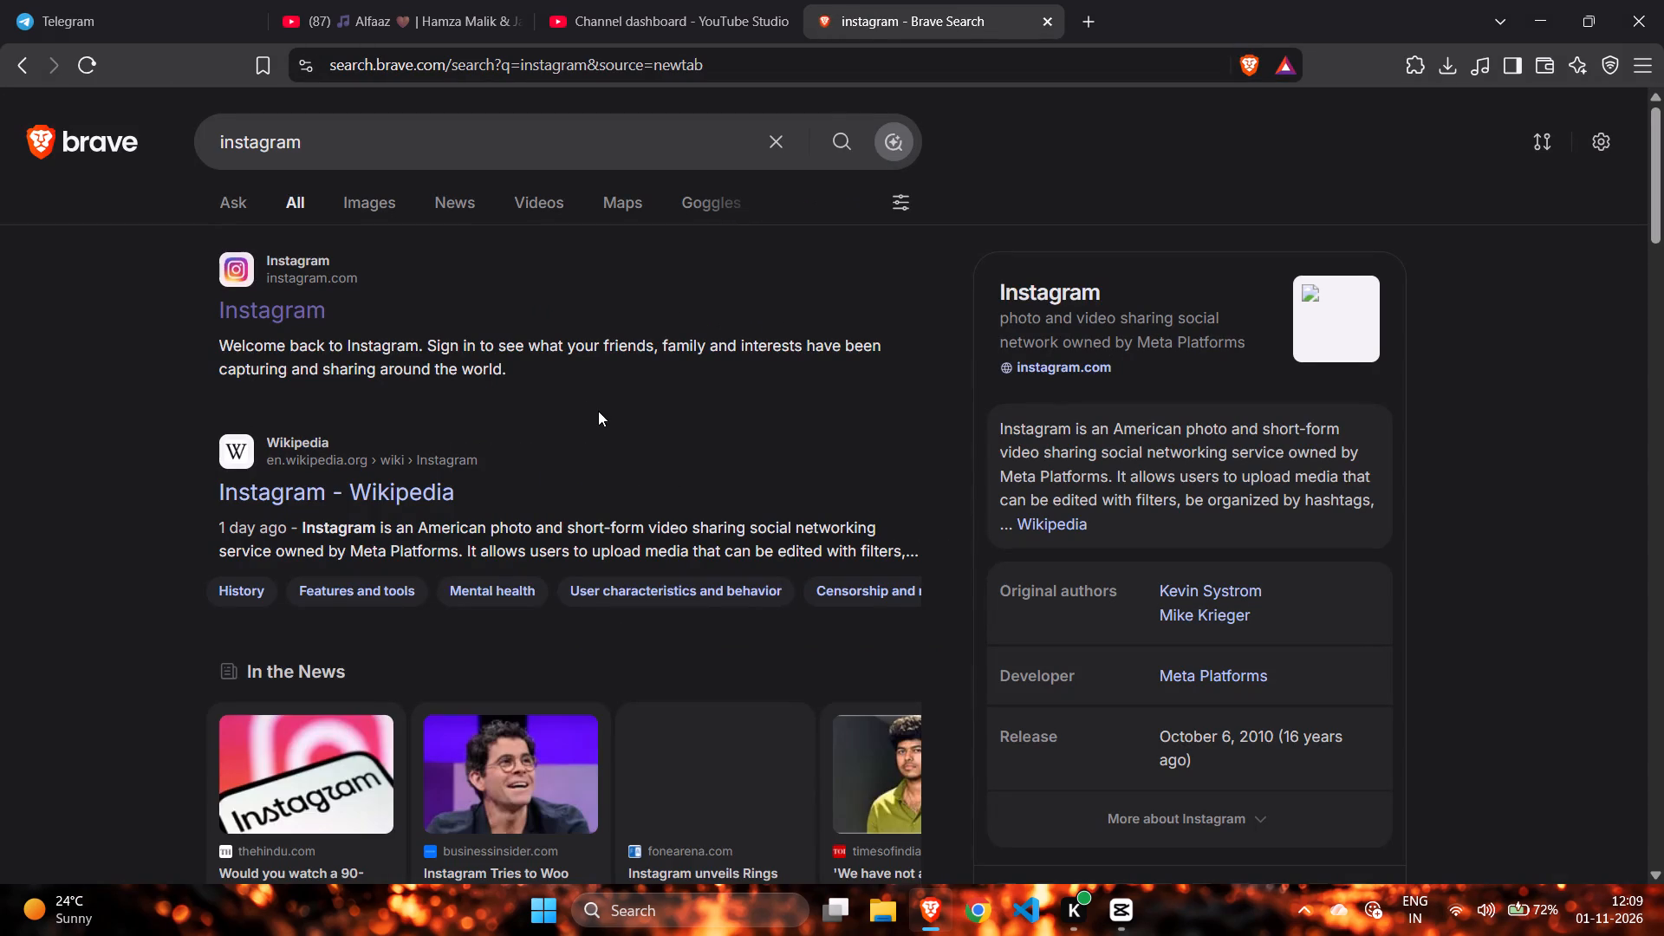
click(256, 322)
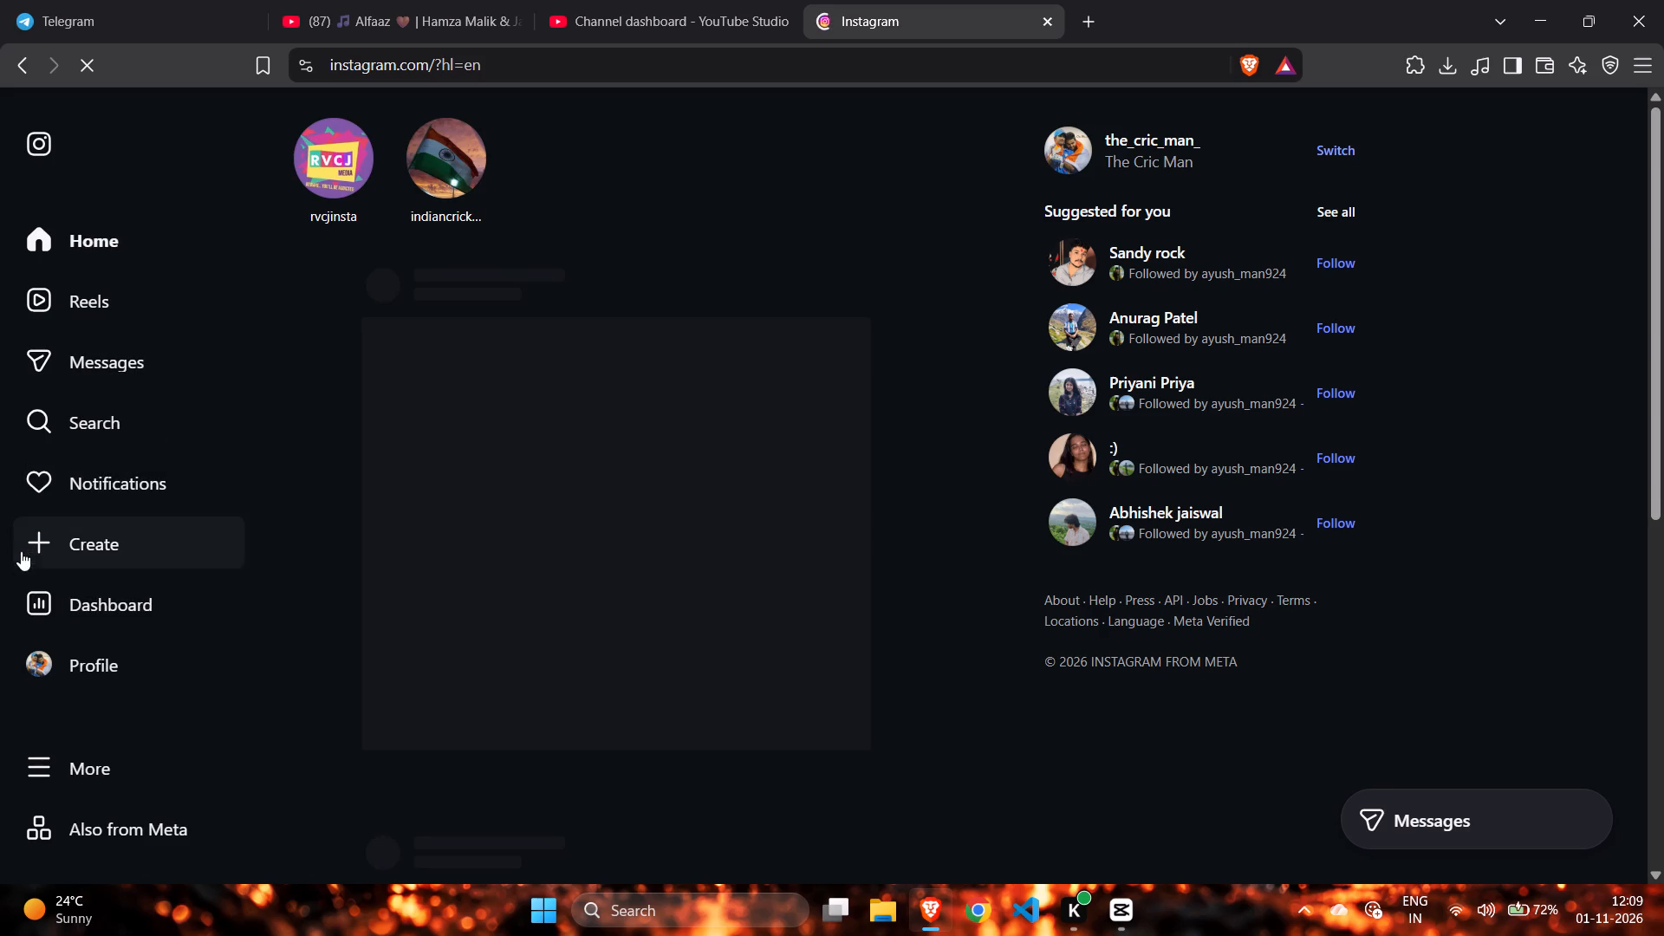
click(76, 662)
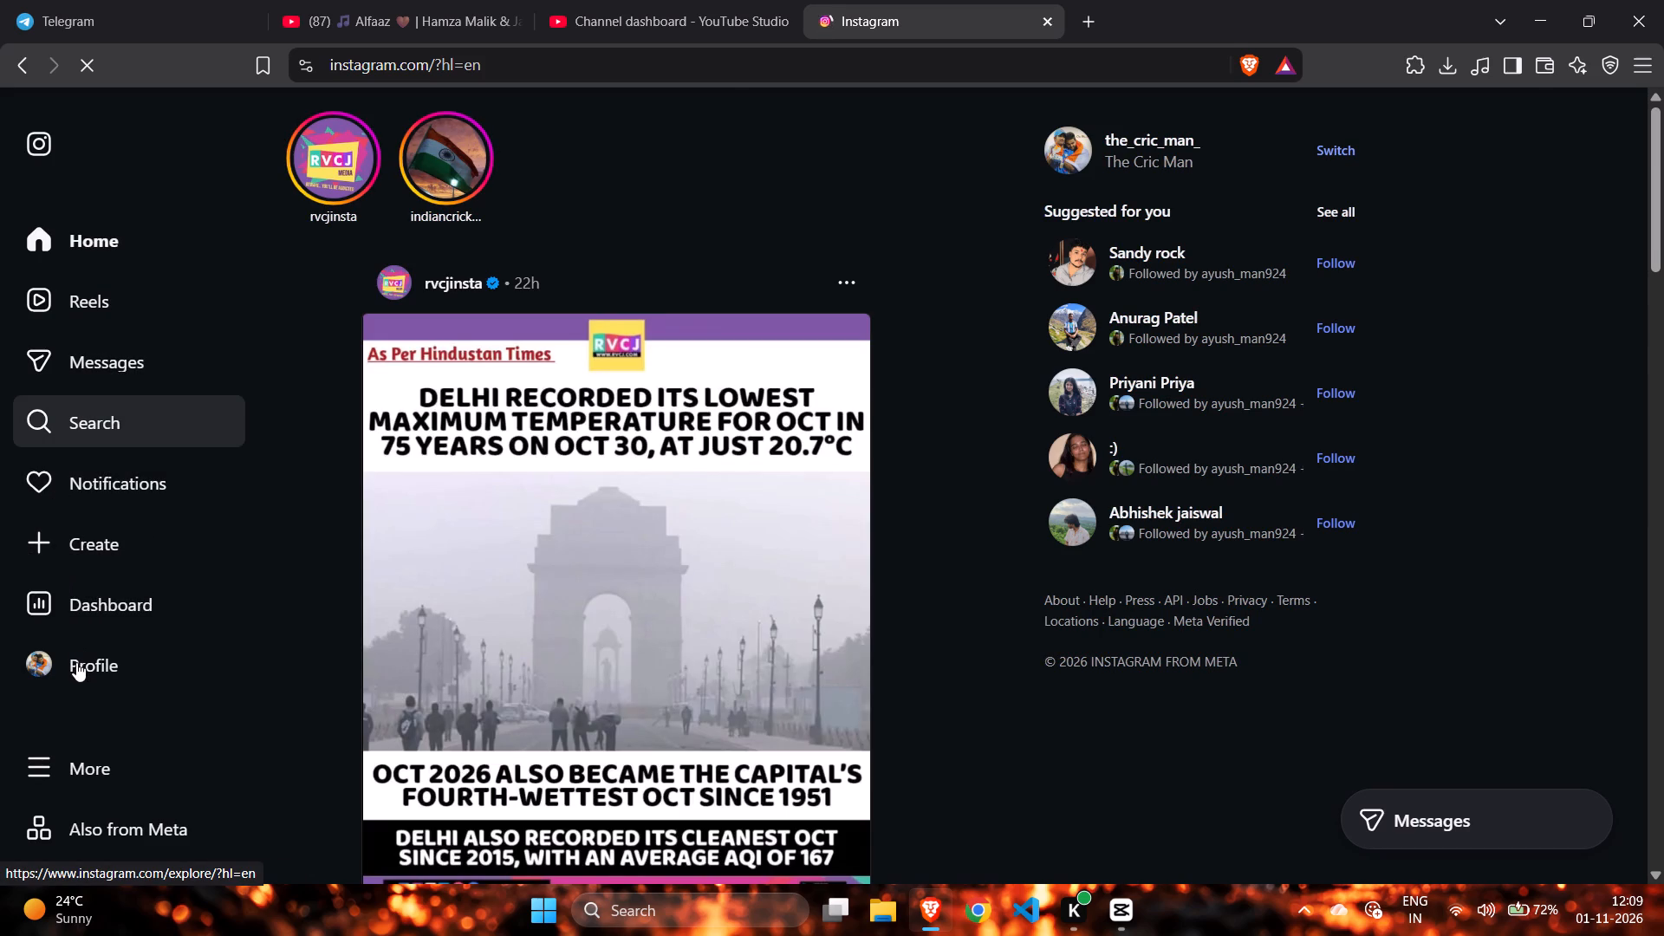
click(76, 662)
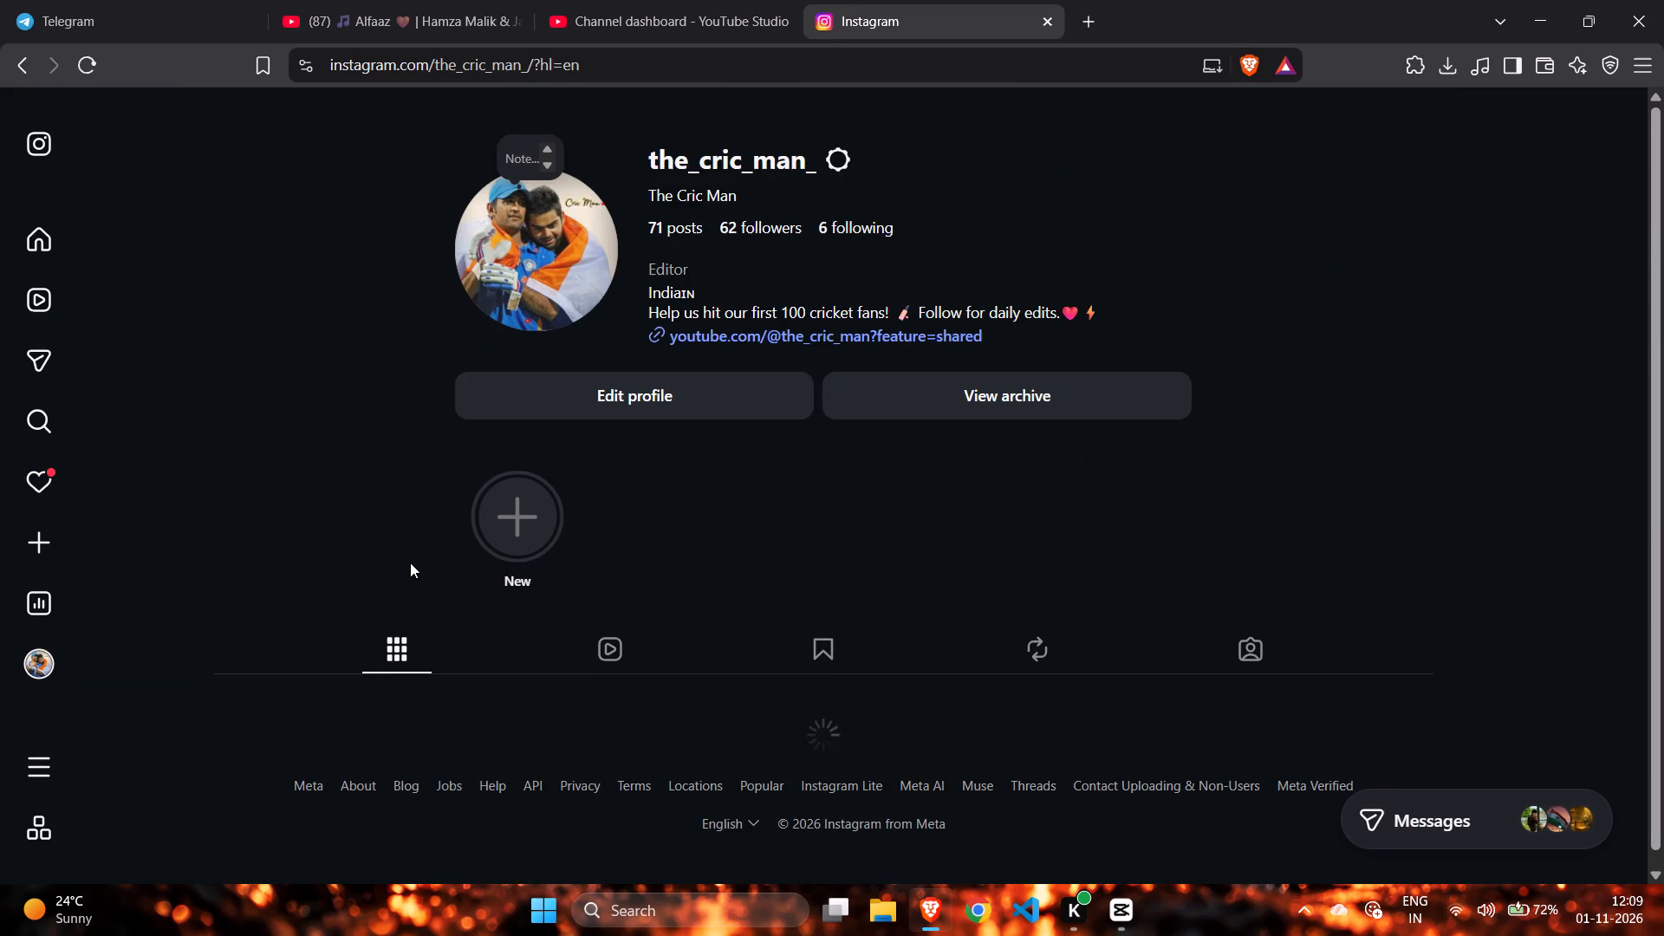
View the MS Dhoni "The Smiling Face" reel from the profile grid, read through its comments, and close it.
scroll(411, 558, down, 6)
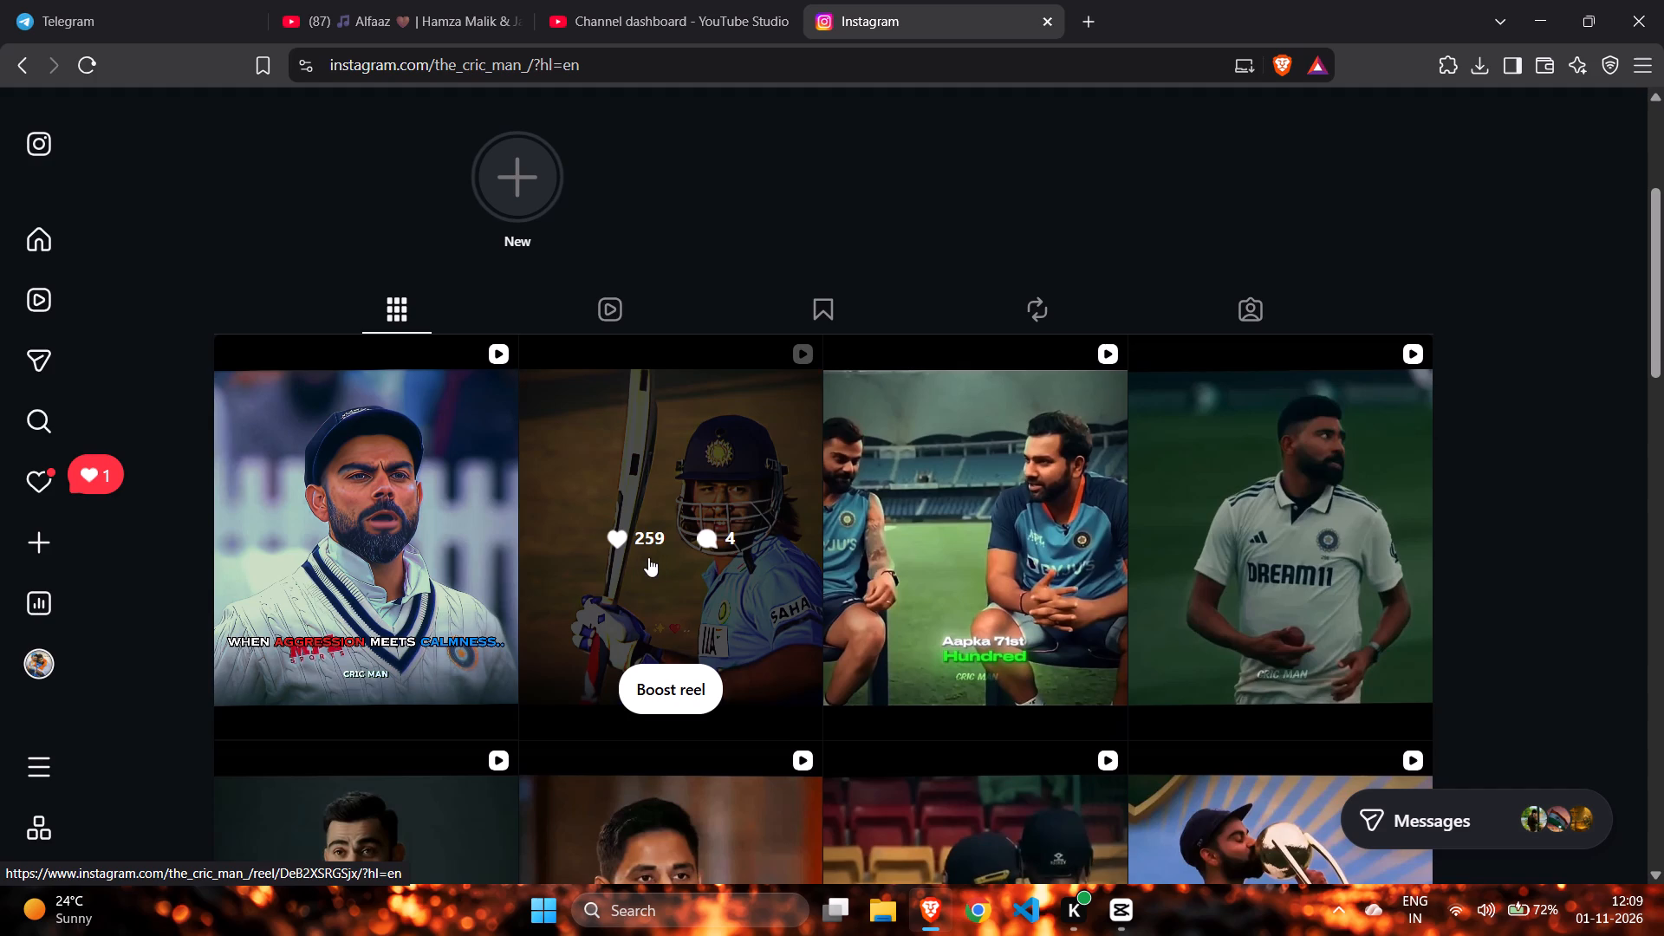
click(662, 572)
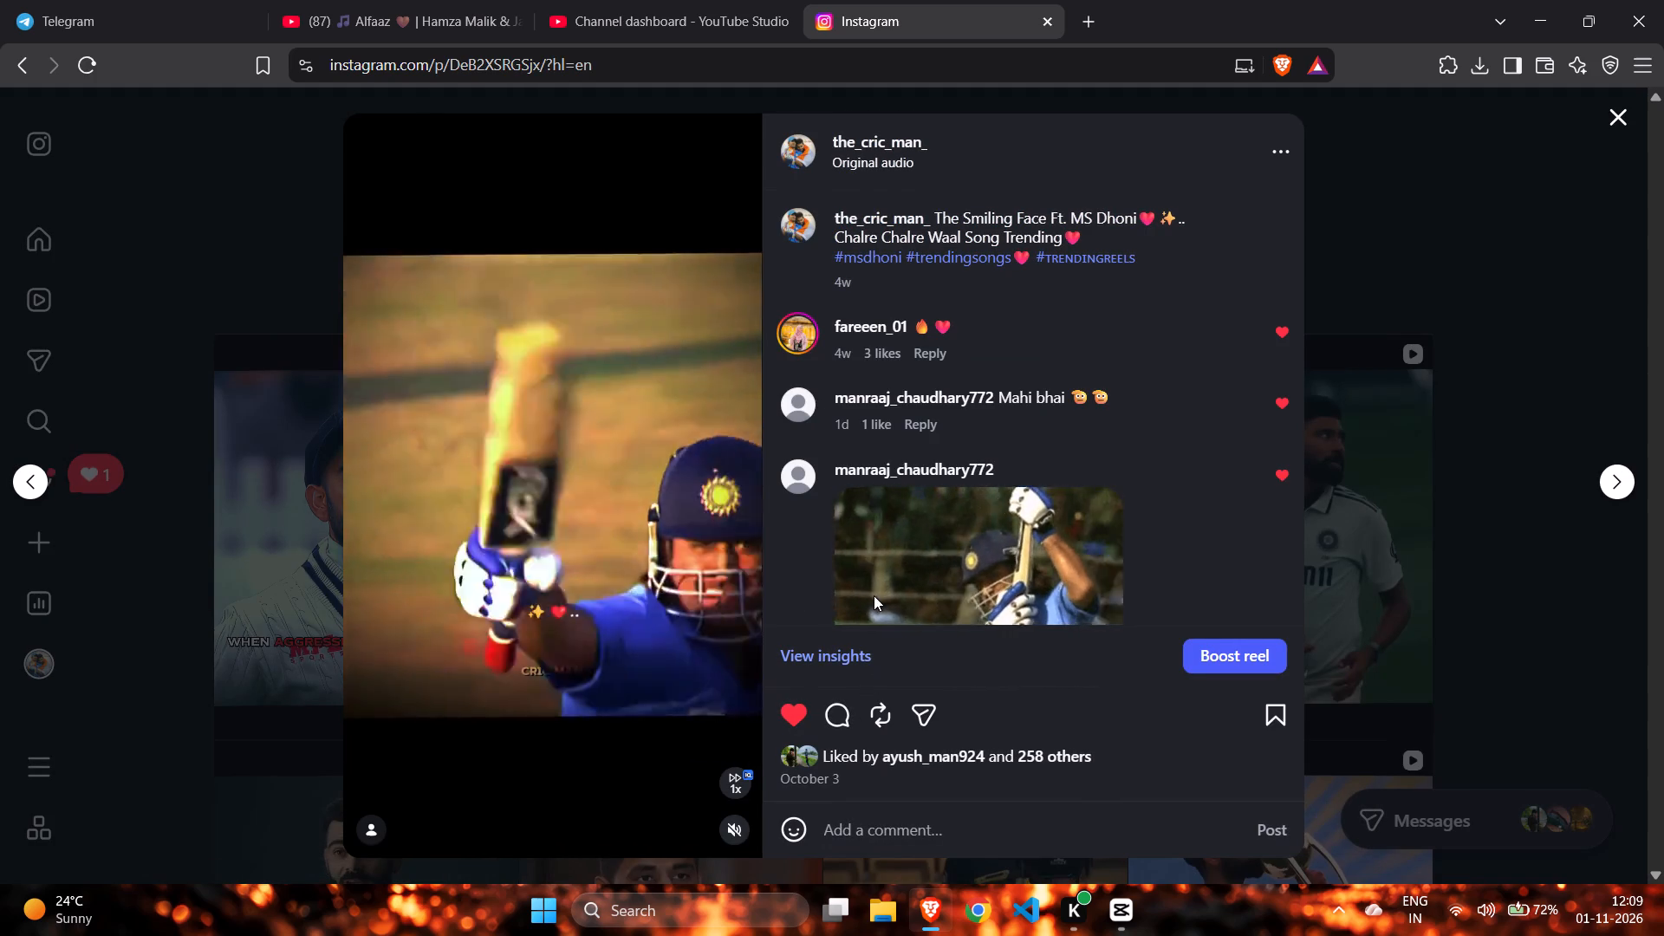
scroll(874, 595, down, 4)
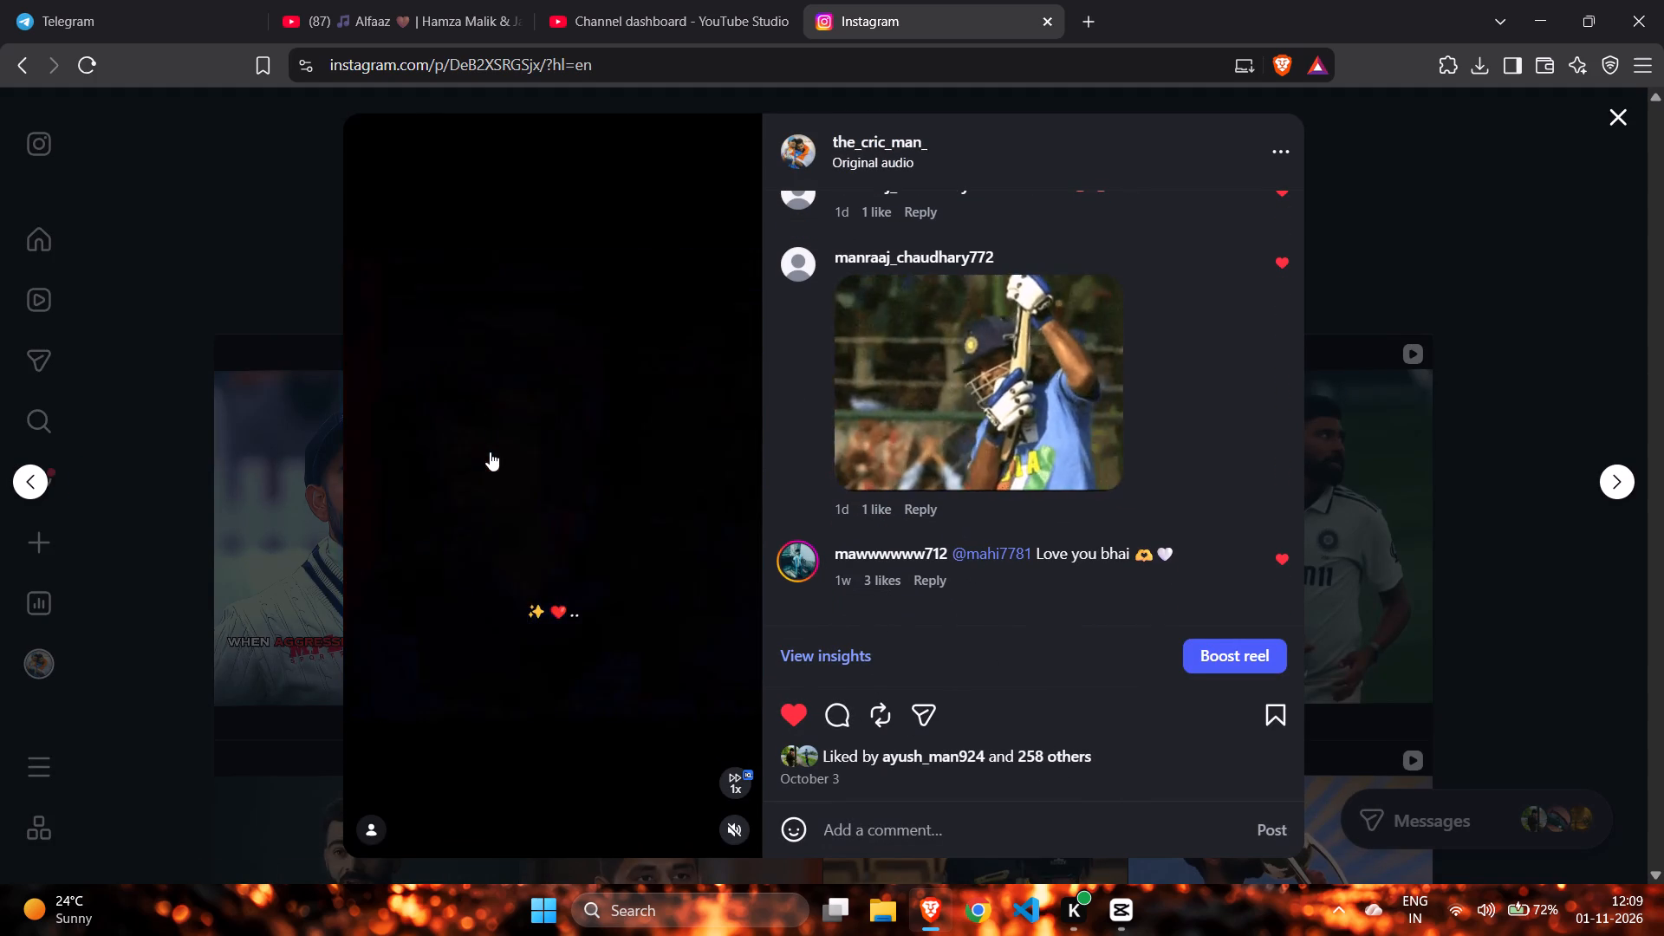
click(1349, 206)
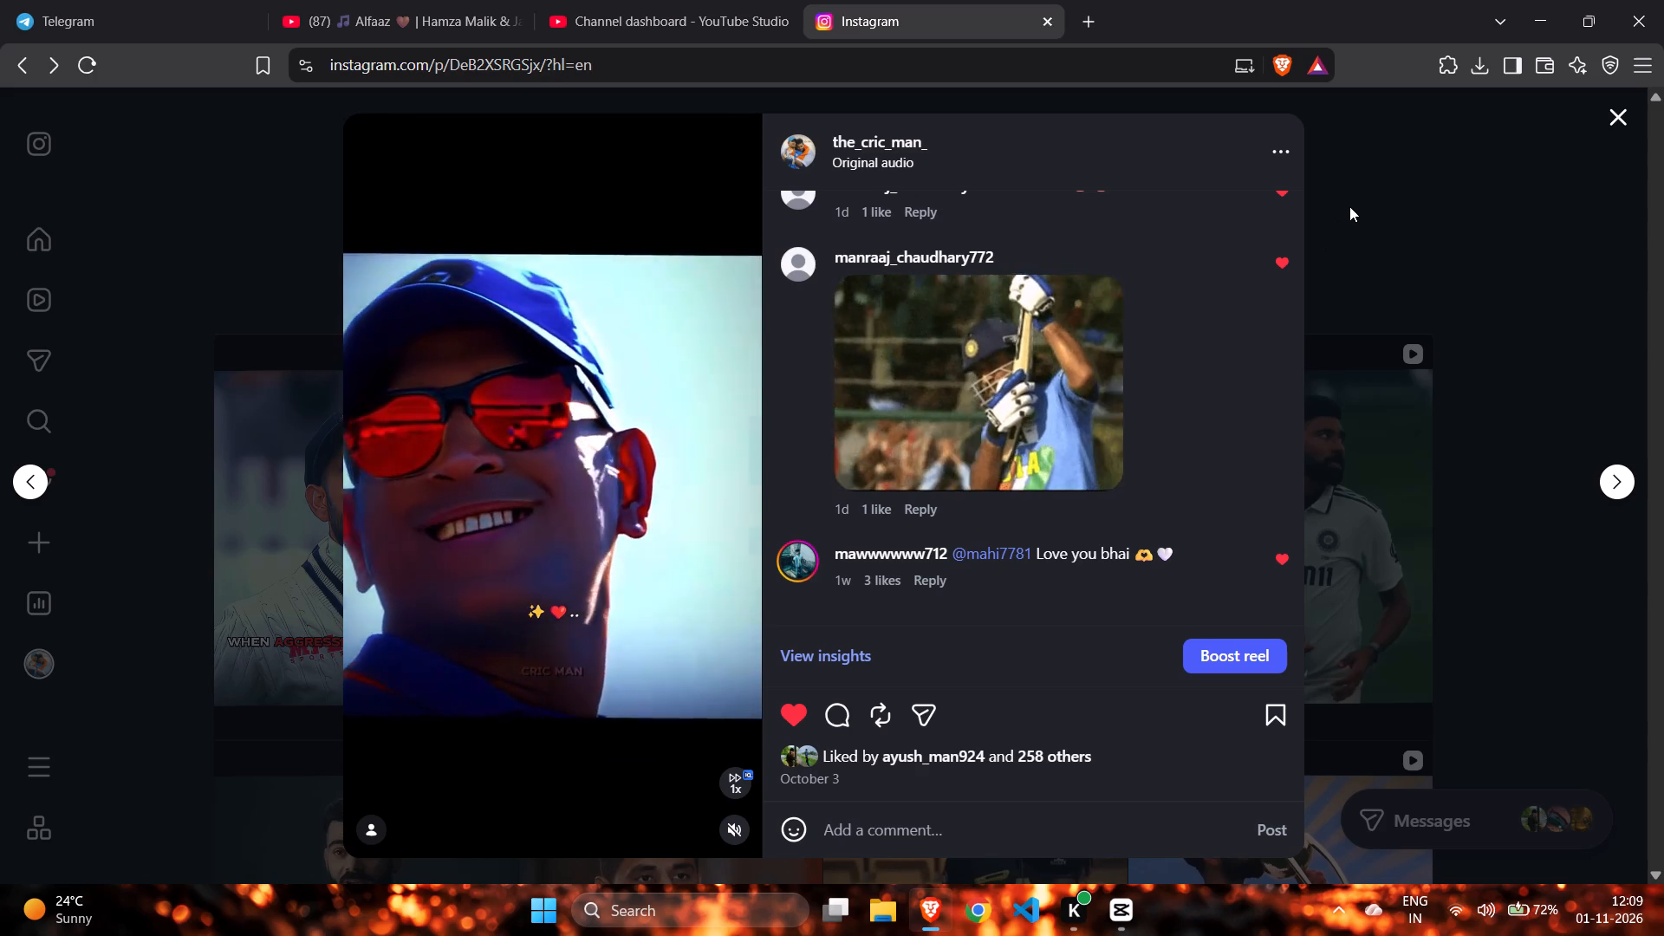
Watch the "Sajan Sajan X MAHIRAT" reel with its sound turned up, and close it.
click(285, 470)
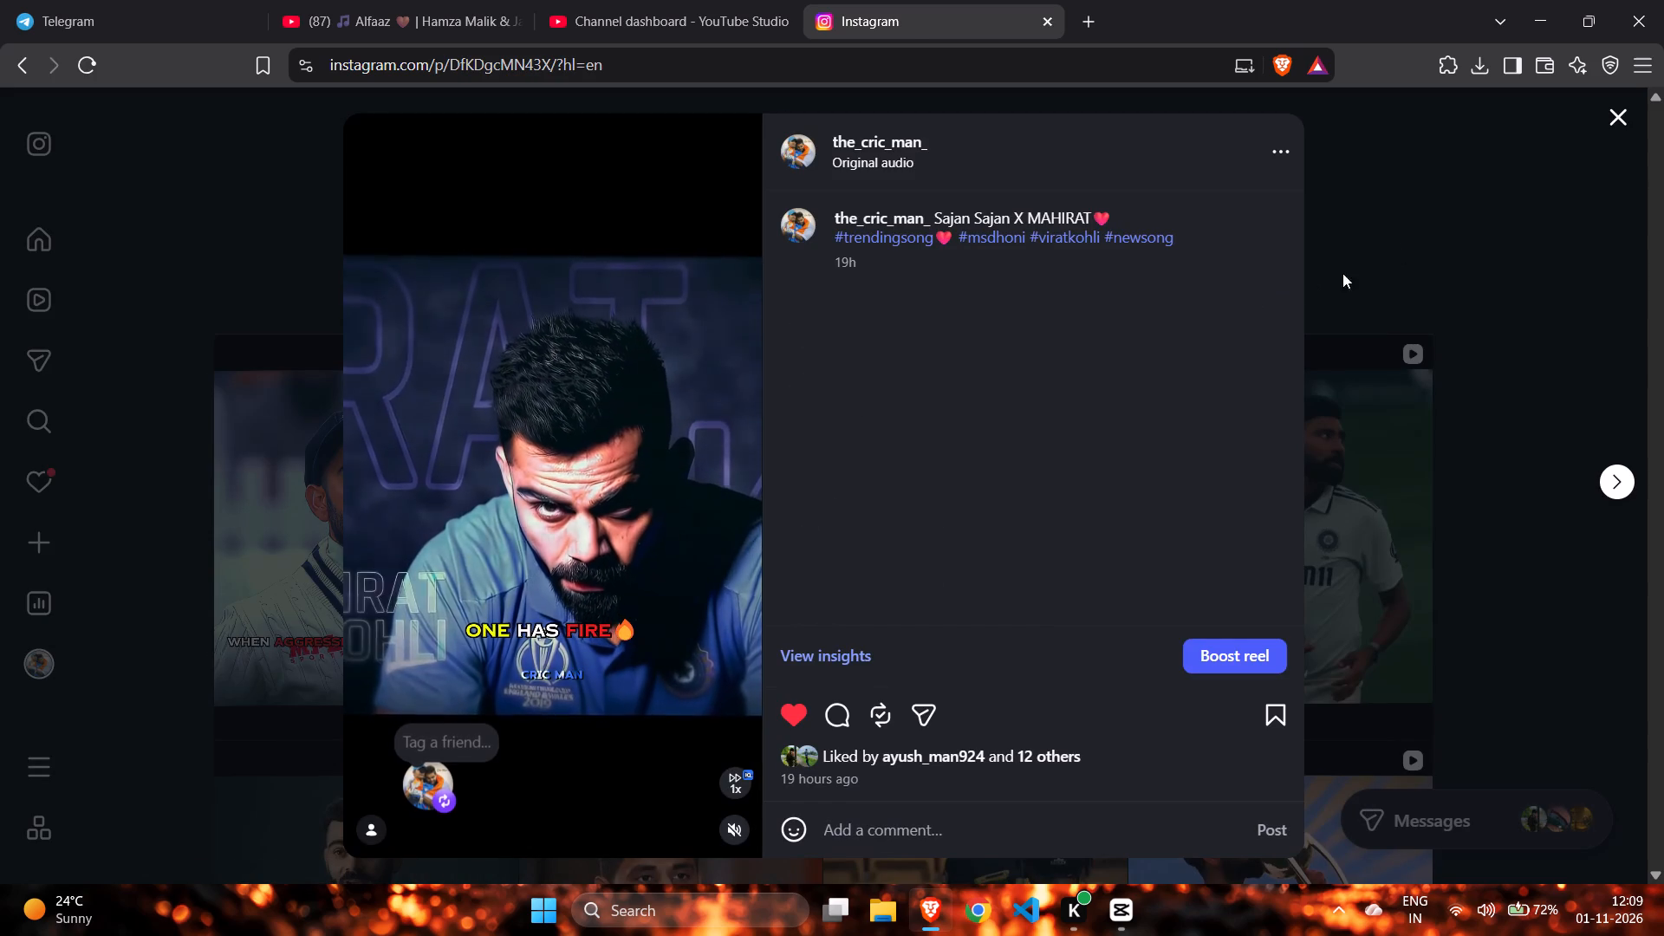
click(727, 813)
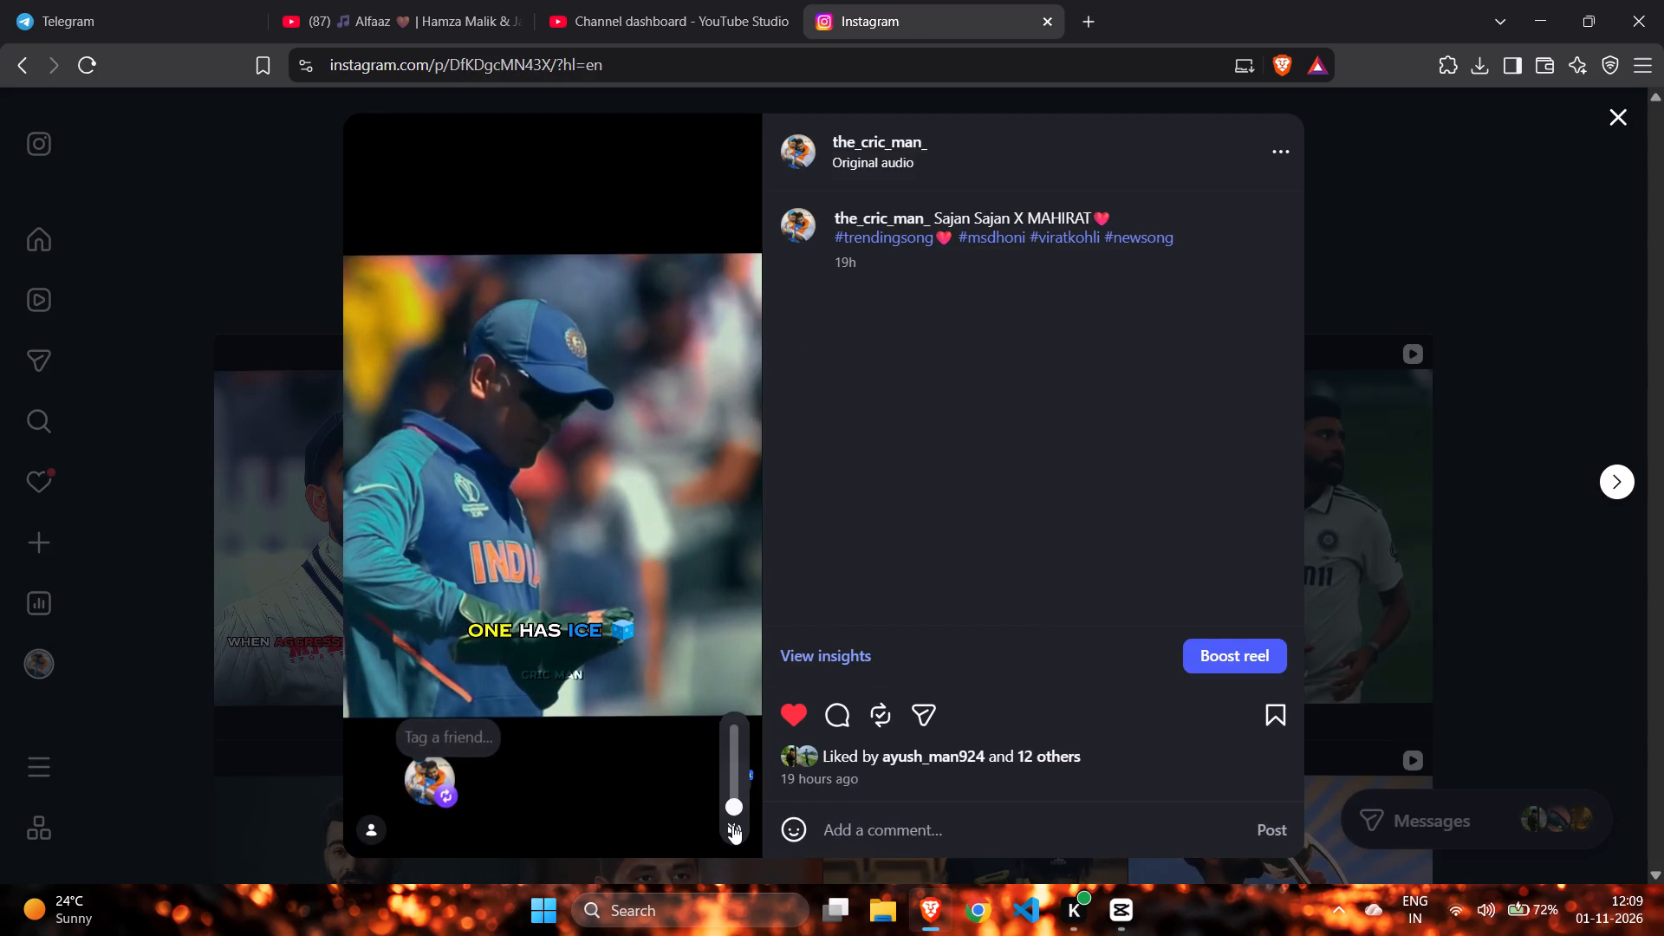
drag(728, 809, 728, 673)
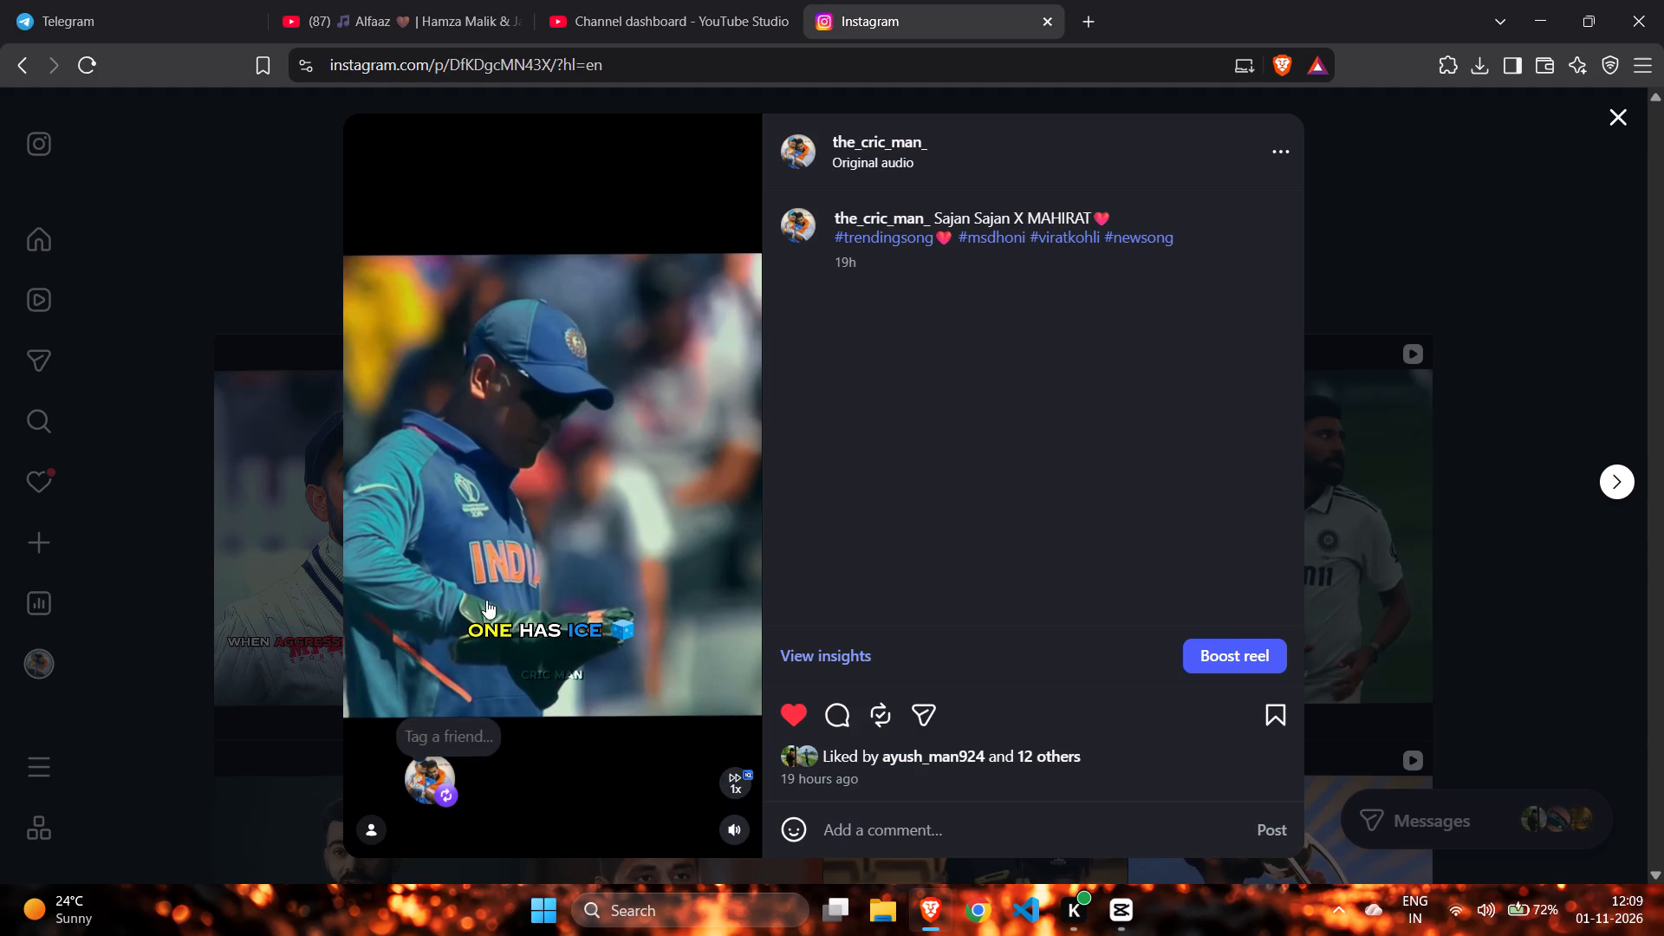
click(487, 546)
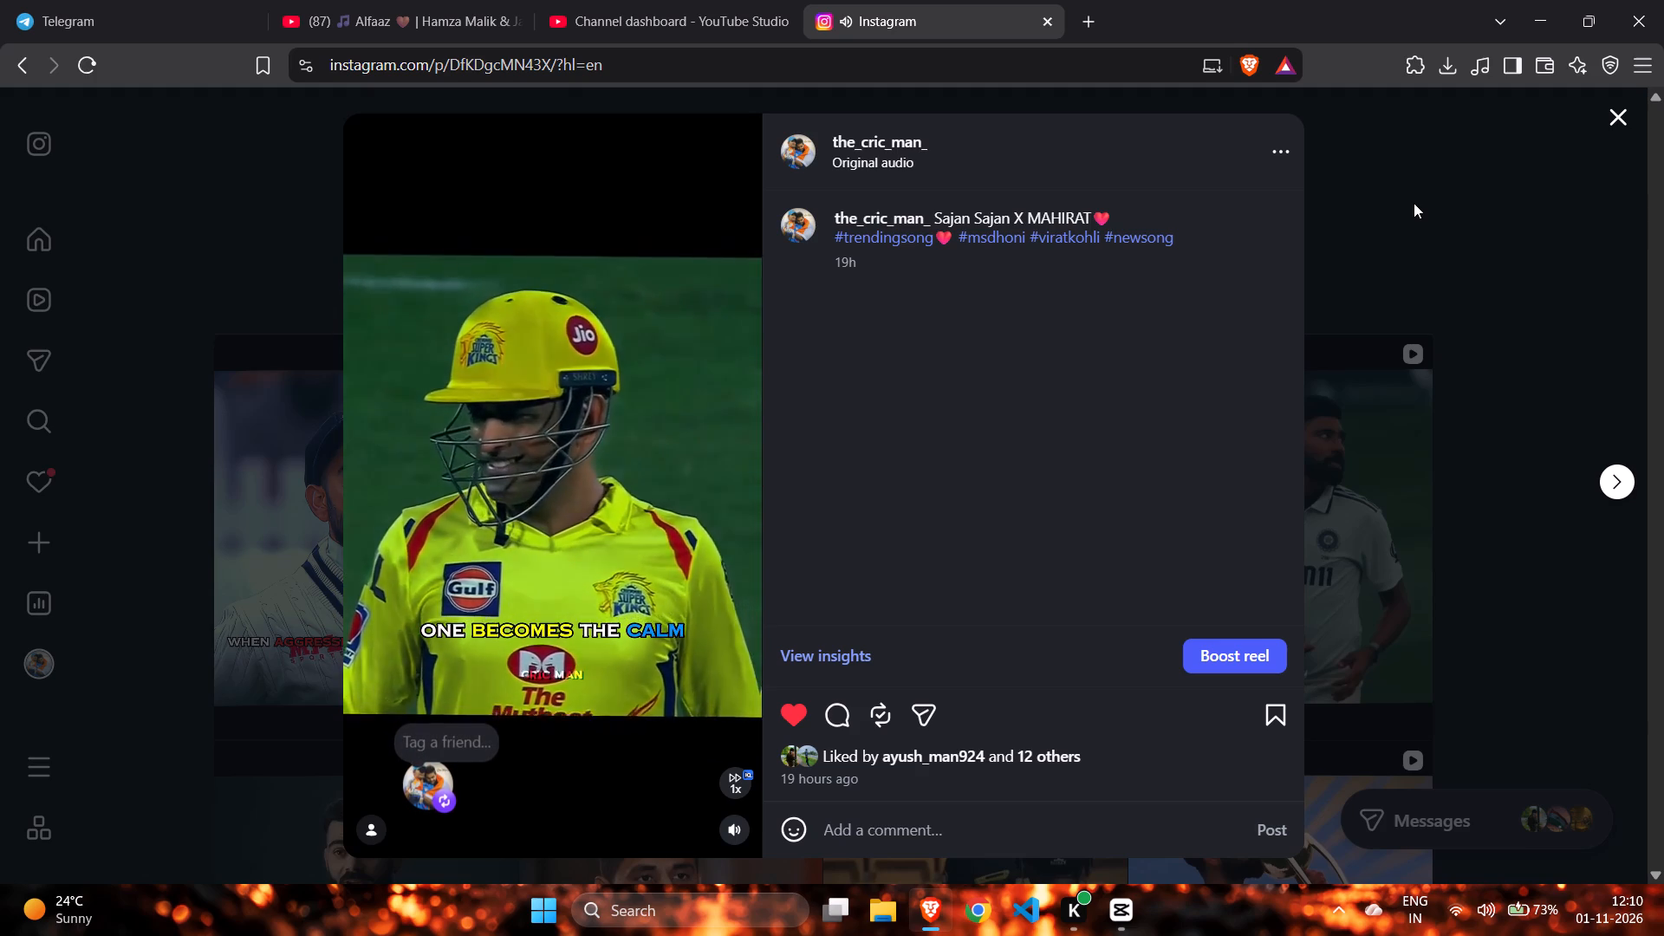
click(1412, 202)
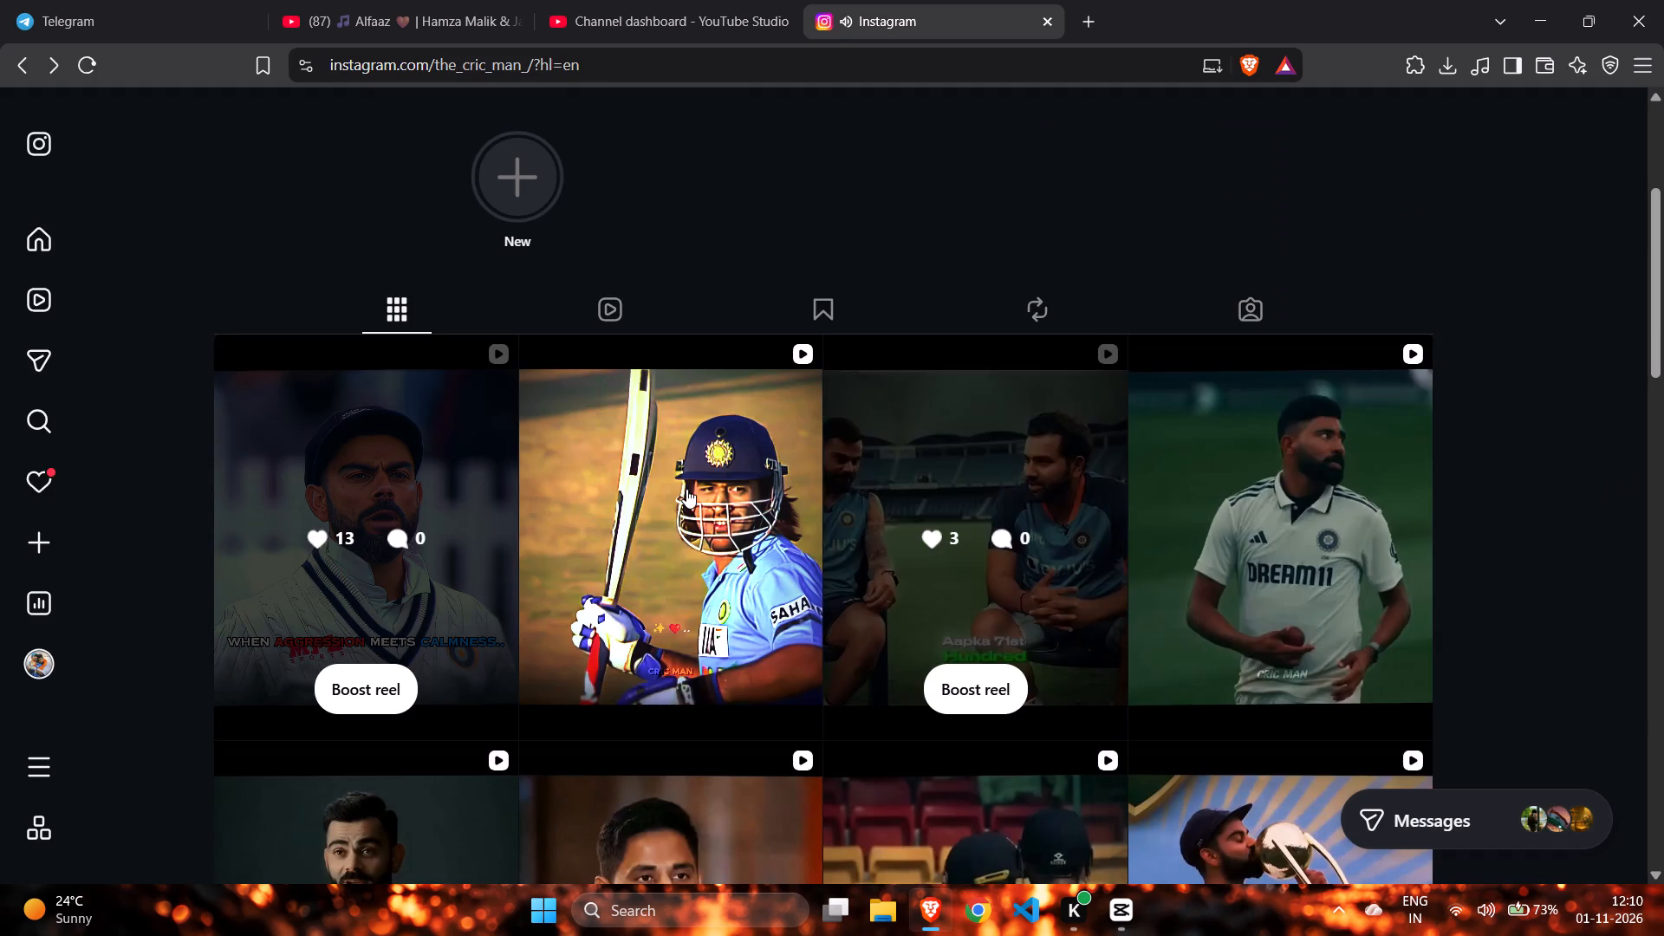
Watch the MS Dhoni "The Smiling Face" reel again with sound, and return to the profile grid.
click(686, 489)
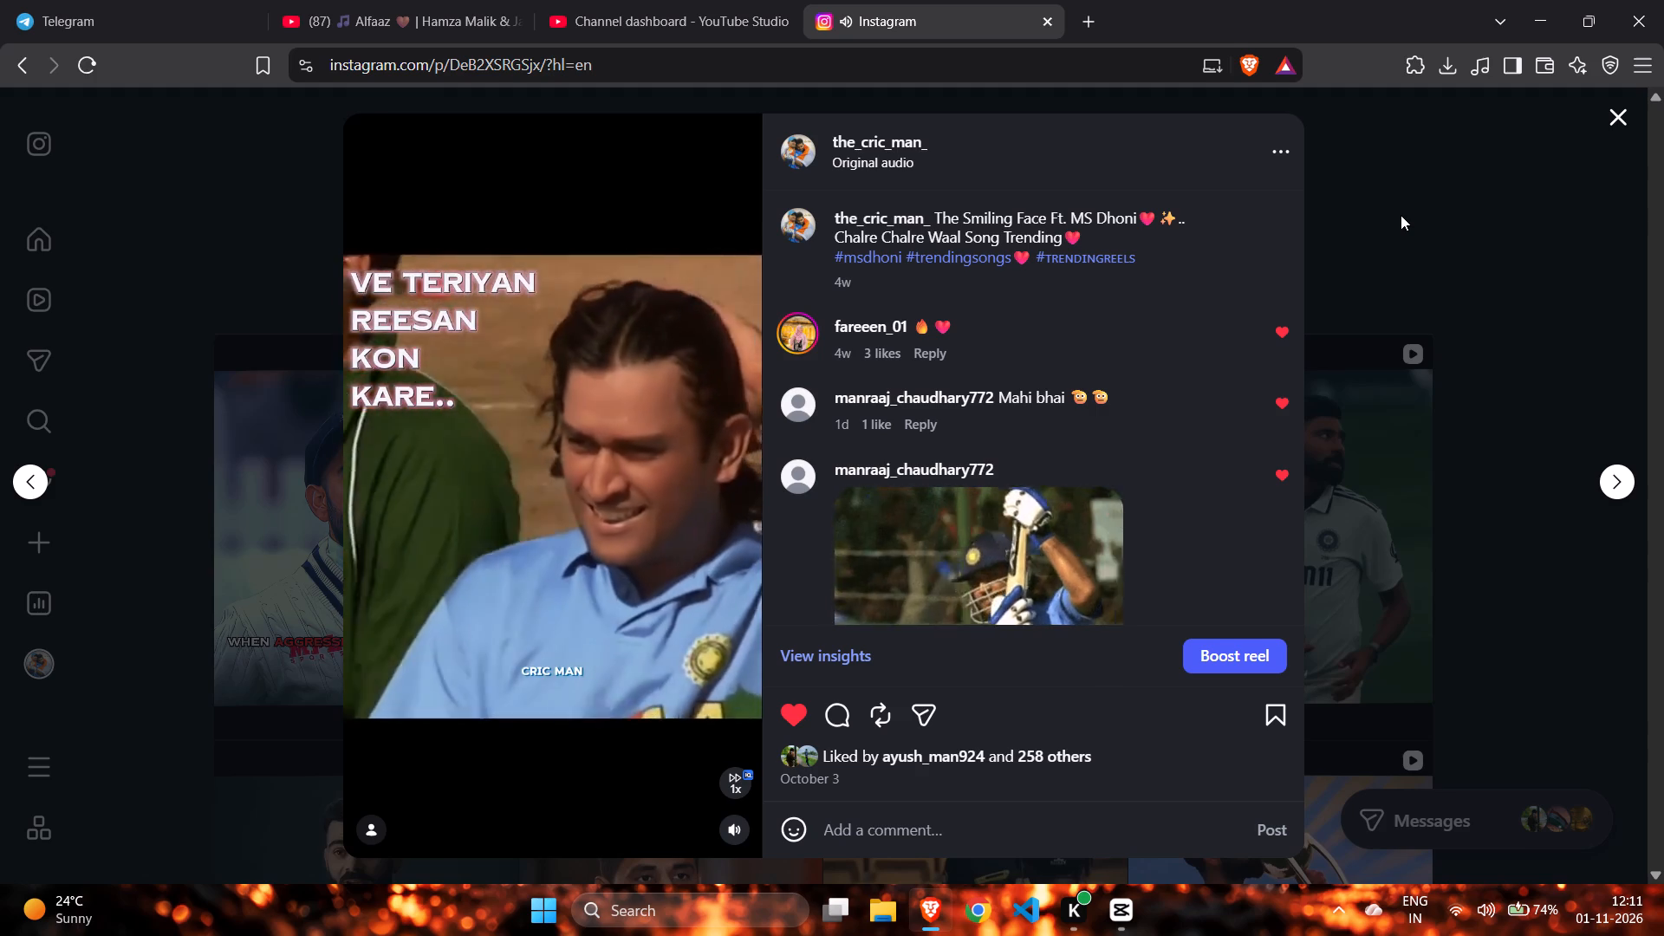
click(1401, 215)
scroll(802, 401, down, 2)
scroll(802, 401, up, 1)
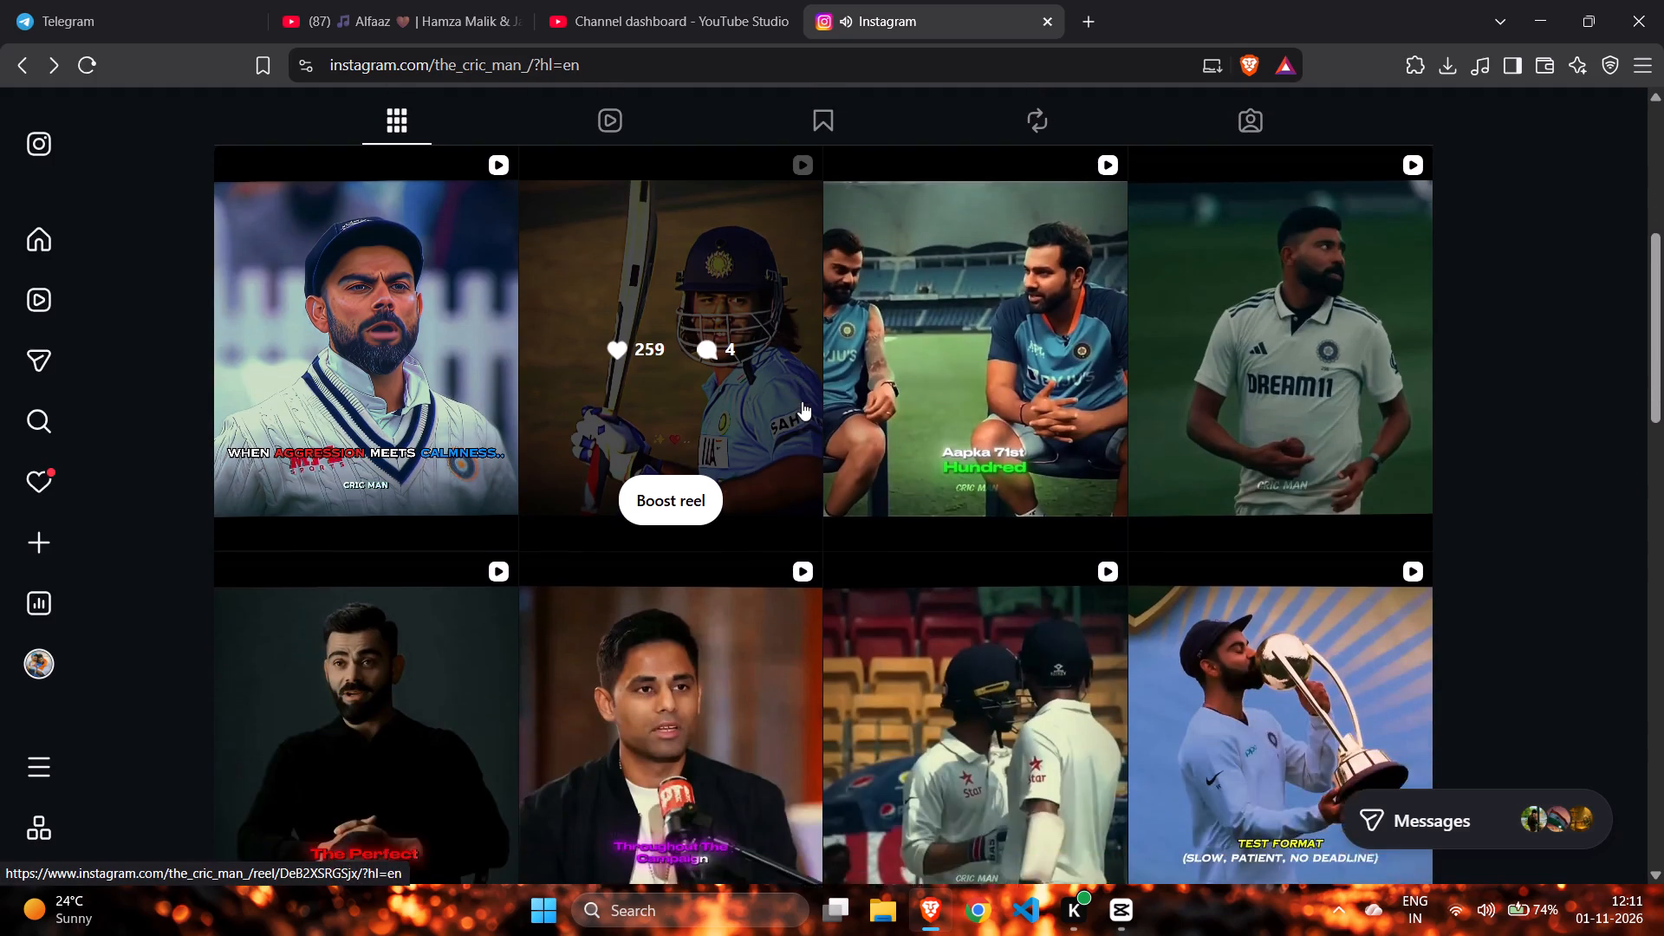
Close the Instagram tab and return to the top of the YouTube Studio channel dashboard.
click(42, 233)
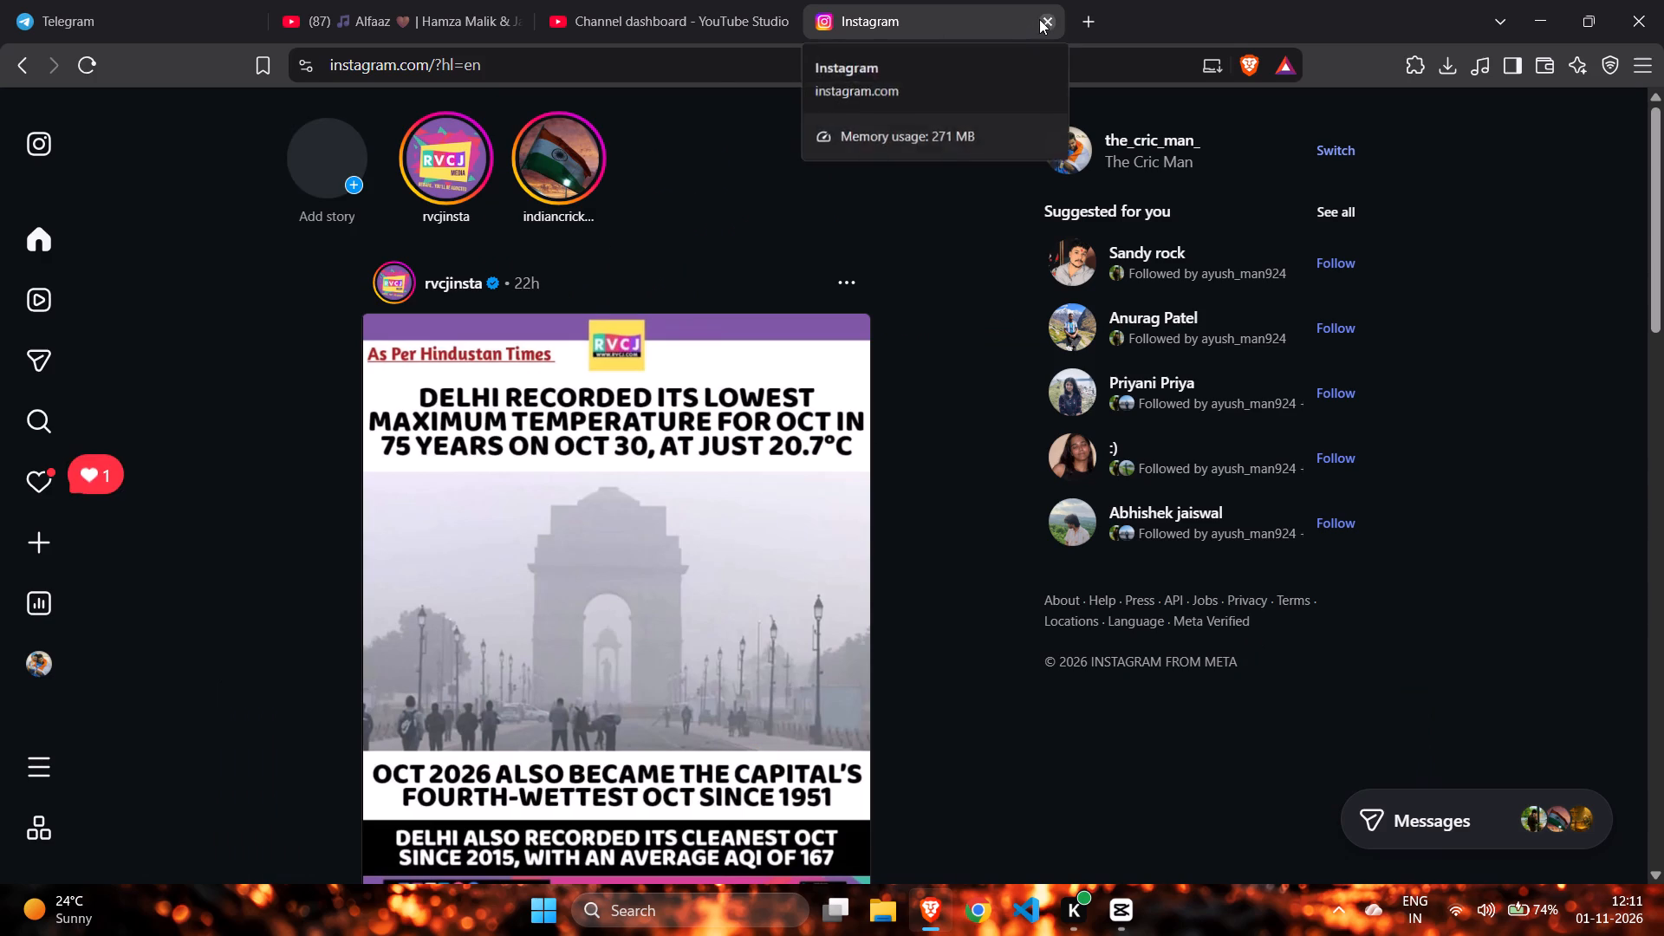
click(1039, 19)
scroll(501, 526, up, 5)
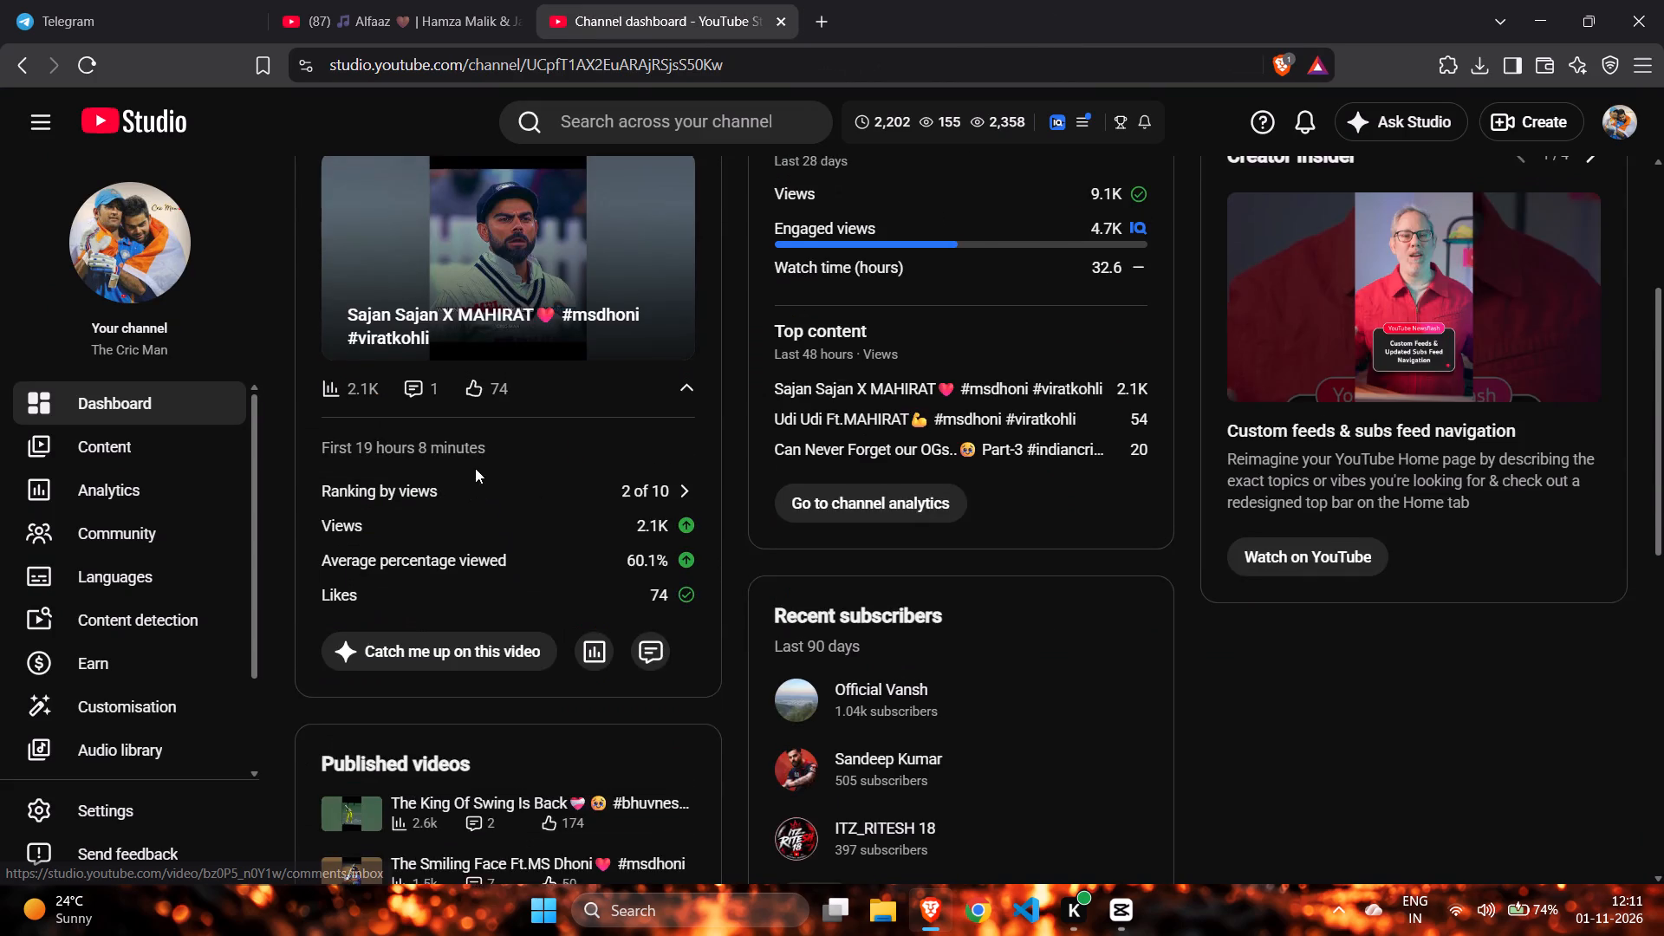
scroll(470, 458, up, 5)
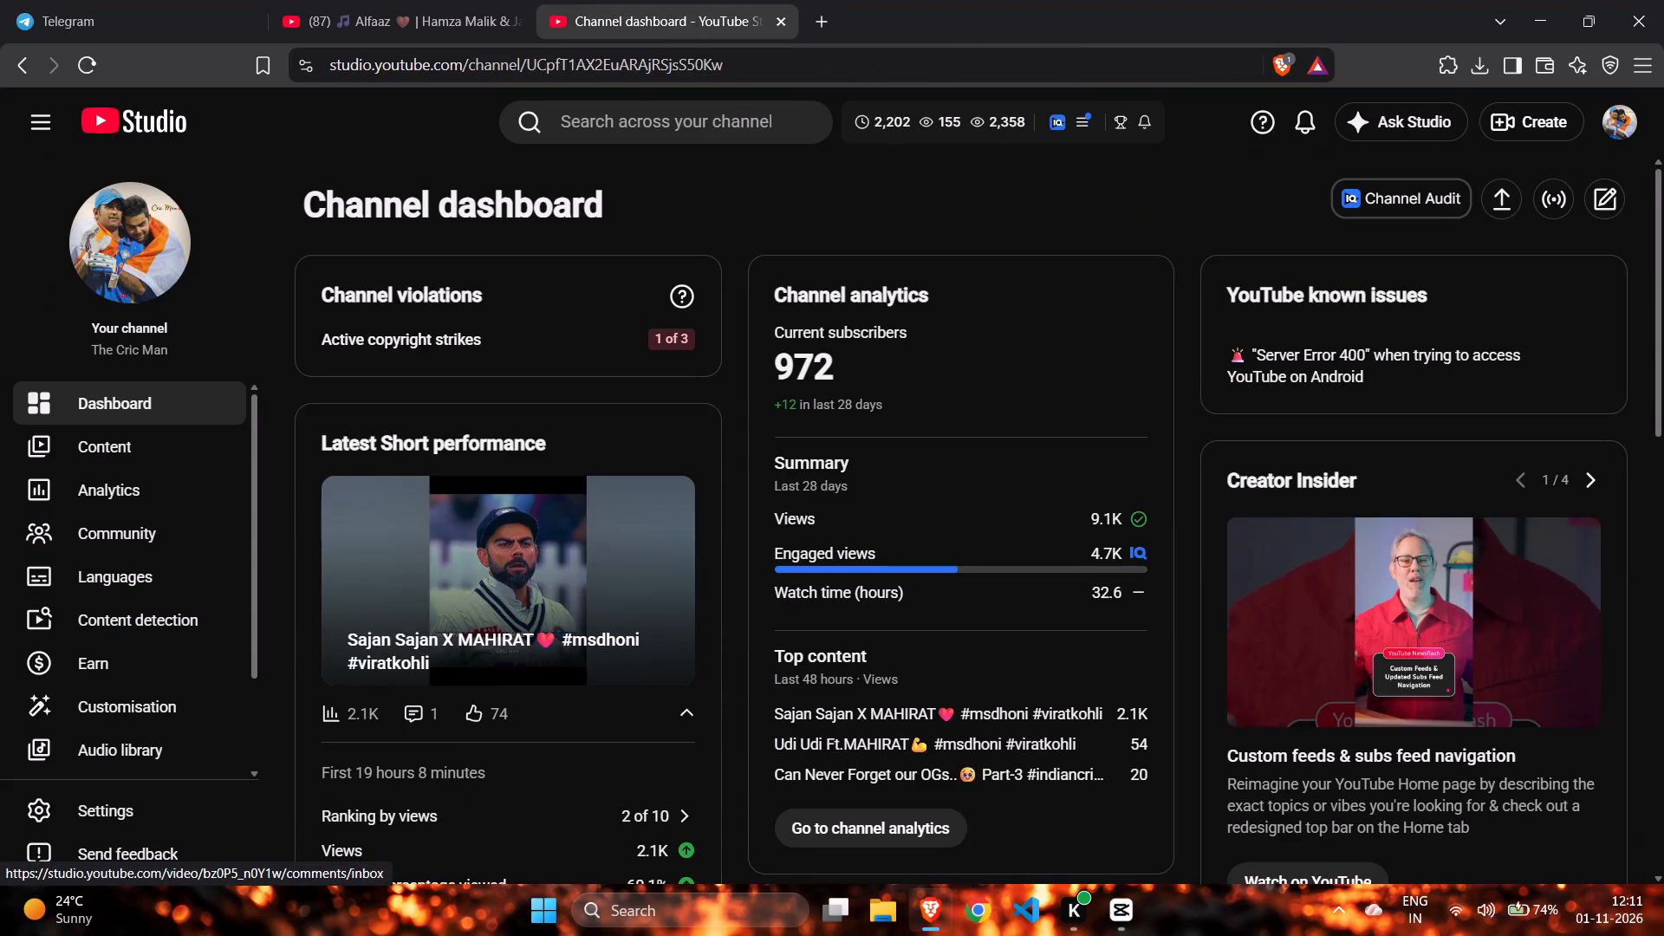
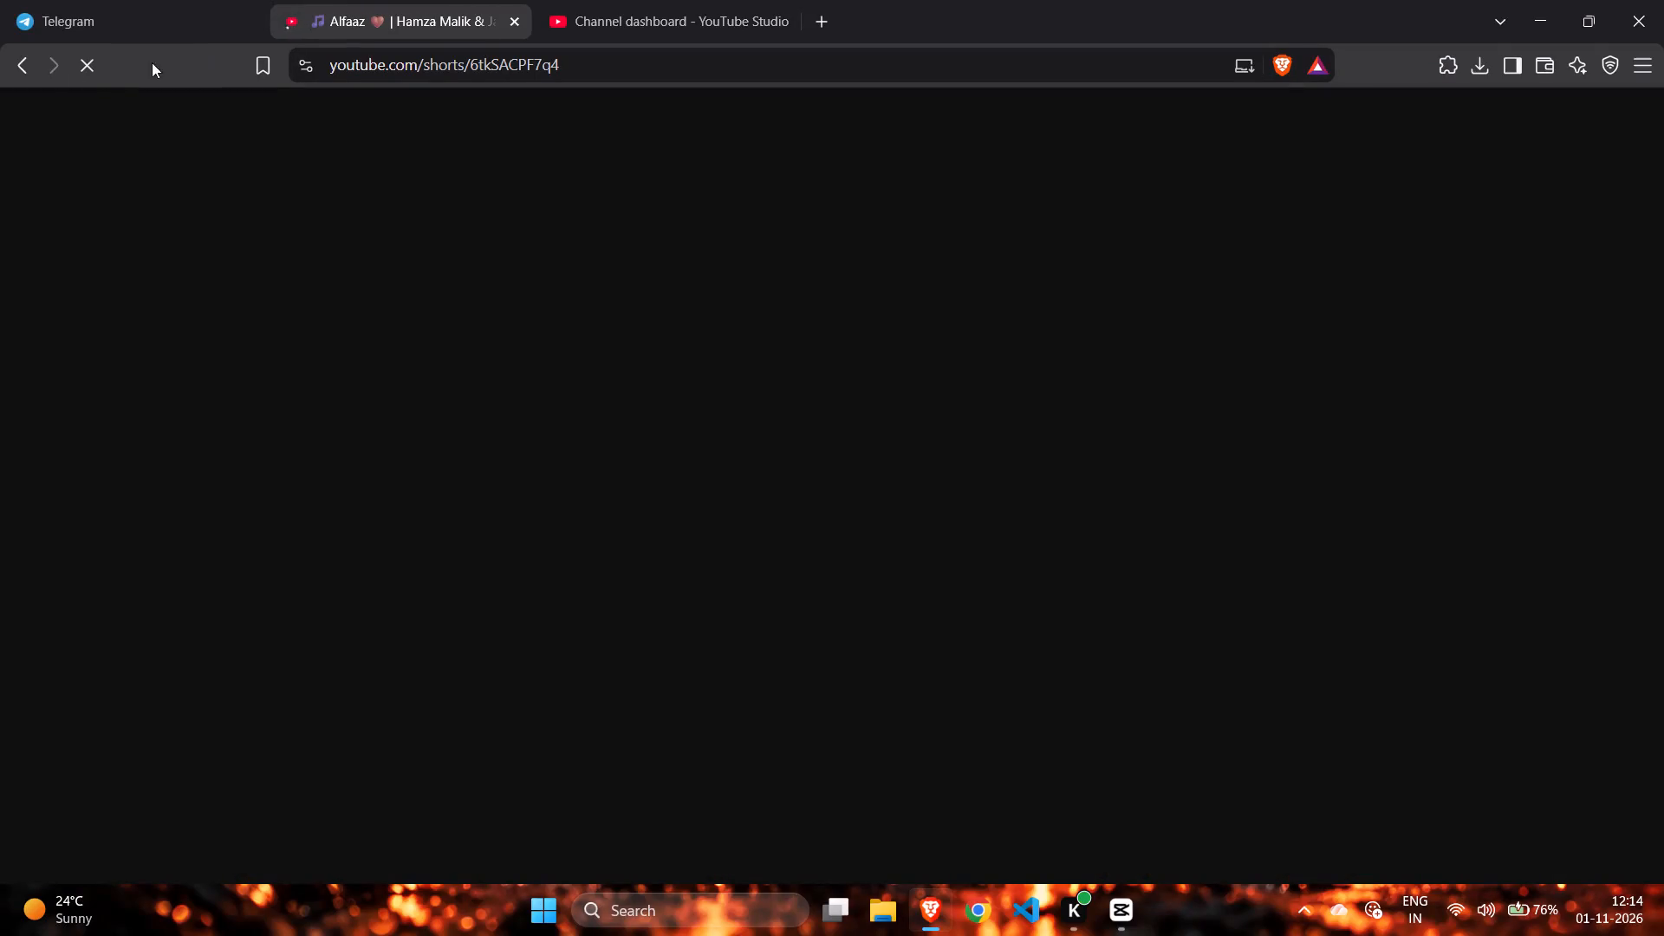
Go back from the Short to the YouTube home feed and look through its recommendations with the All filter.
click(30, 67)
click(20, 68)
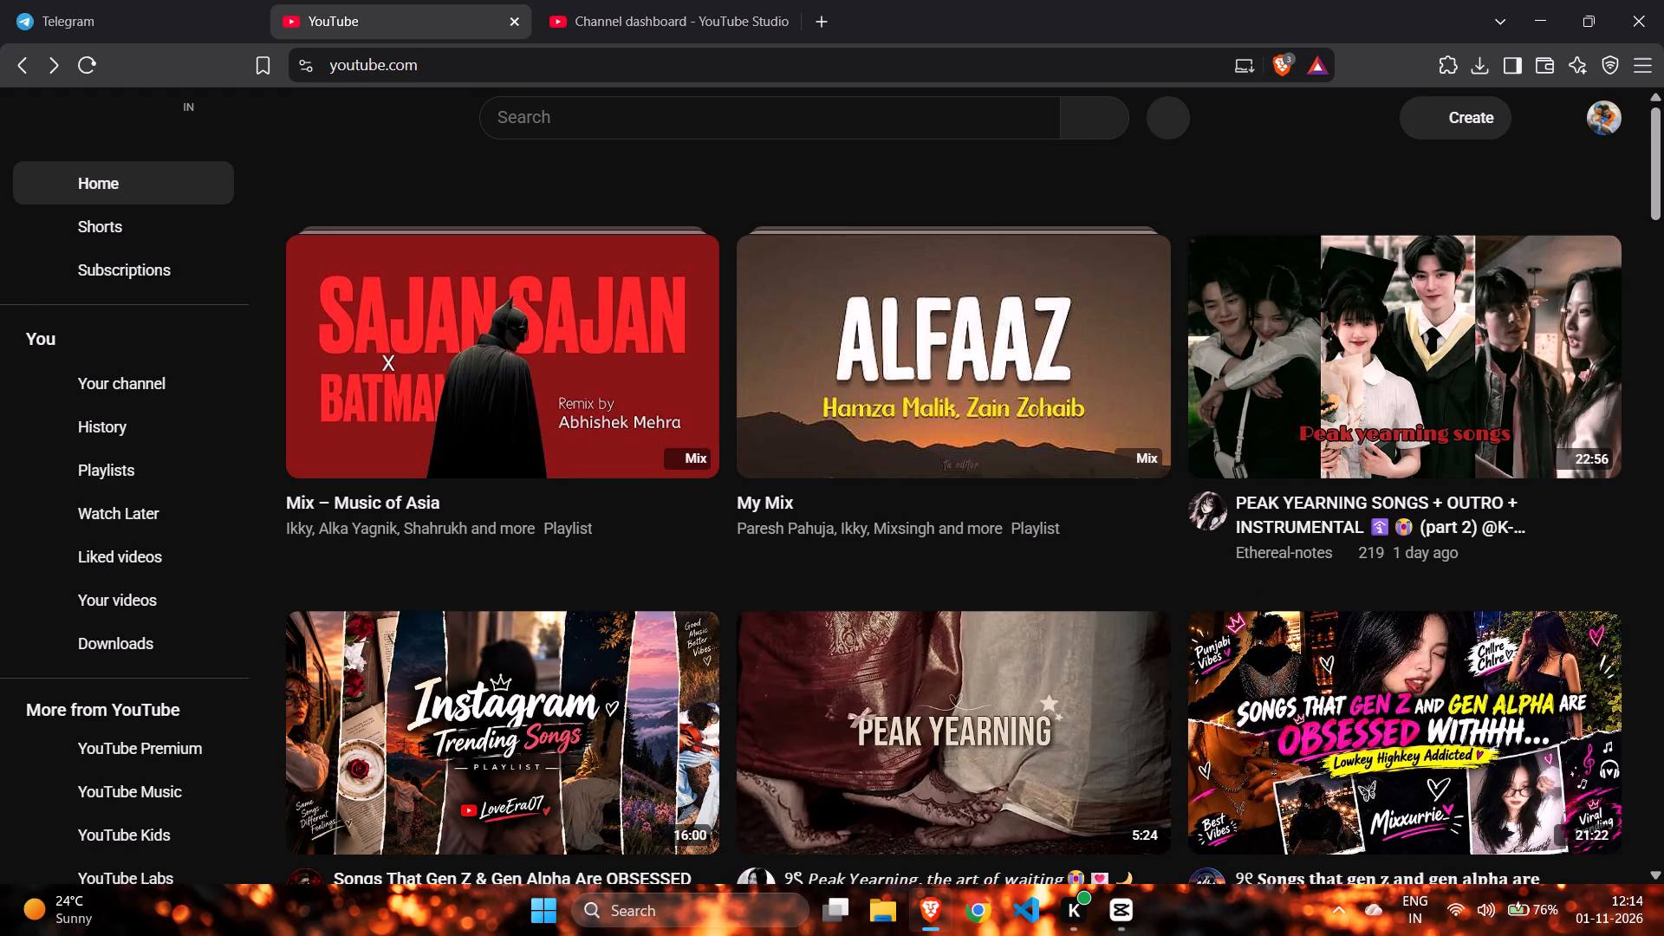
click(536, 187)
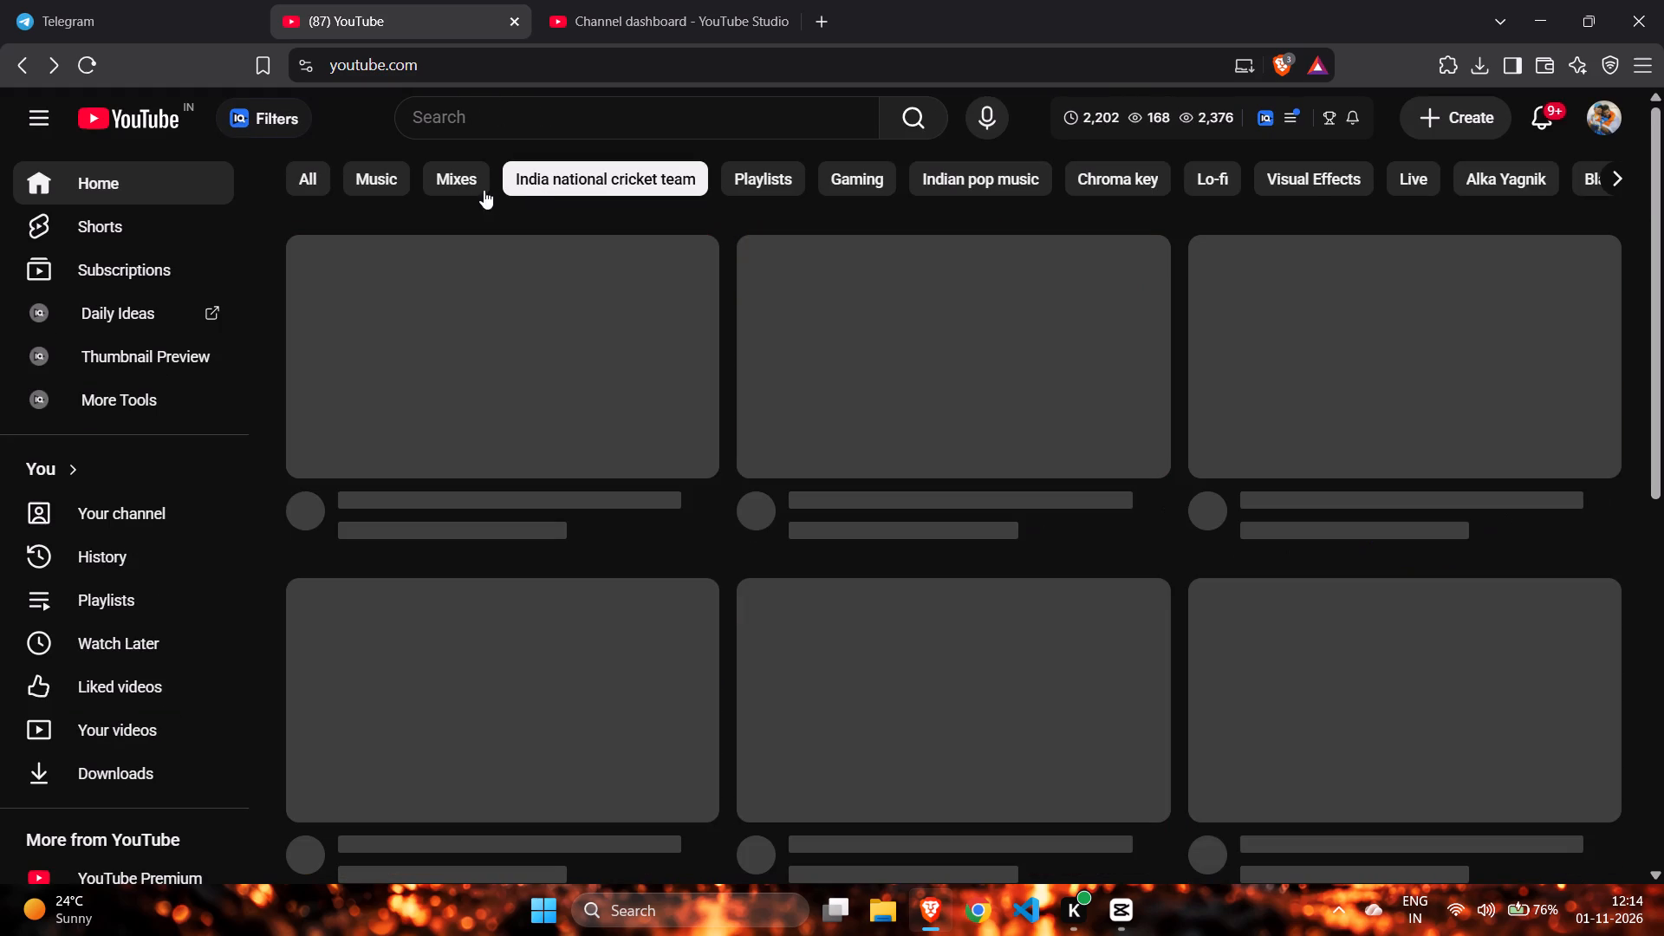
click(307, 176)
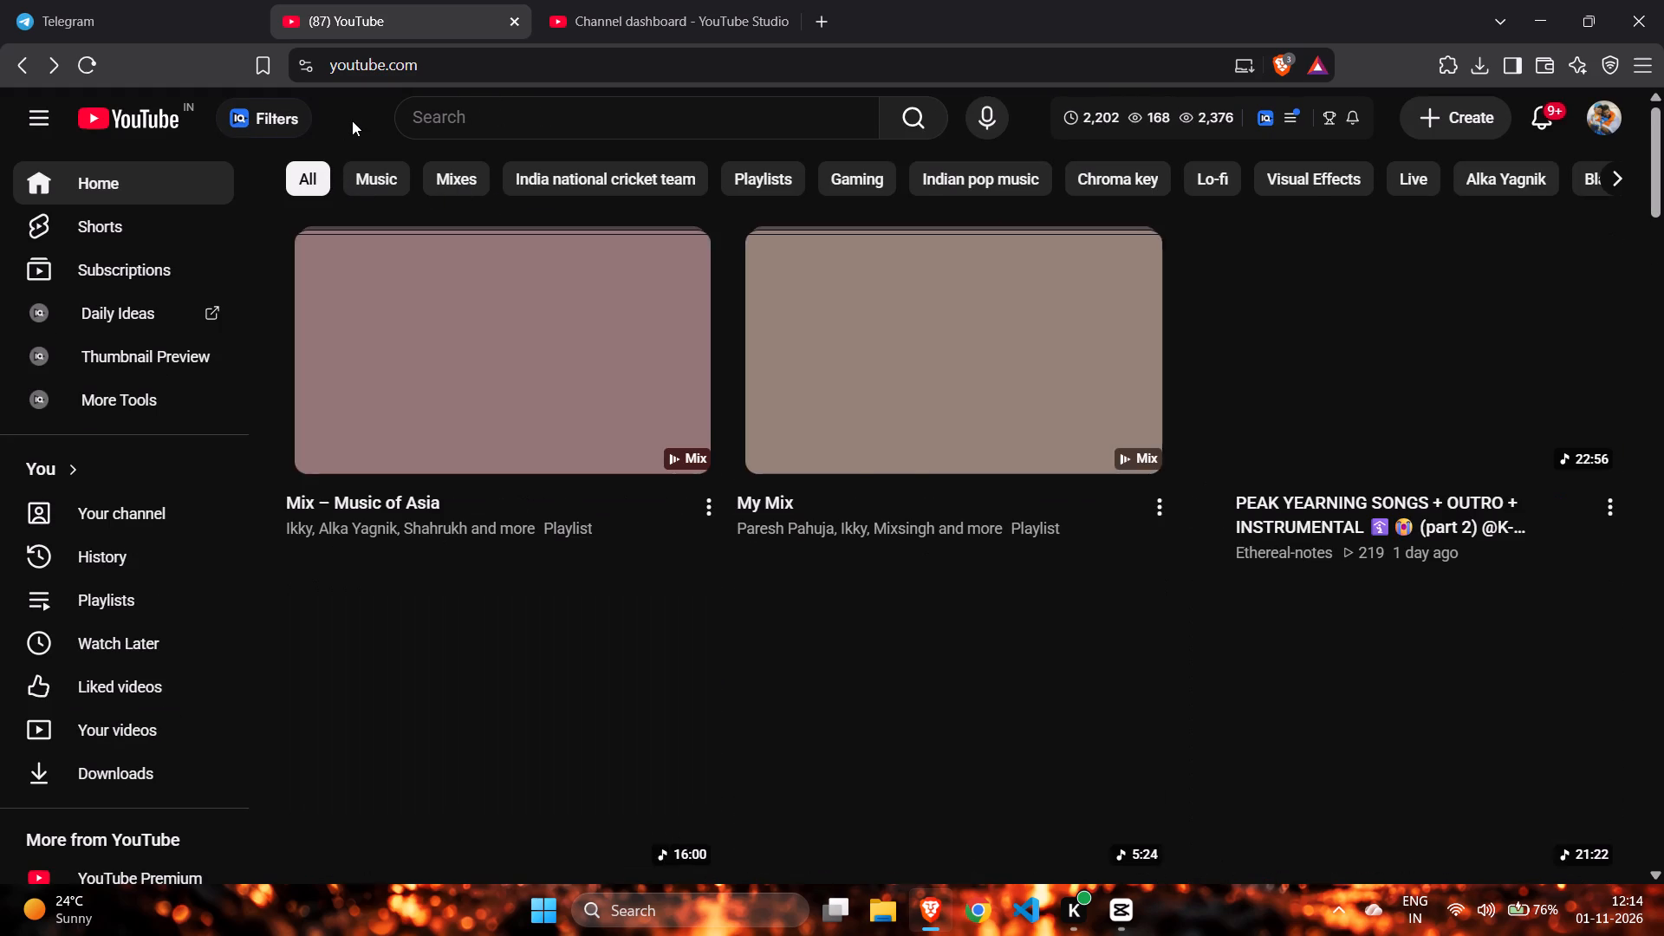
scroll(483, 431, down, 3)
scroll(483, 431, up, 2)
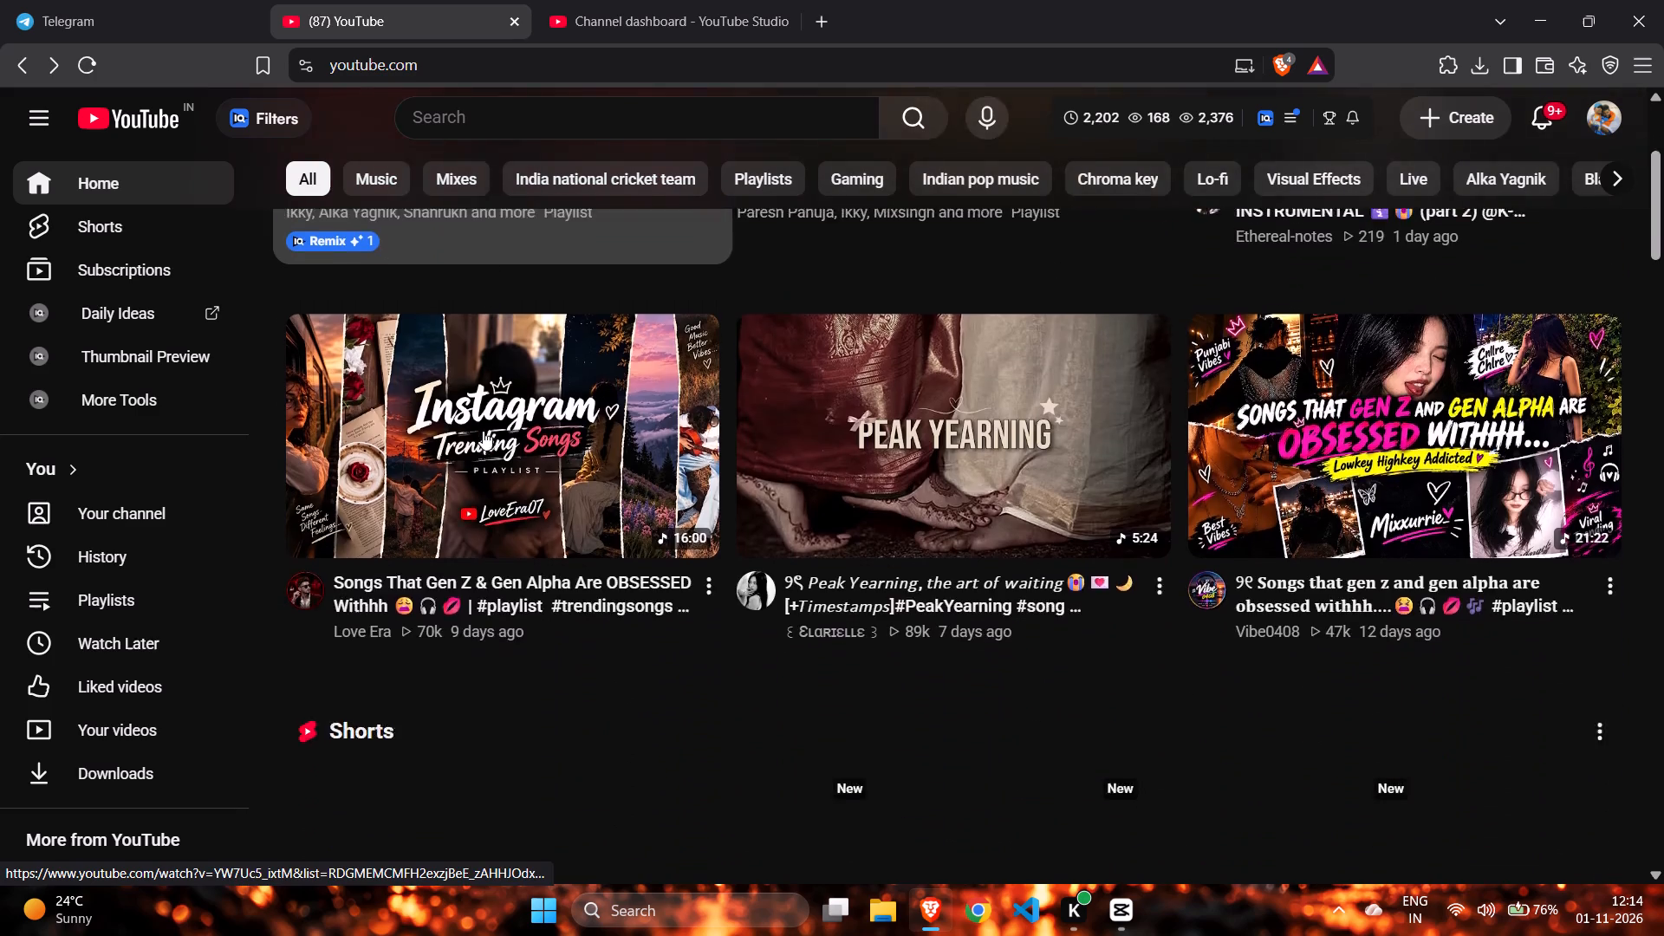
scroll(483, 431, up, 5)
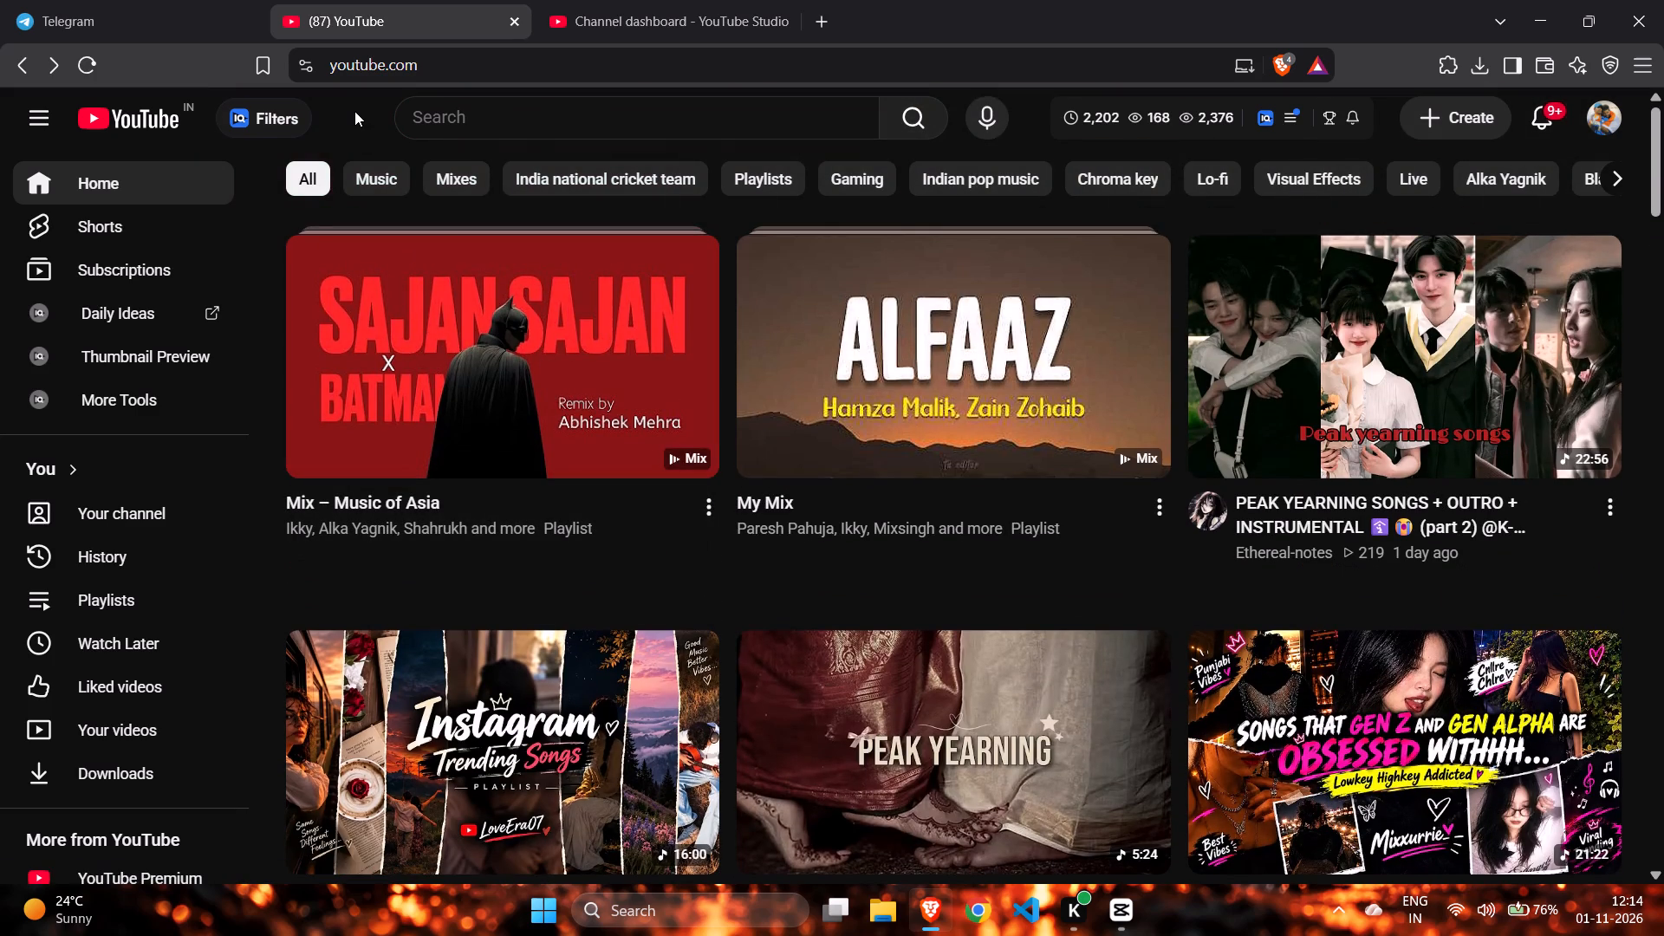
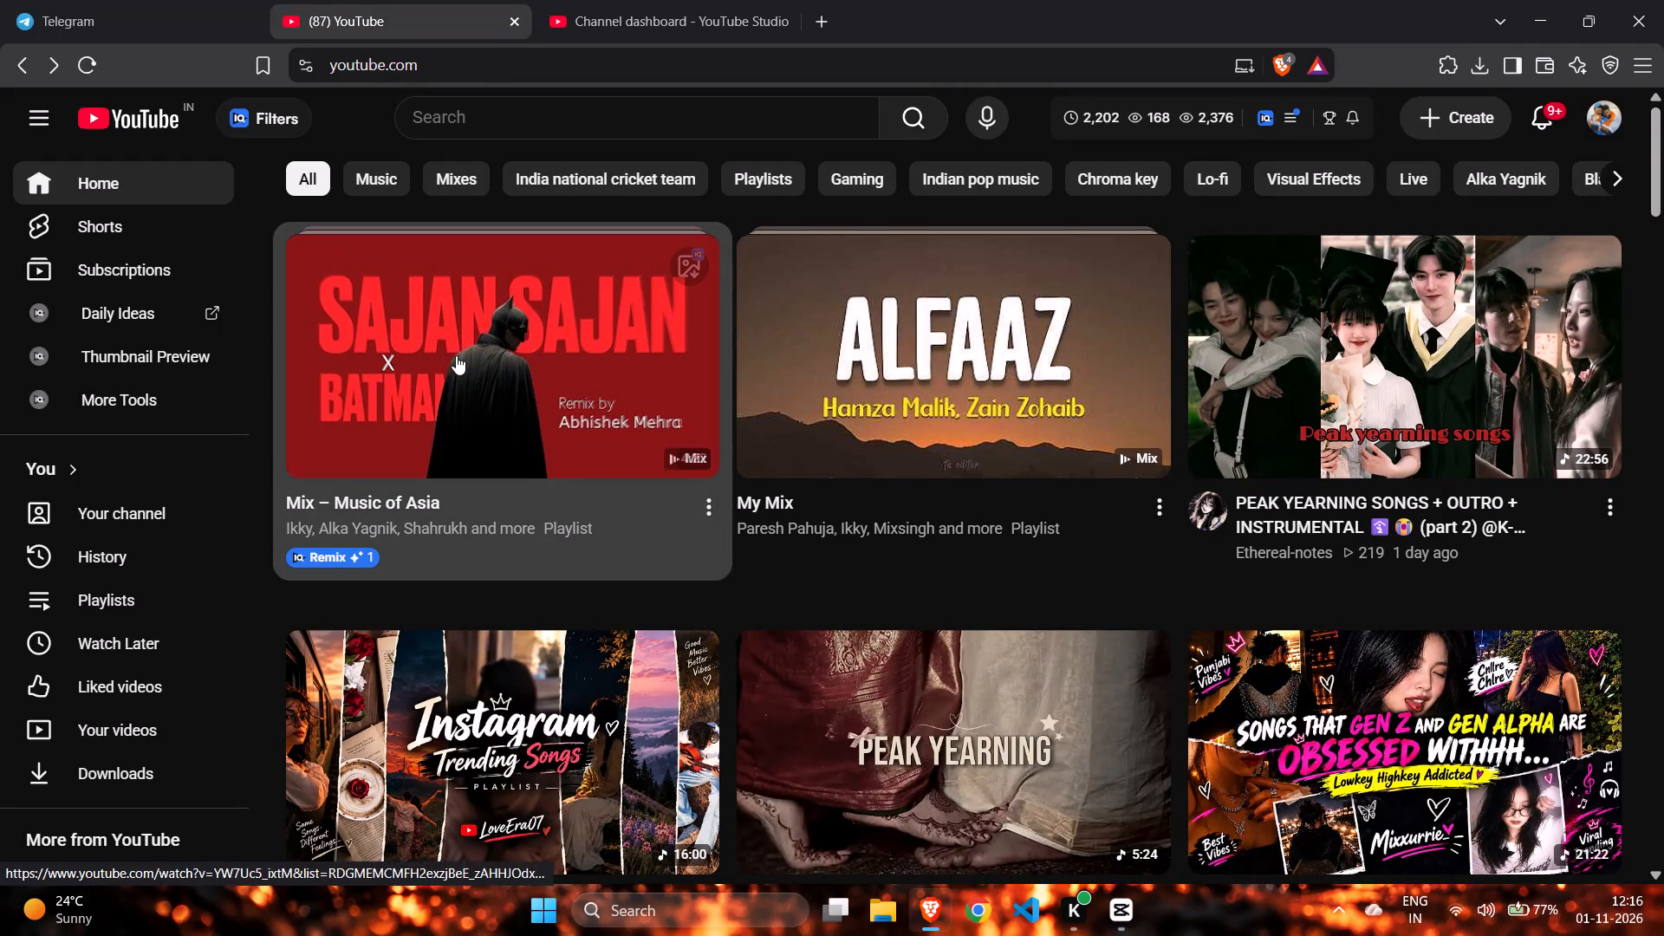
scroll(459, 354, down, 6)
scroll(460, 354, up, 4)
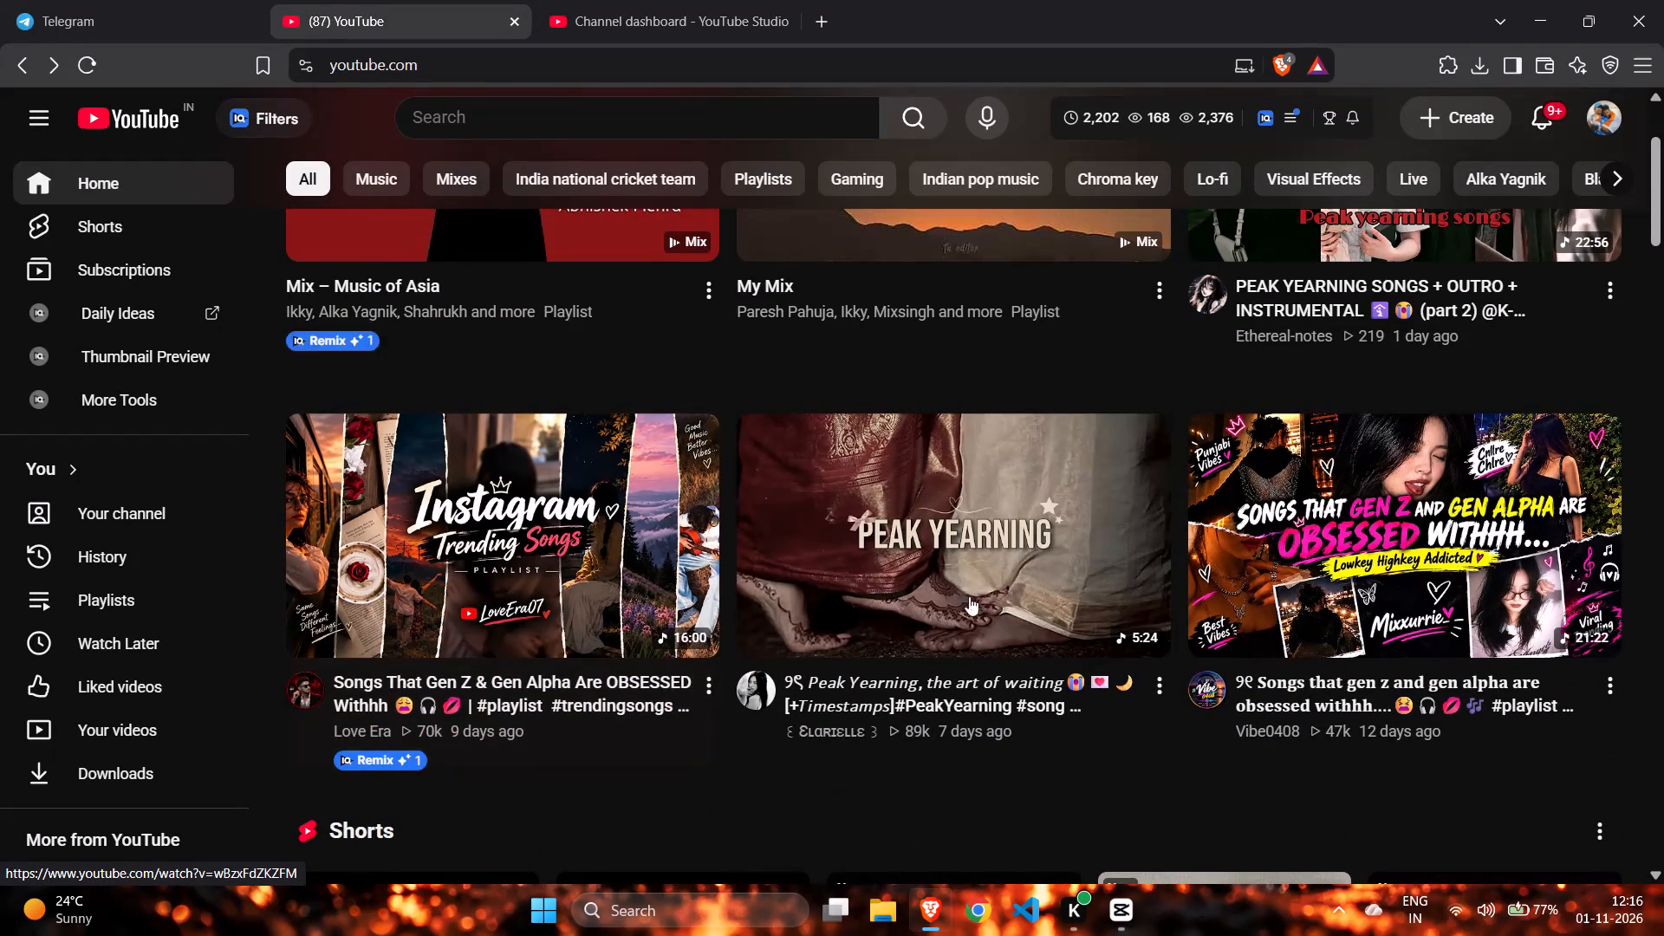
Switch to CapCut and scrub through Timeline 01 to review the order and content of the Dhoni clips.
click(1128, 924)
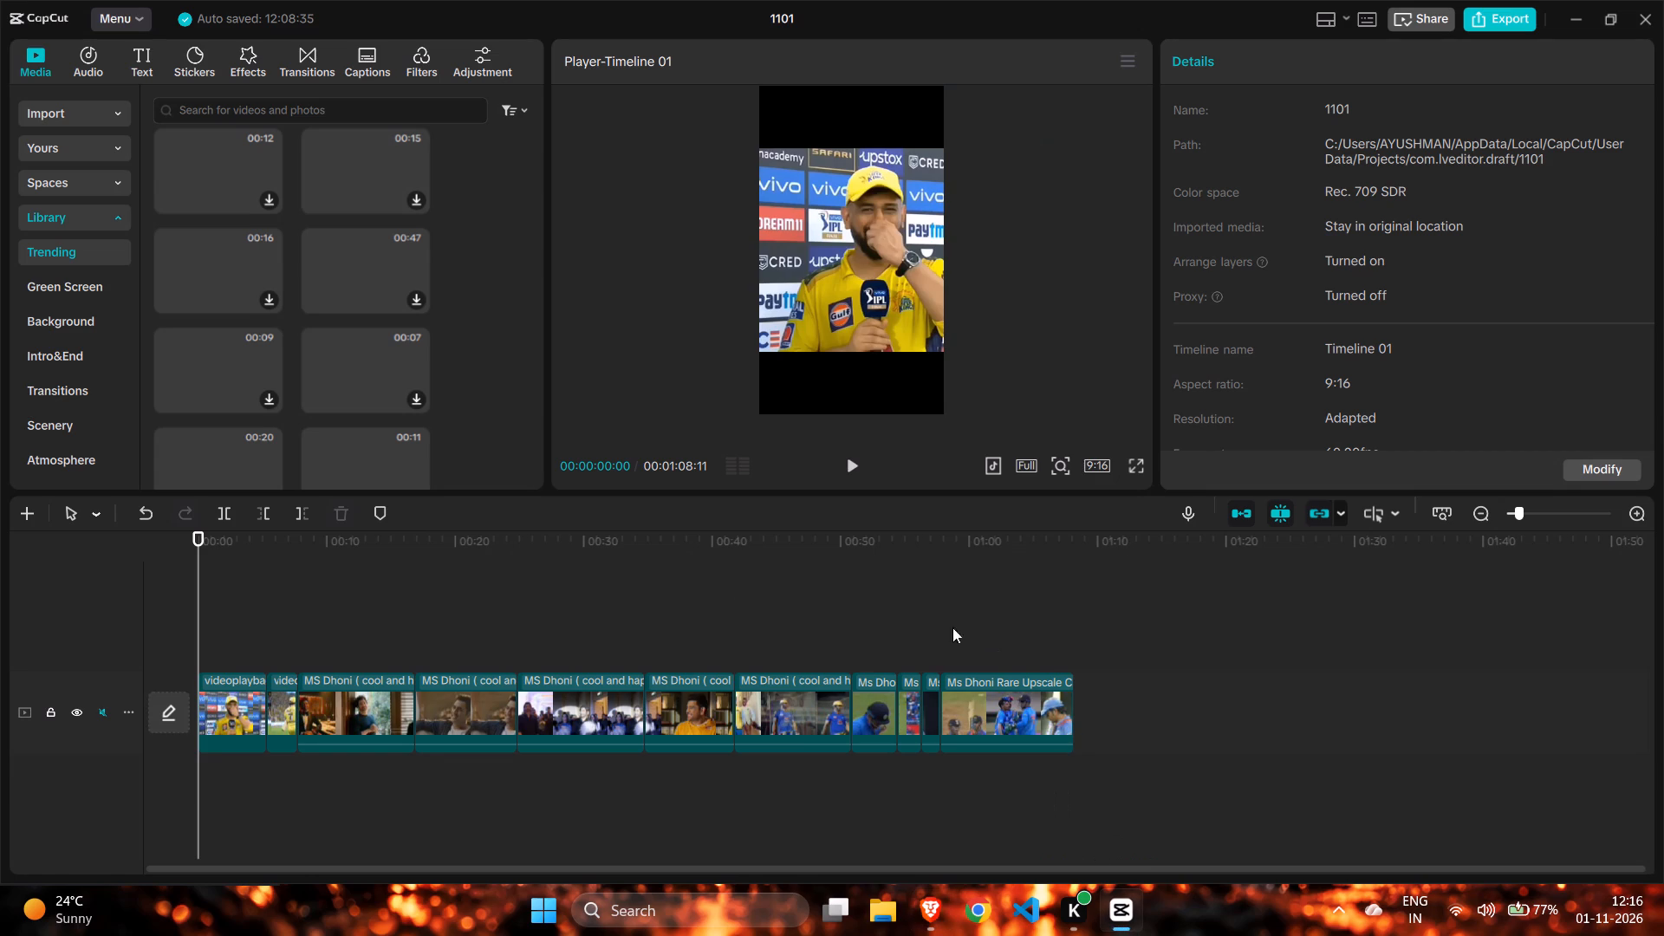
drag(198, 589, 199, 591)
drag(199, 591, 529, 672)
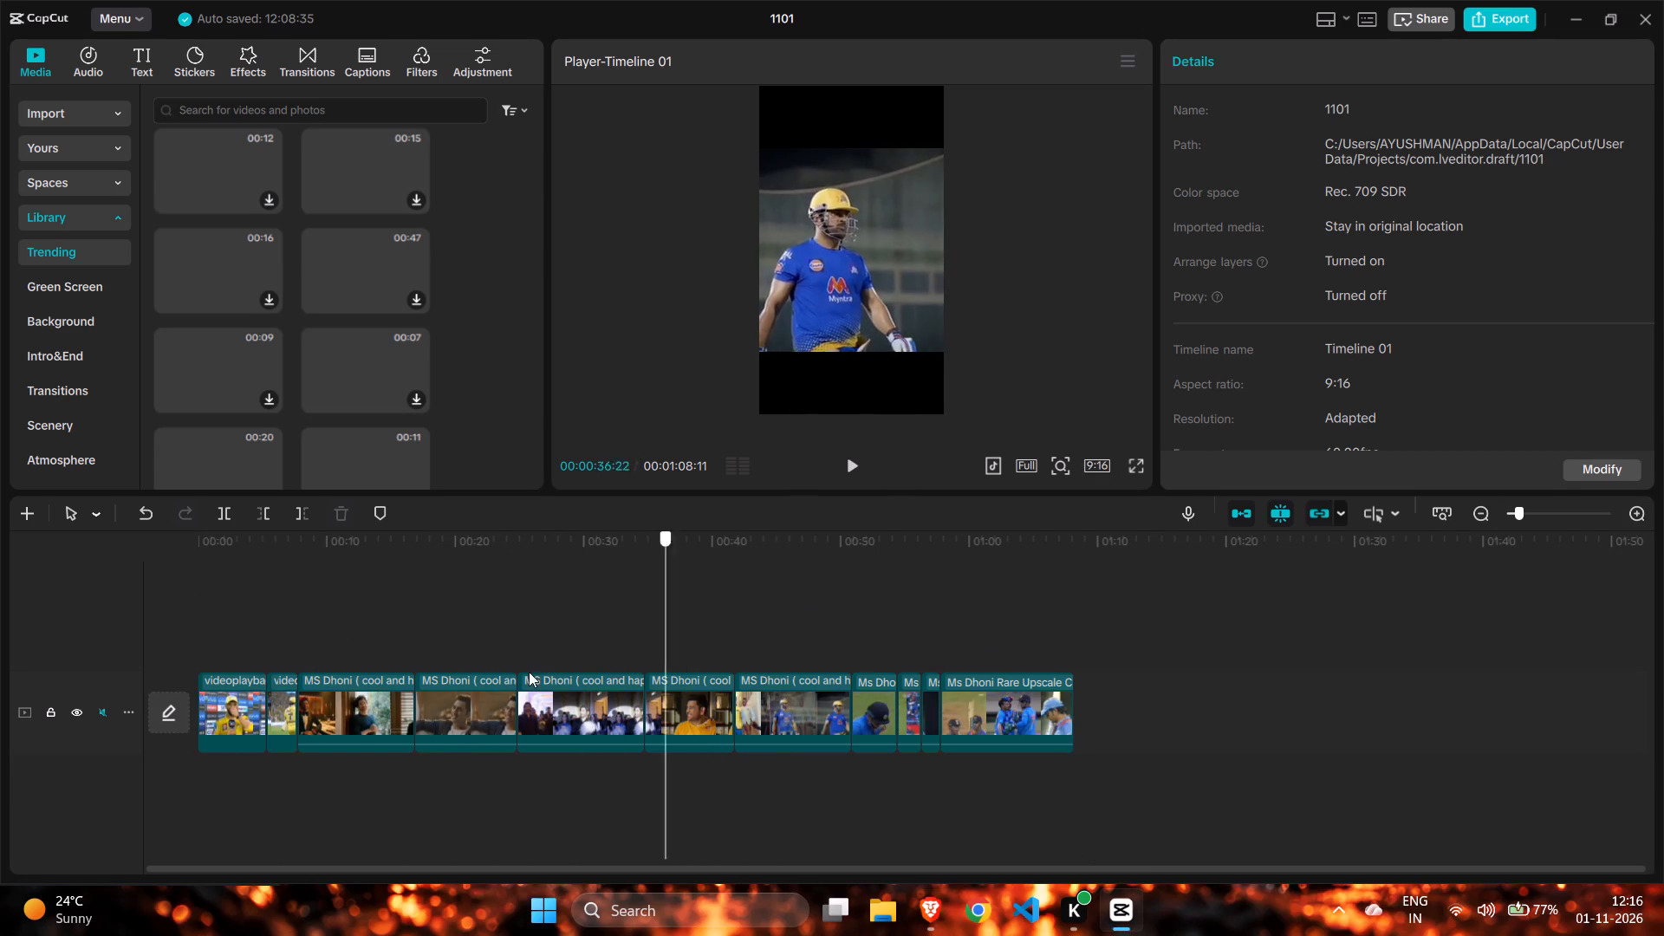
drag(529, 672, 173, 617)
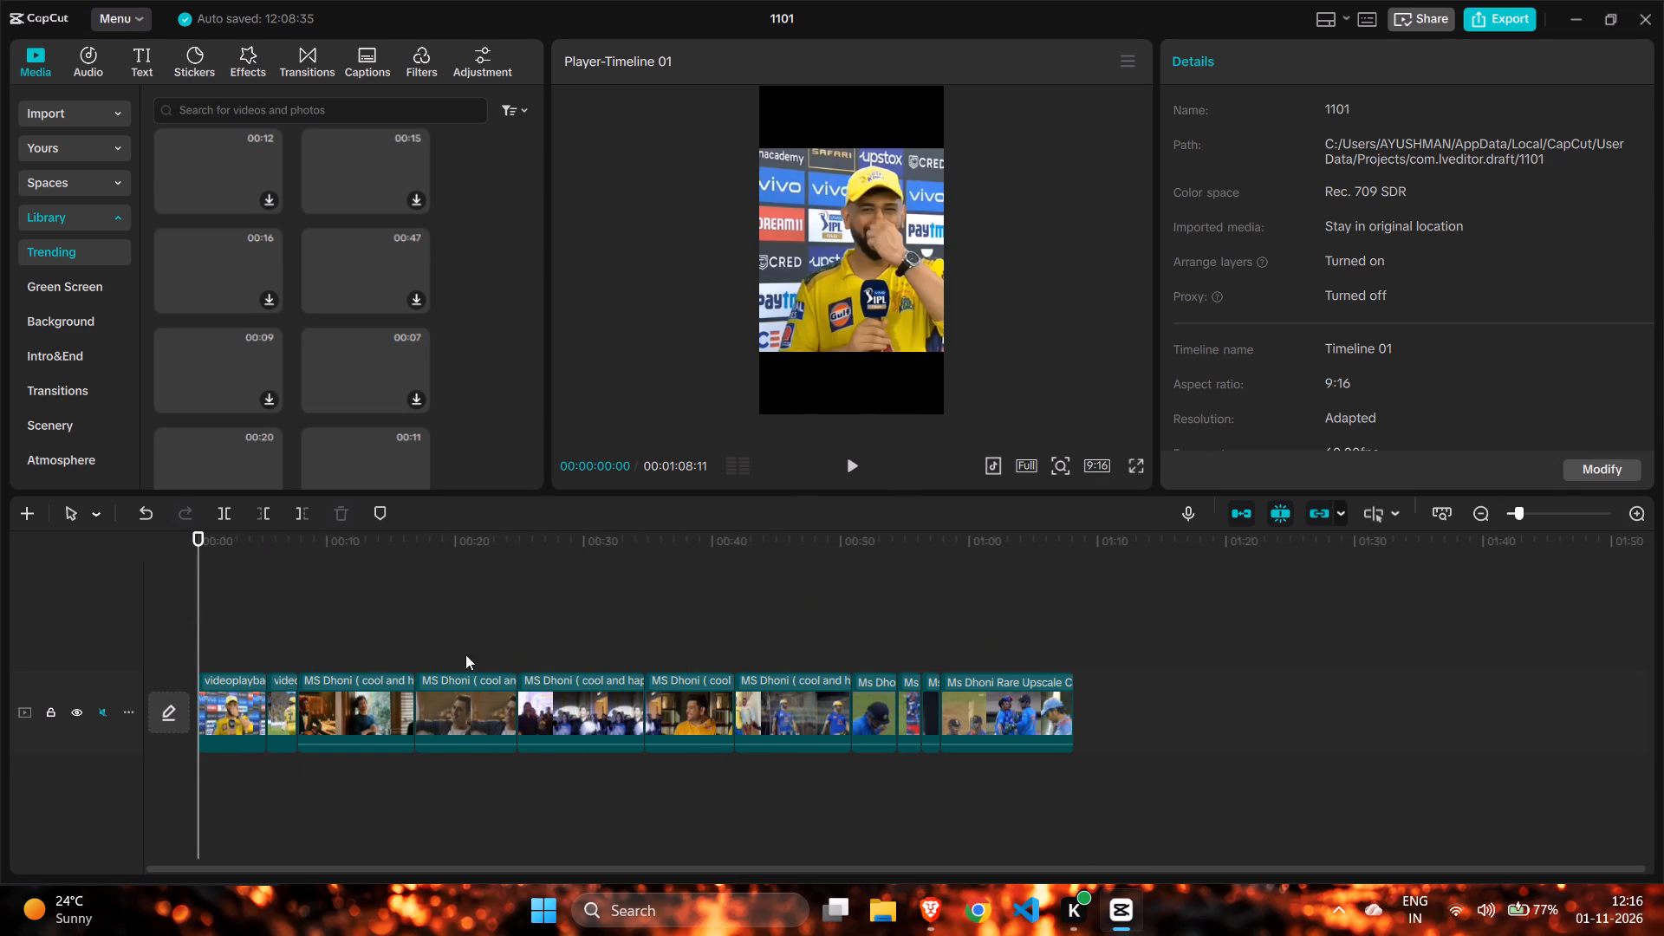
click(769, 599)
drag(769, 599, 857, 647)
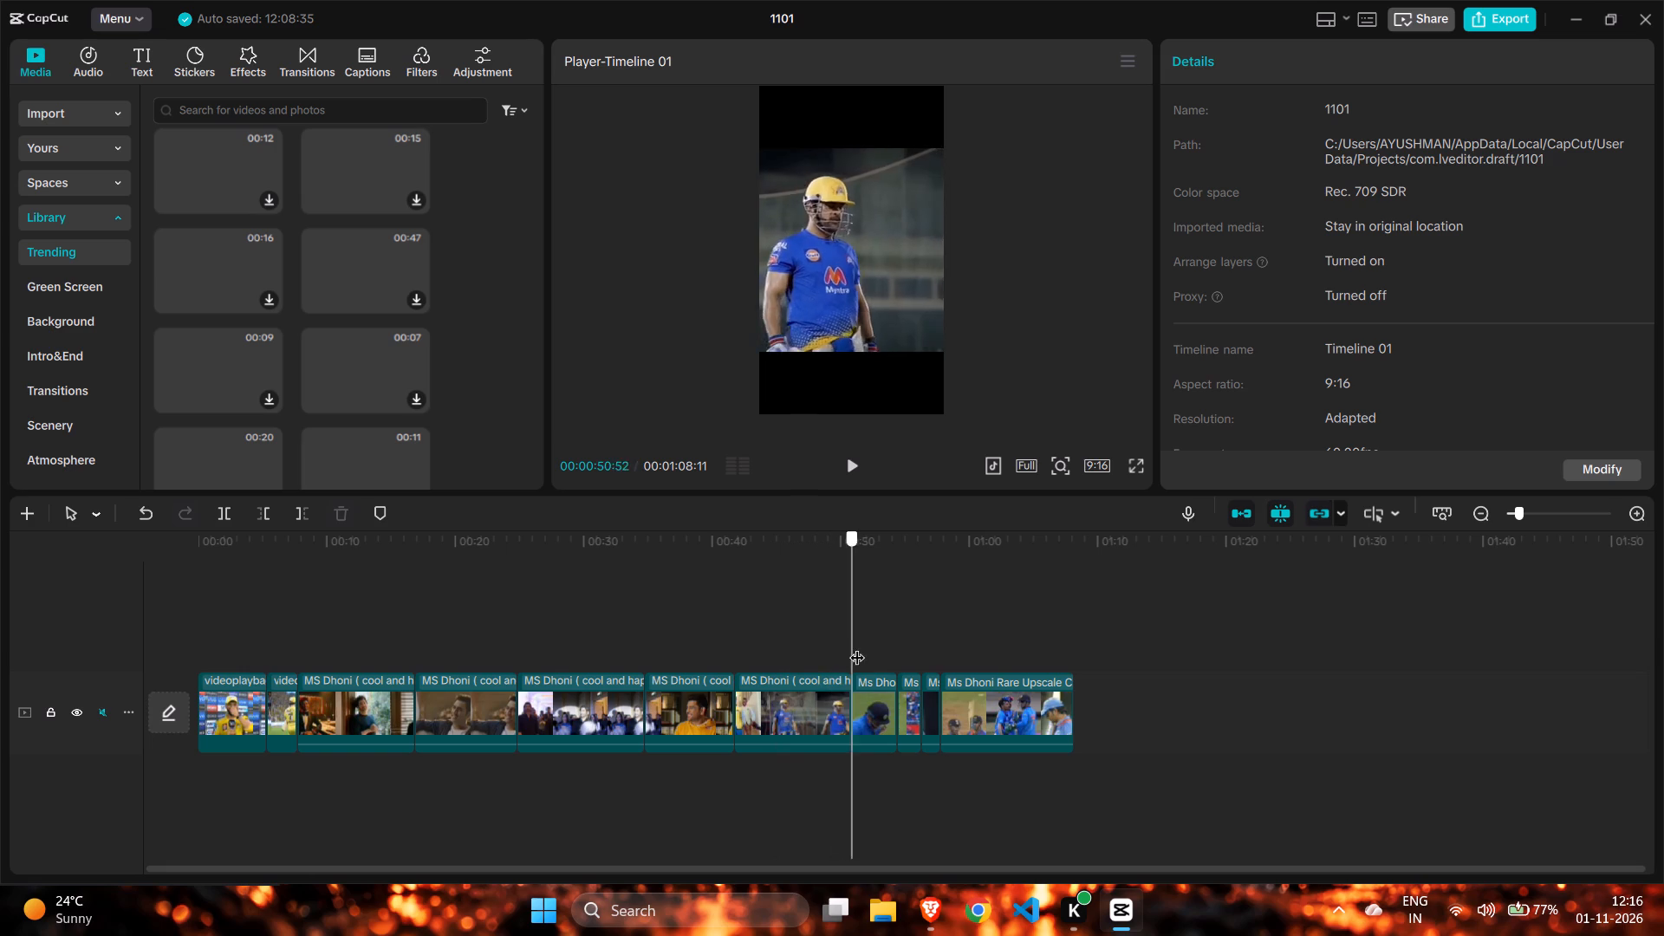
drag(857, 647, 848, 673)
click(979, 641)
drag(979, 641, 942, 648)
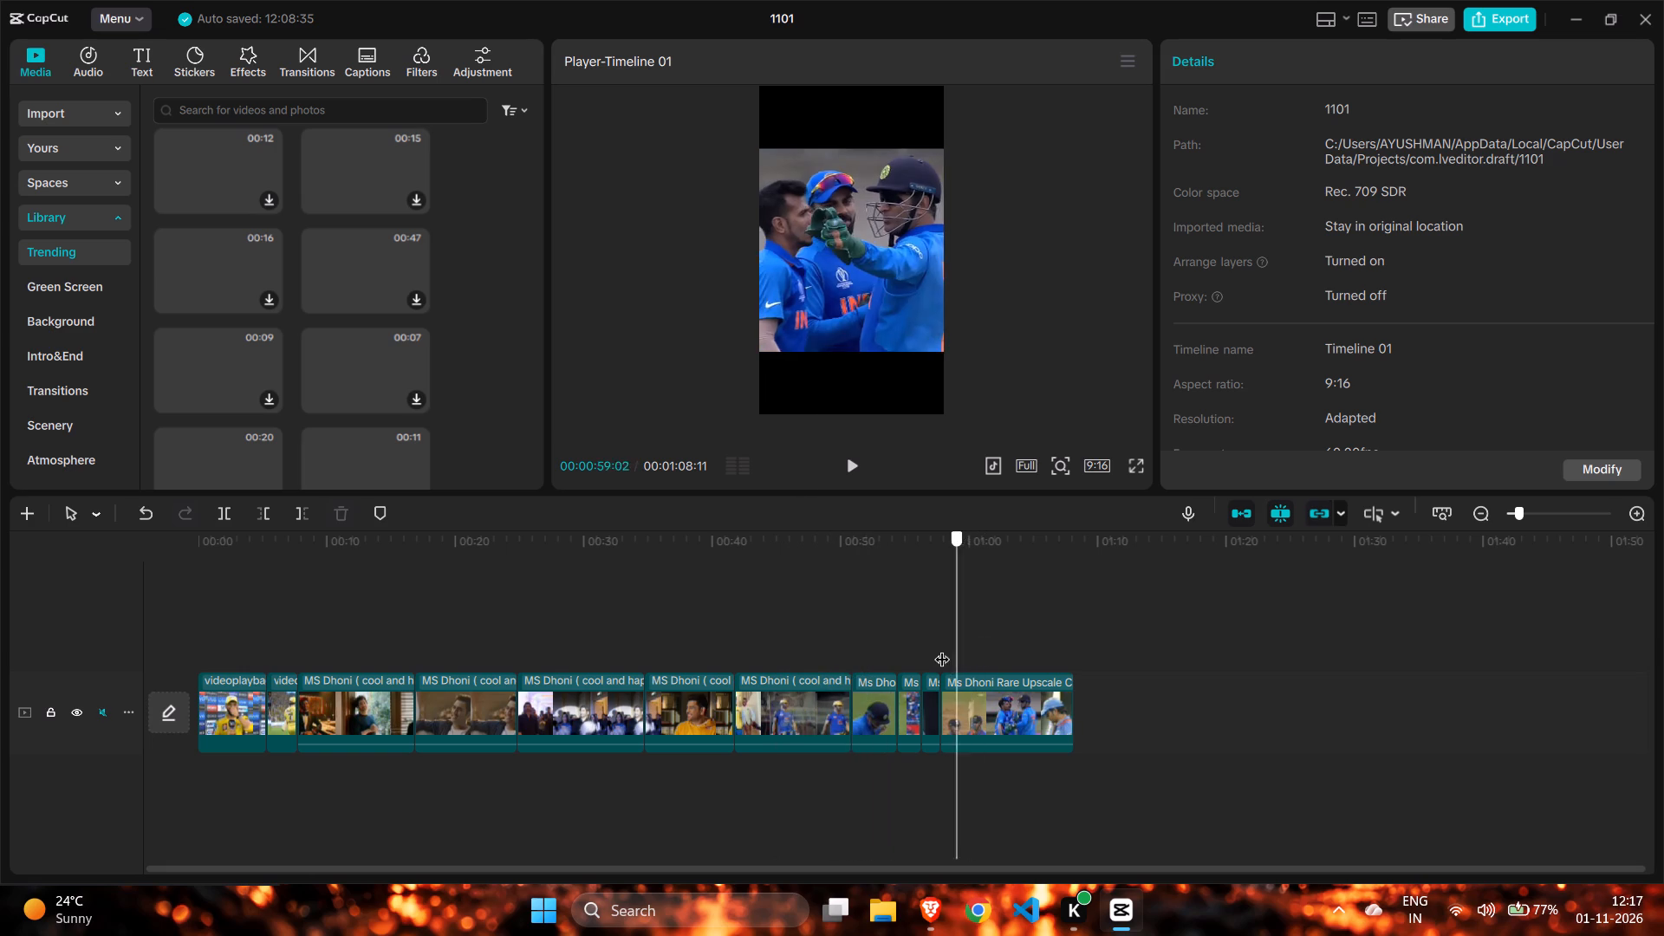
drag(942, 648, 942, 655)
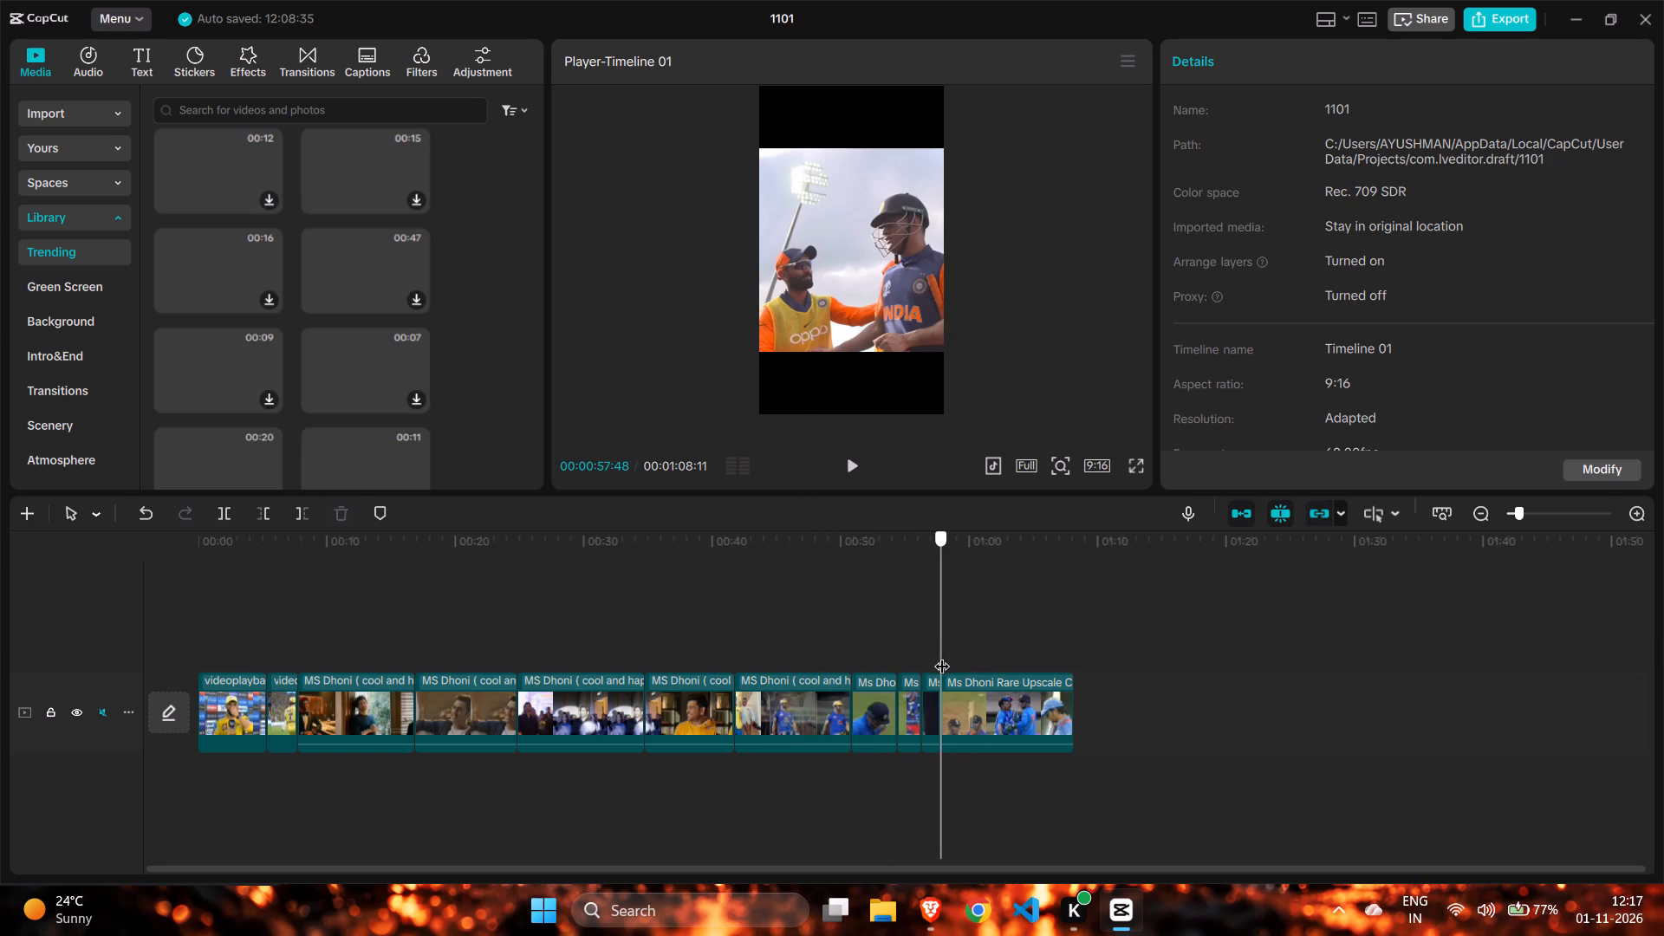
drag(942, 655, 924, 660)
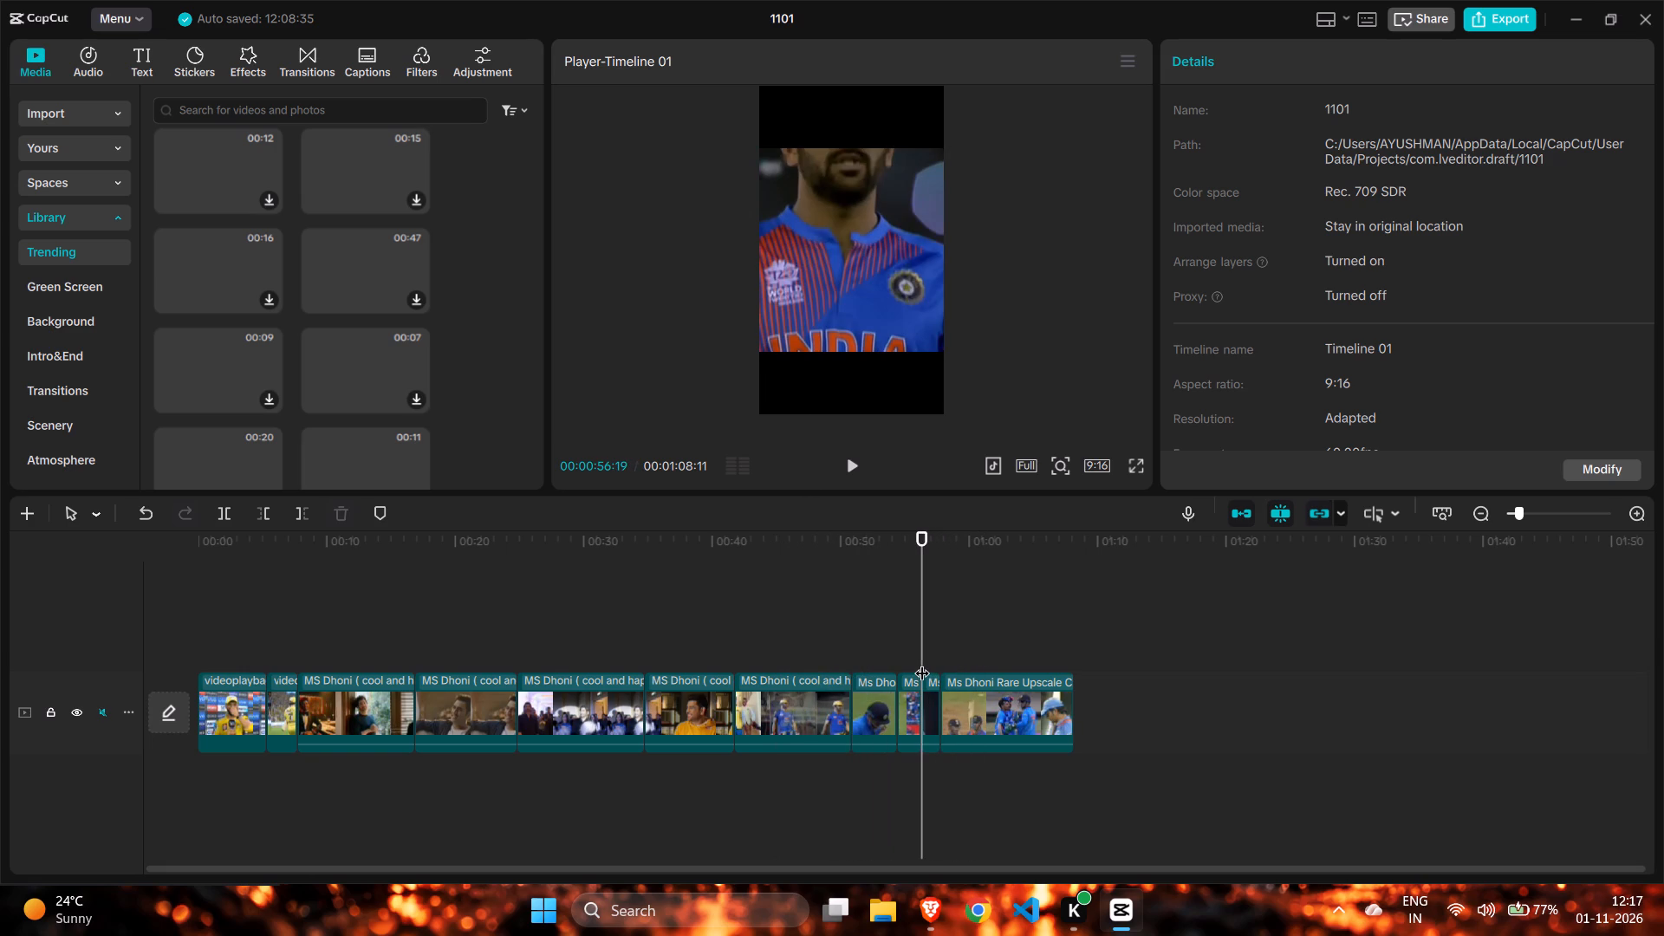
Examine the four Ms Dhoni Rare Upscale clips at the end of the timeline more closely.
ctrl+scroll(922, 662, up, 12)
click(981, 605)
drag(981, 604, 954, 609)
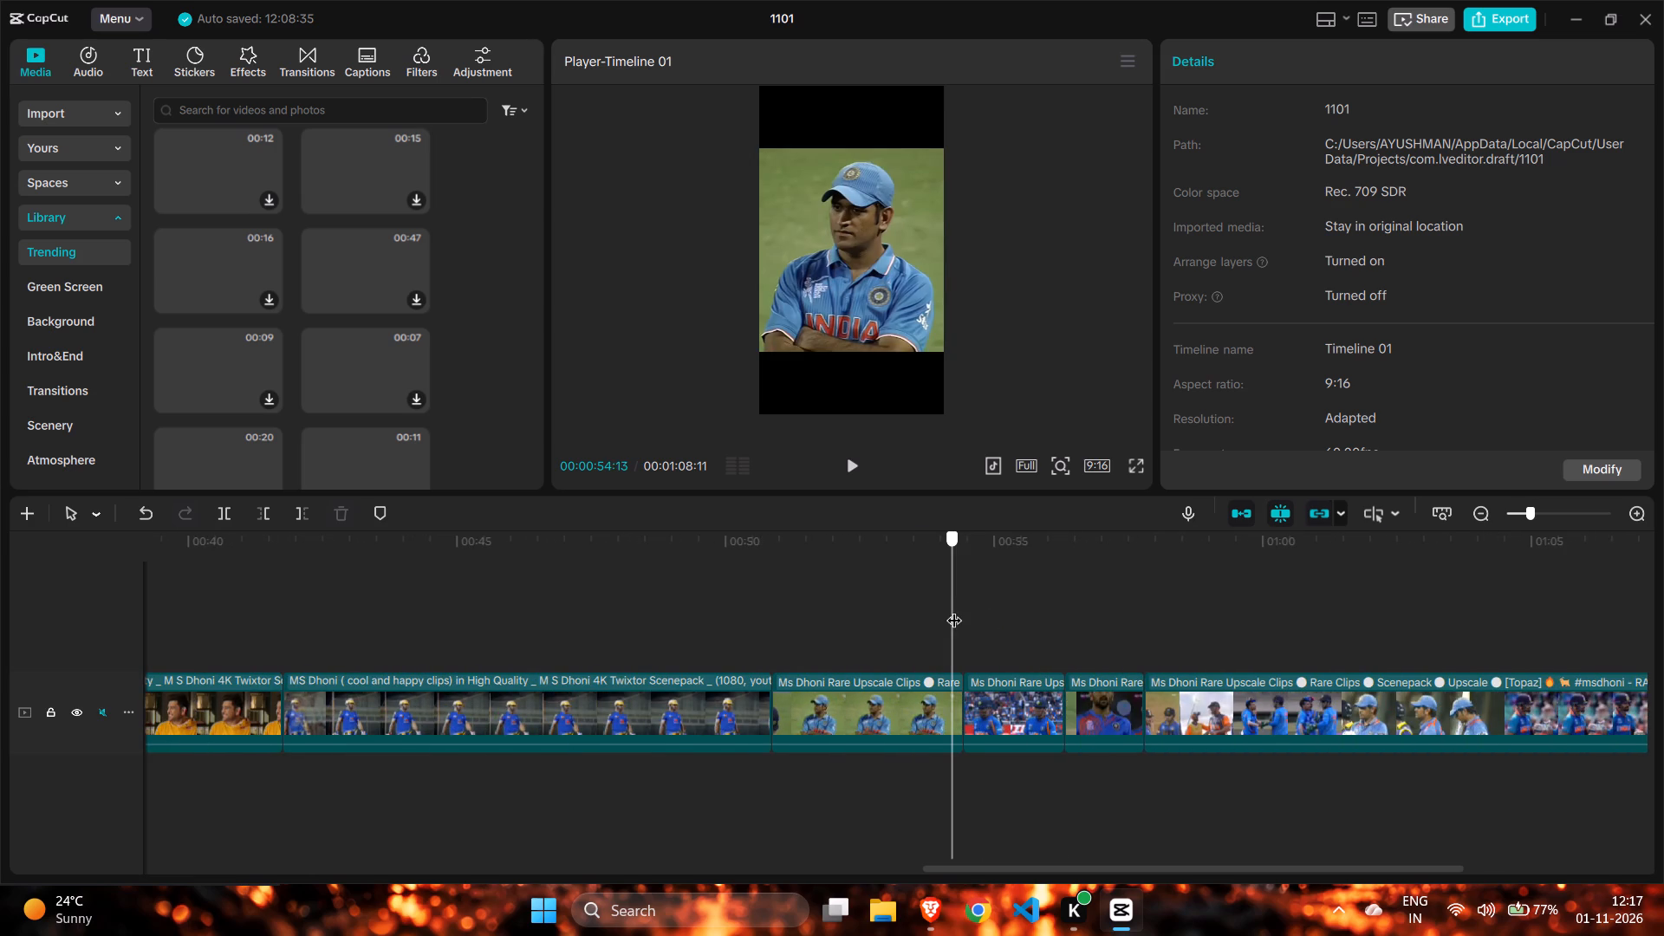
drag(954, 609, 986, 614)
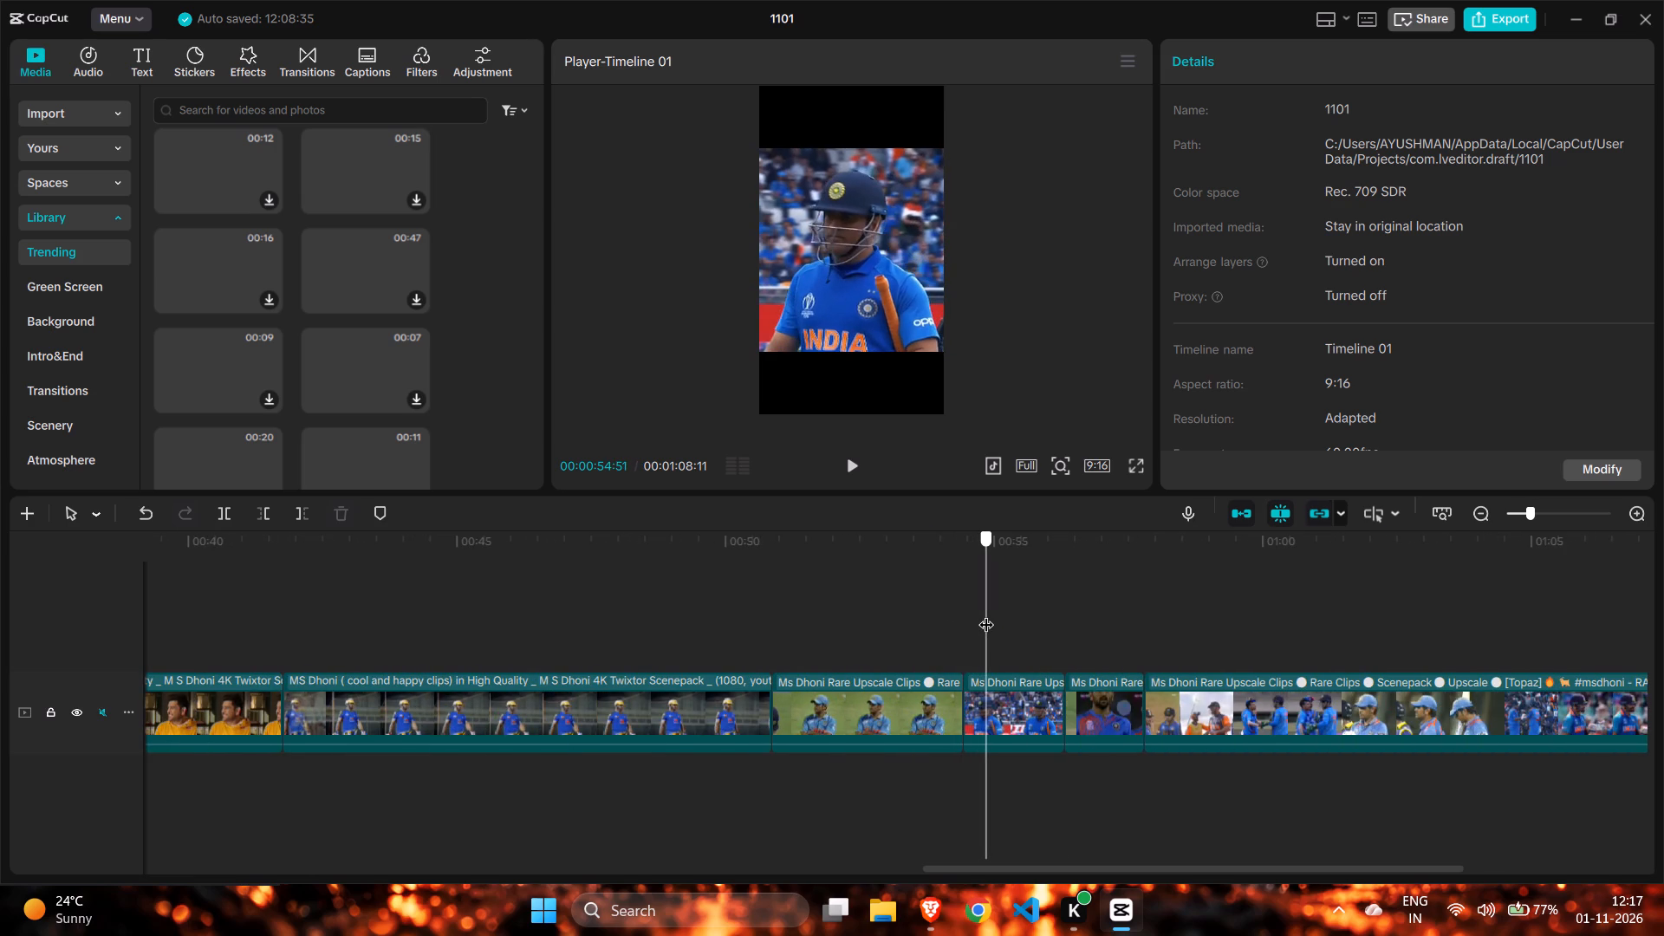
drag(986, 614, 1016, 635)
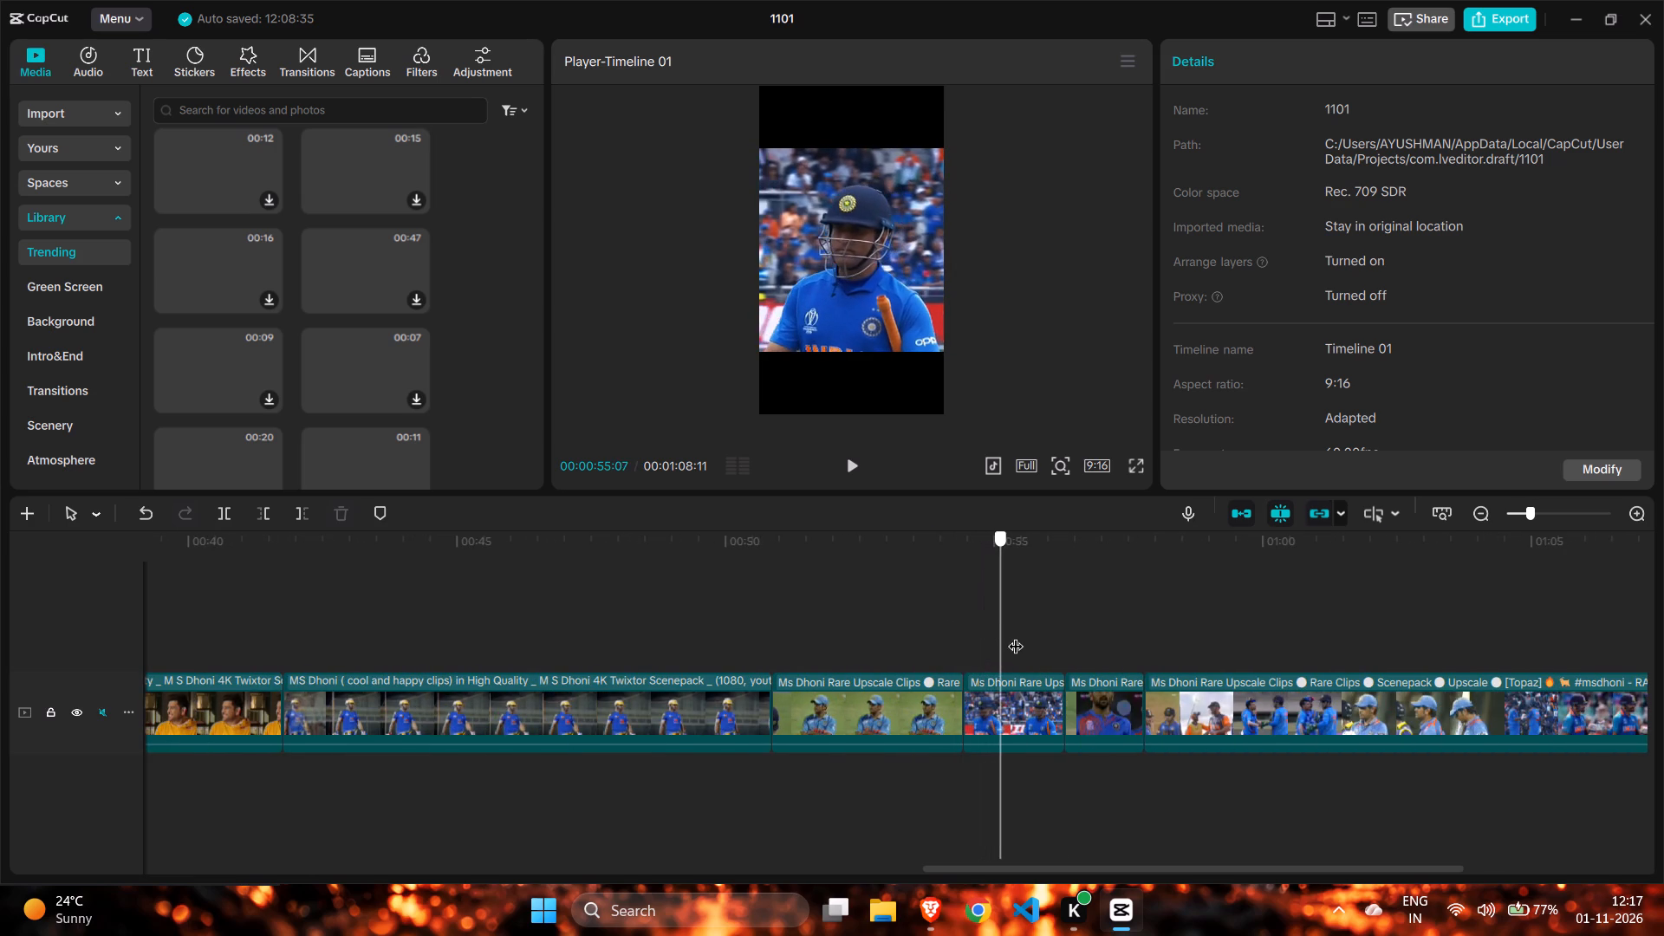
drag(1016, 635, 1028, 659)
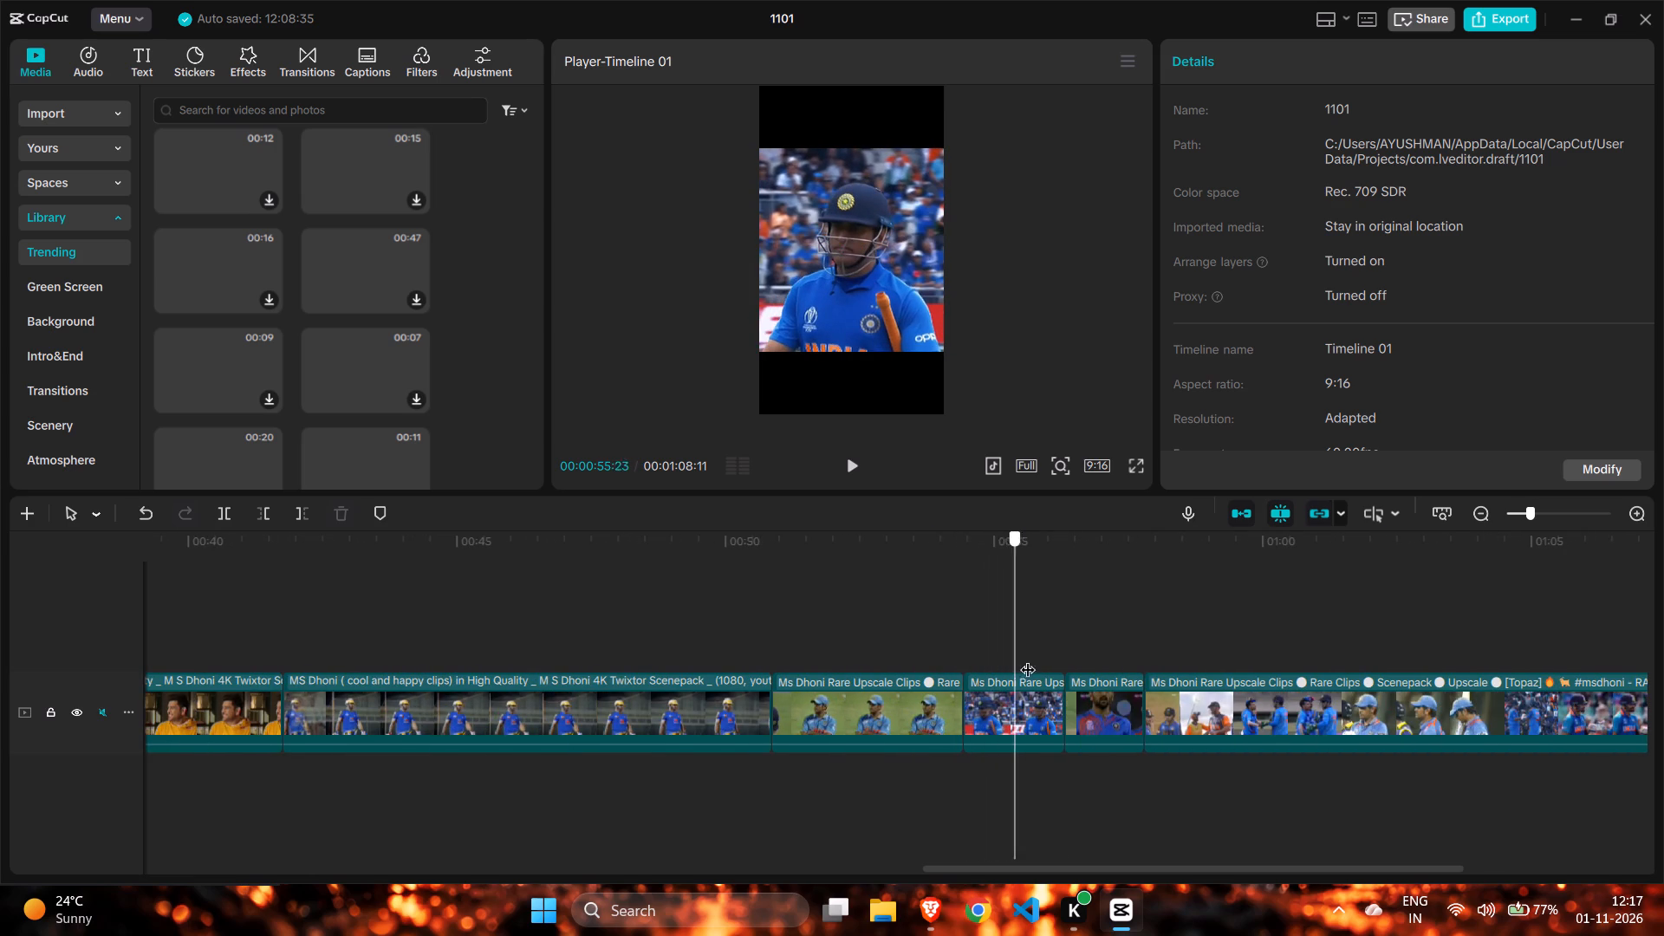
drag(1028, 659, 1208, 676)
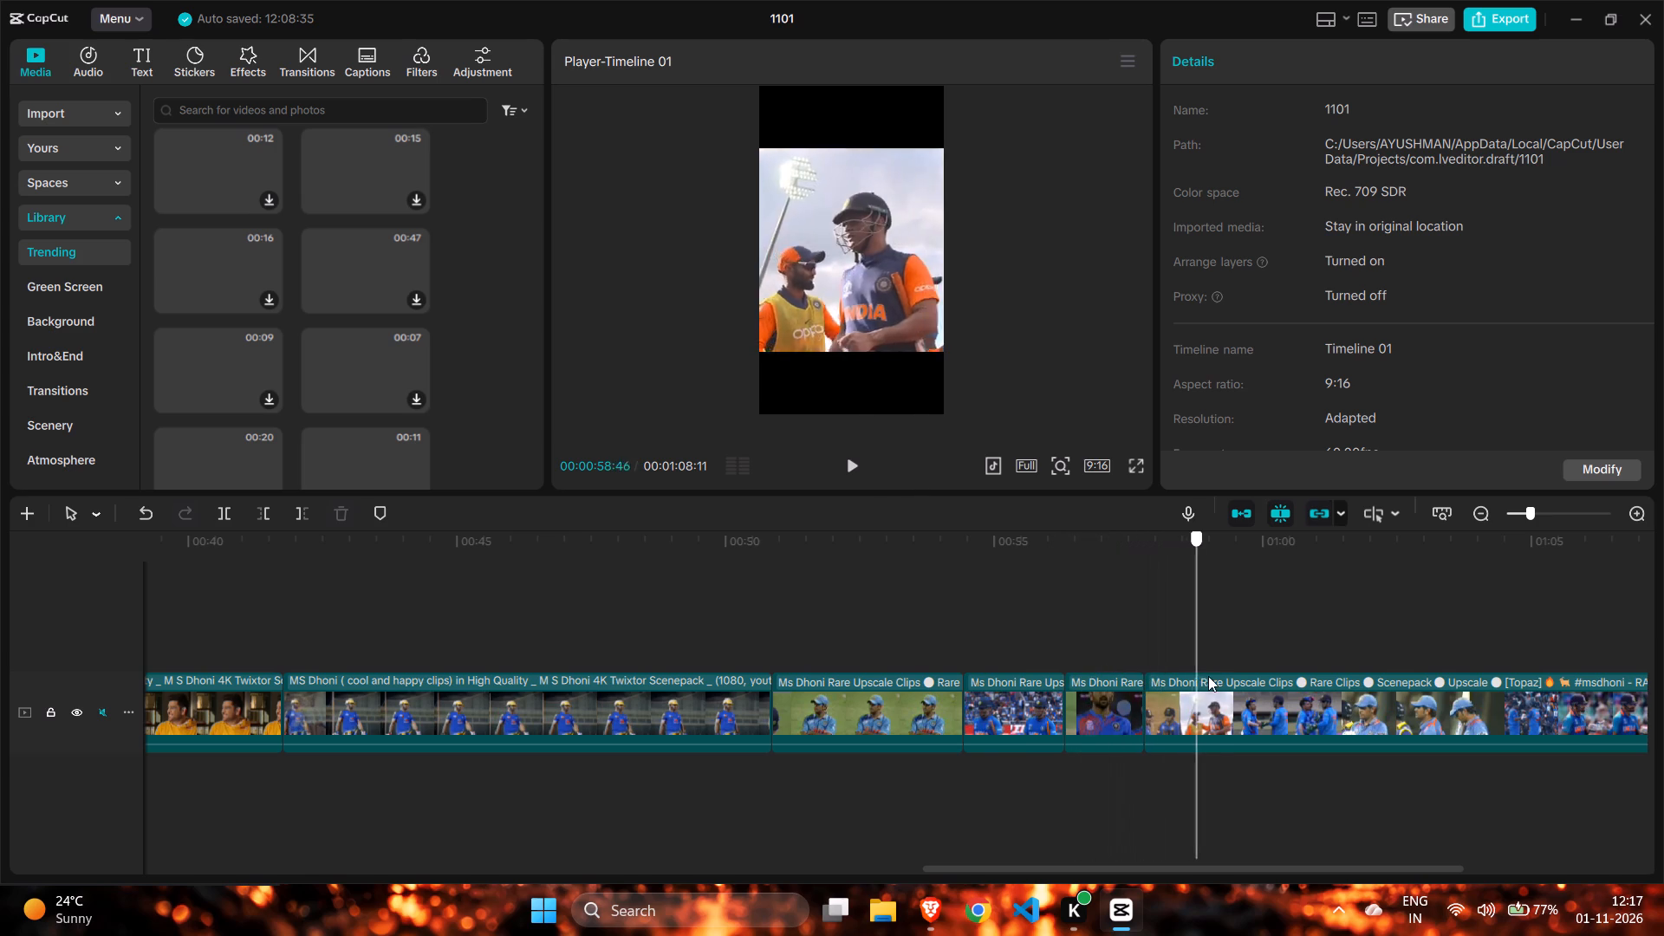
drag(1208, 676, 1176, 672)
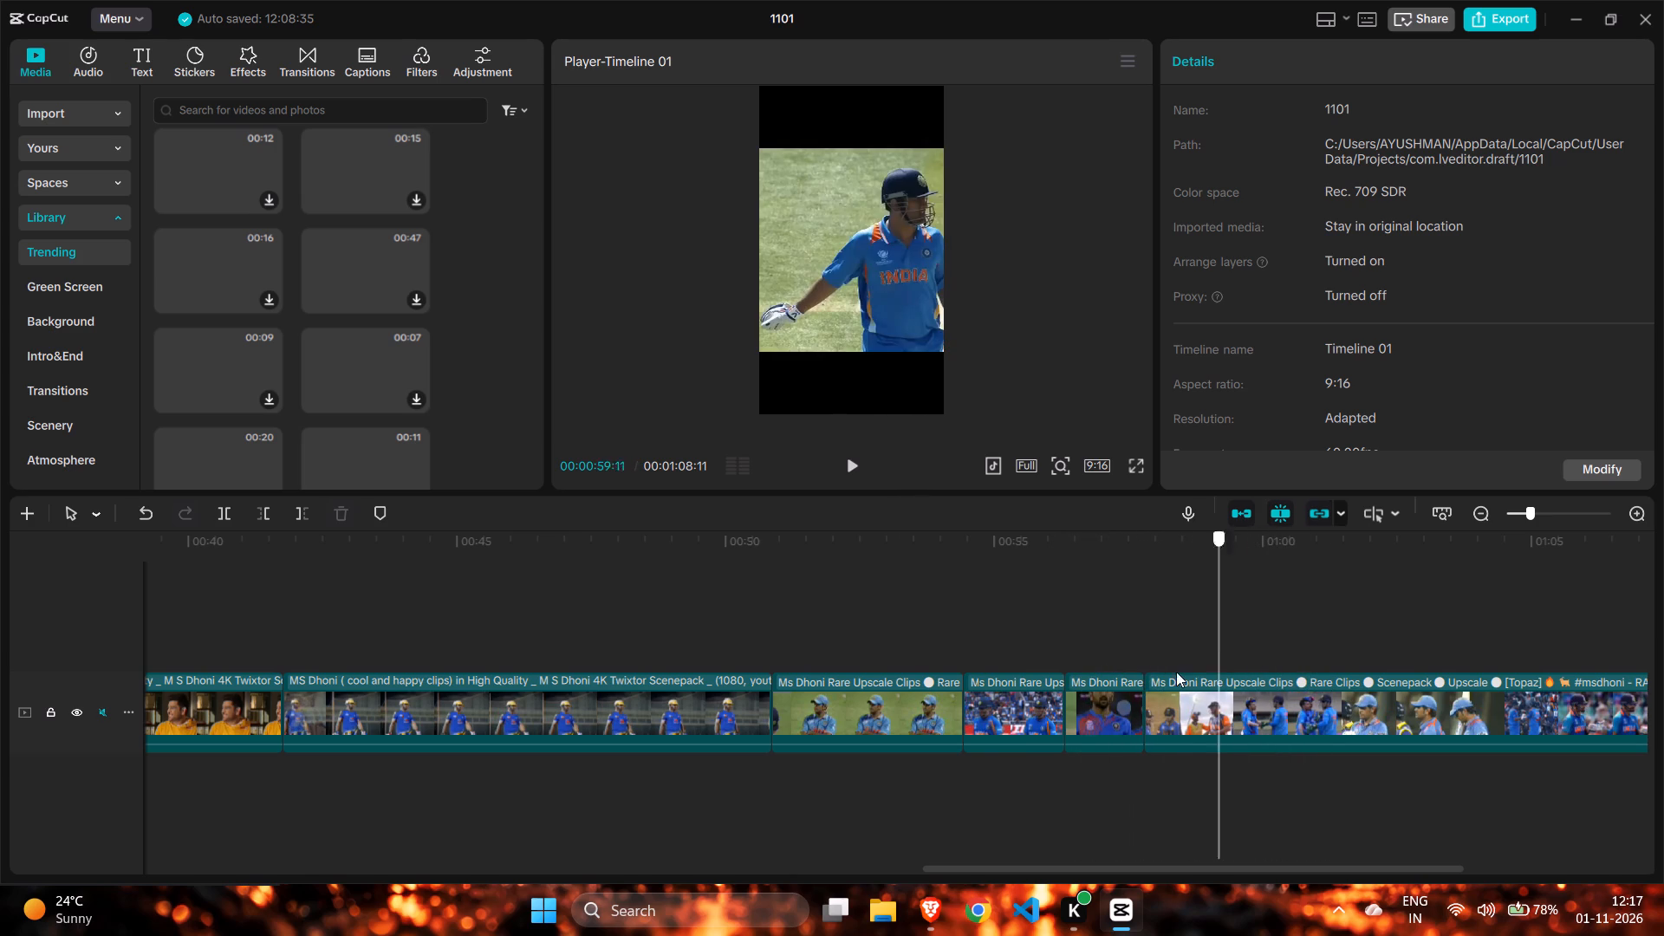
drag(1176, 672, 1143, 655)
Move the last, longest Ms Dhoni Rare Upscale clip to the very start of the main video track.
drag(1243, 692, 108, 621)
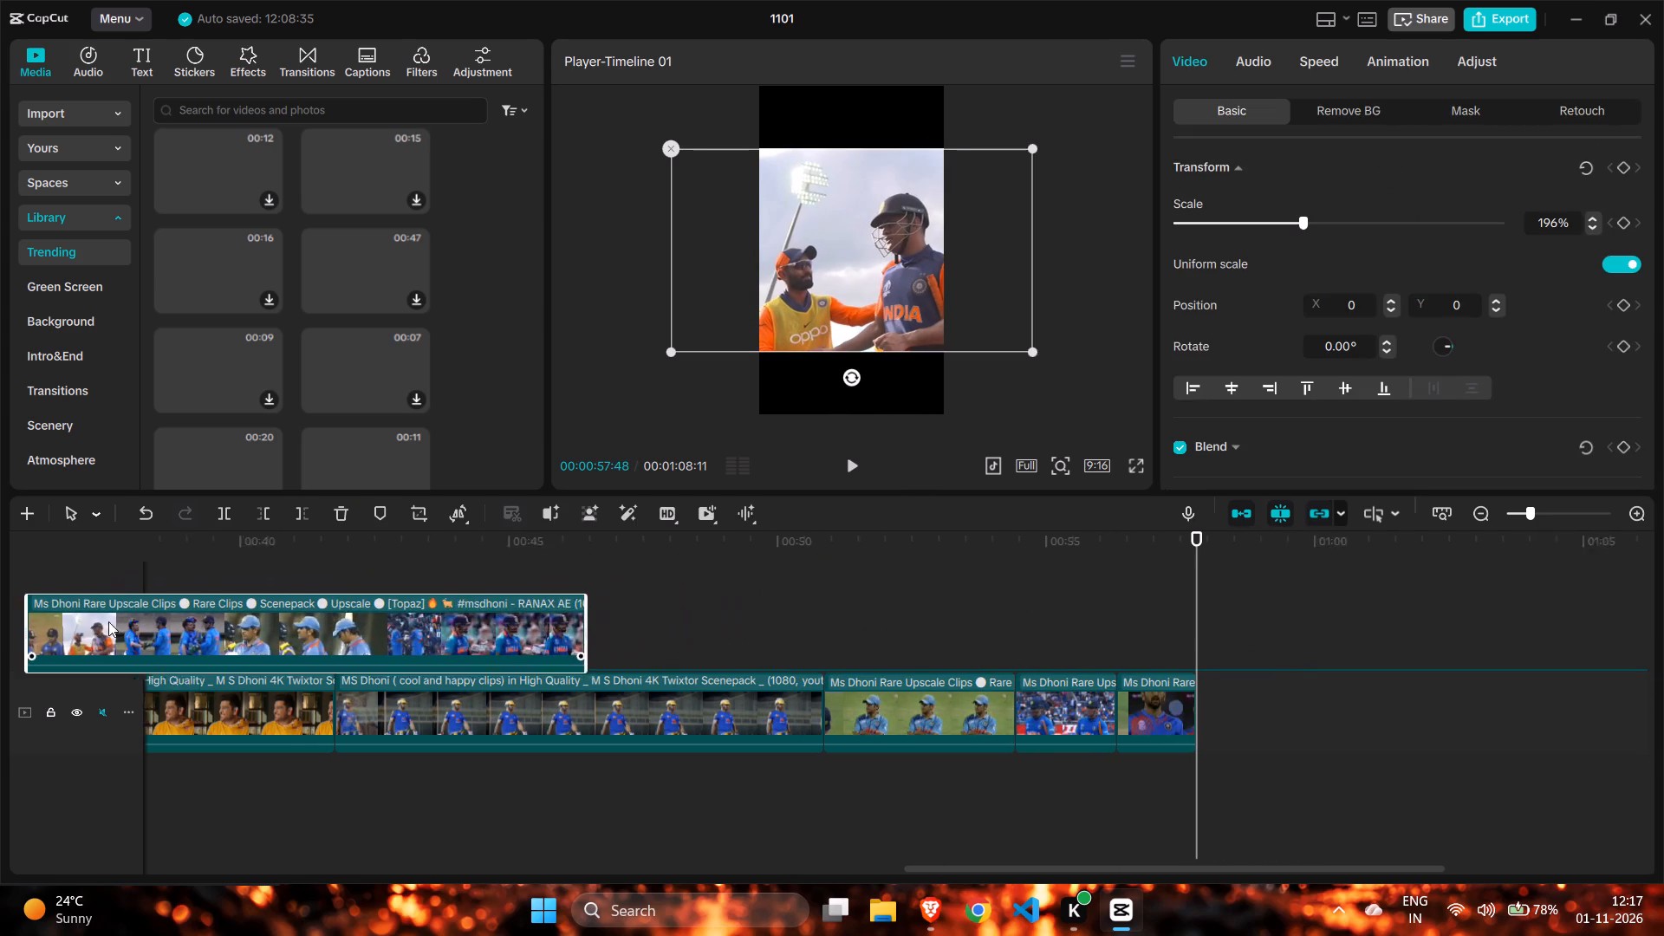
drag(108, 621, 79, 664)
drag(328, 628, 318, 651)
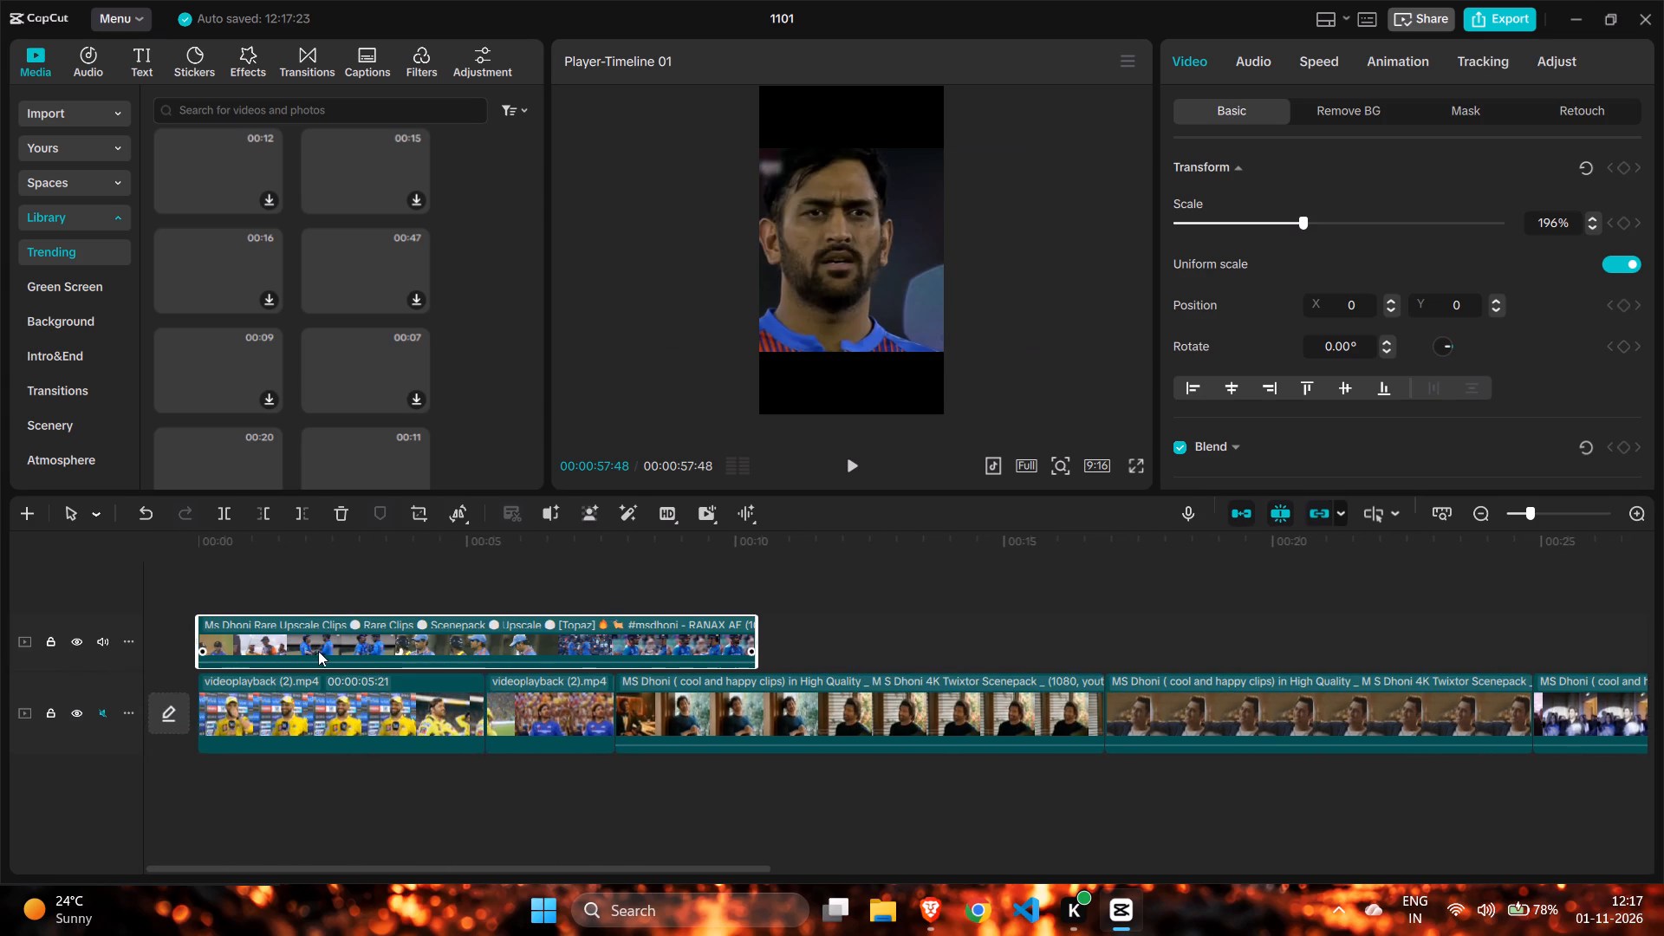
drag(318, 651, 295, 693)
Move the Rare Upscale clip of Dhoni with folded arms and a blue cap to second place on the main track.
ctrl+scroll(420, 667, down, 11)
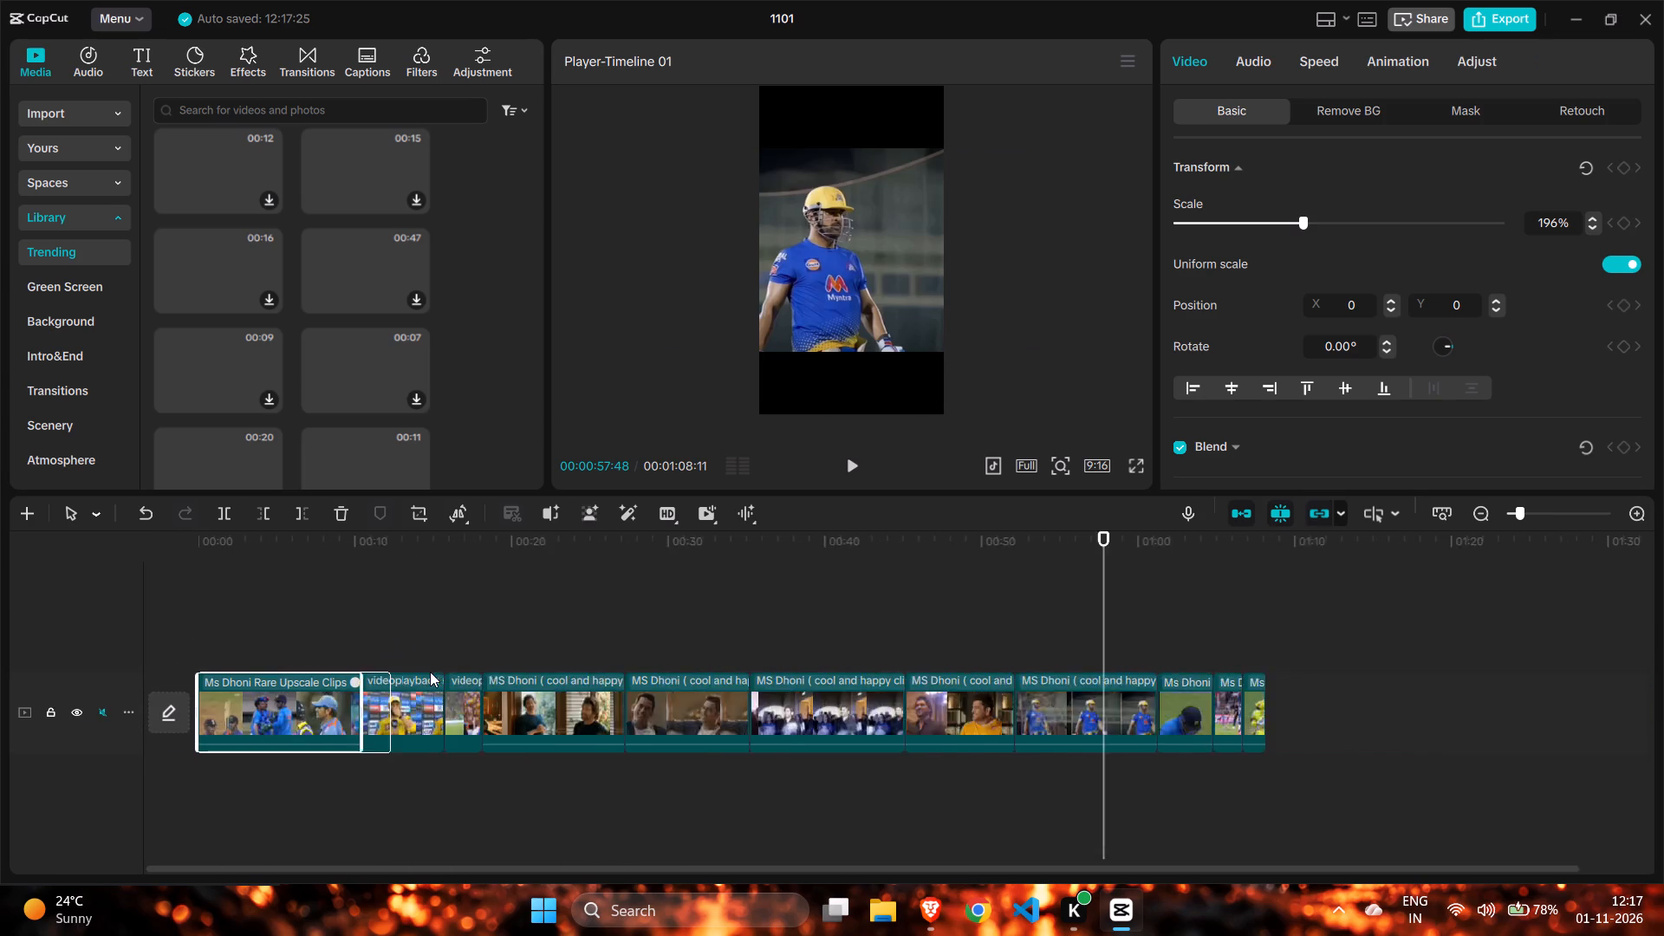
ctrl+scroll(430, 672, down, 1)
click(979, 595)
drag(979, 595, 993, 608)
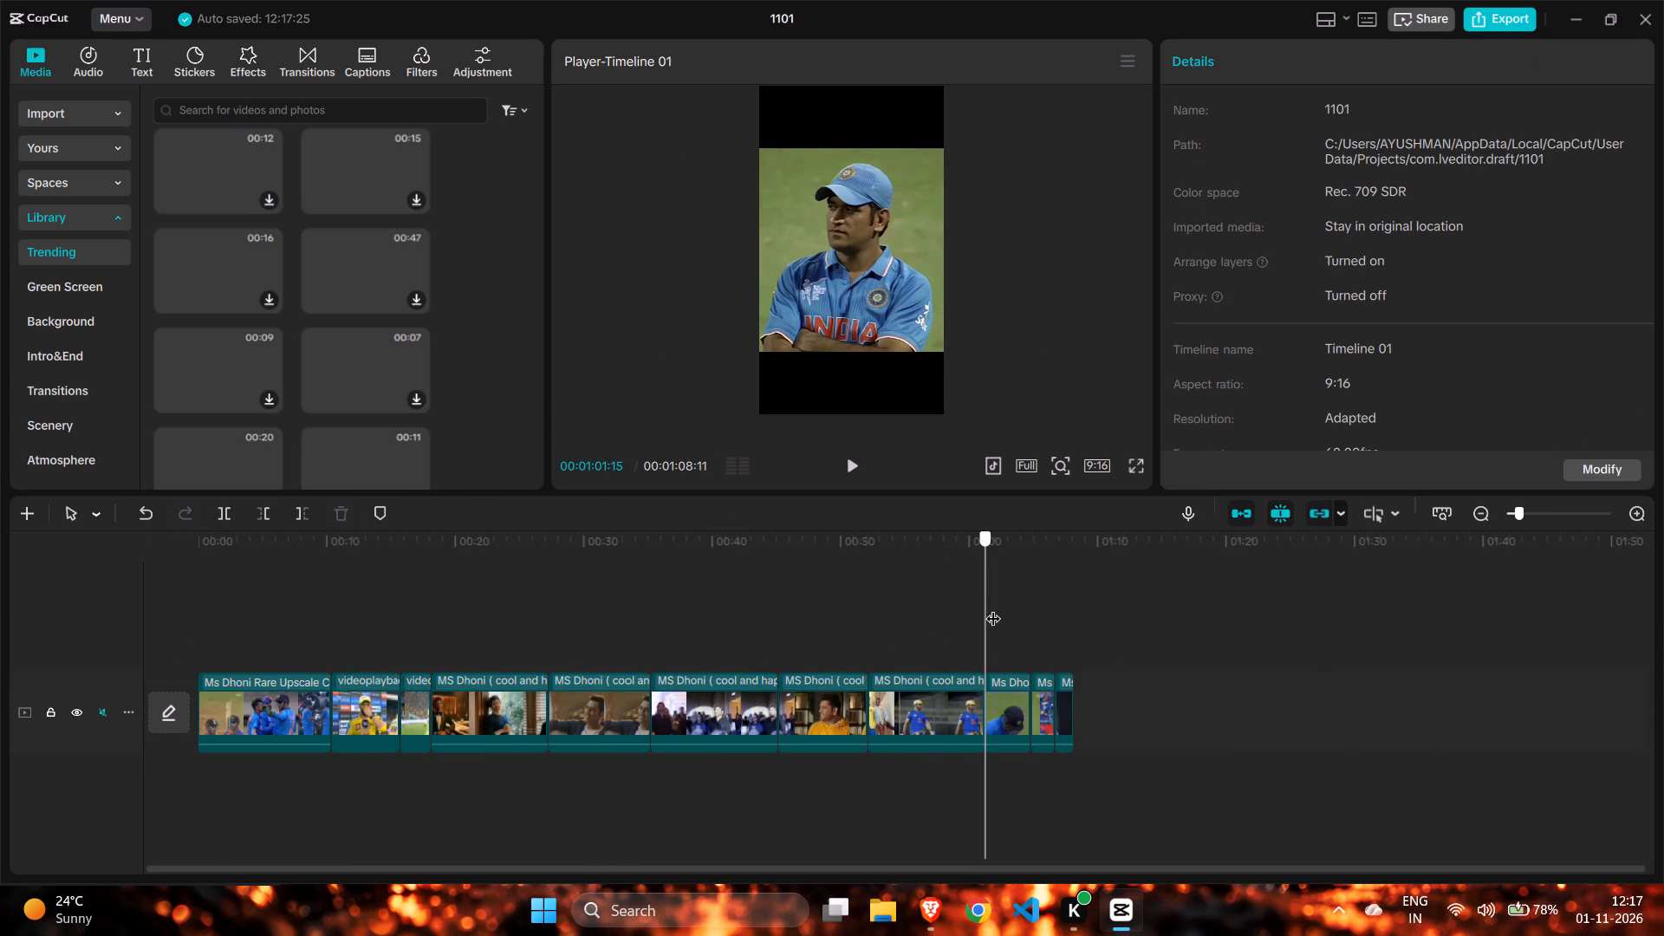
drag(993, 608, 1002, 613)
drag(1015, 725, 358, 652)
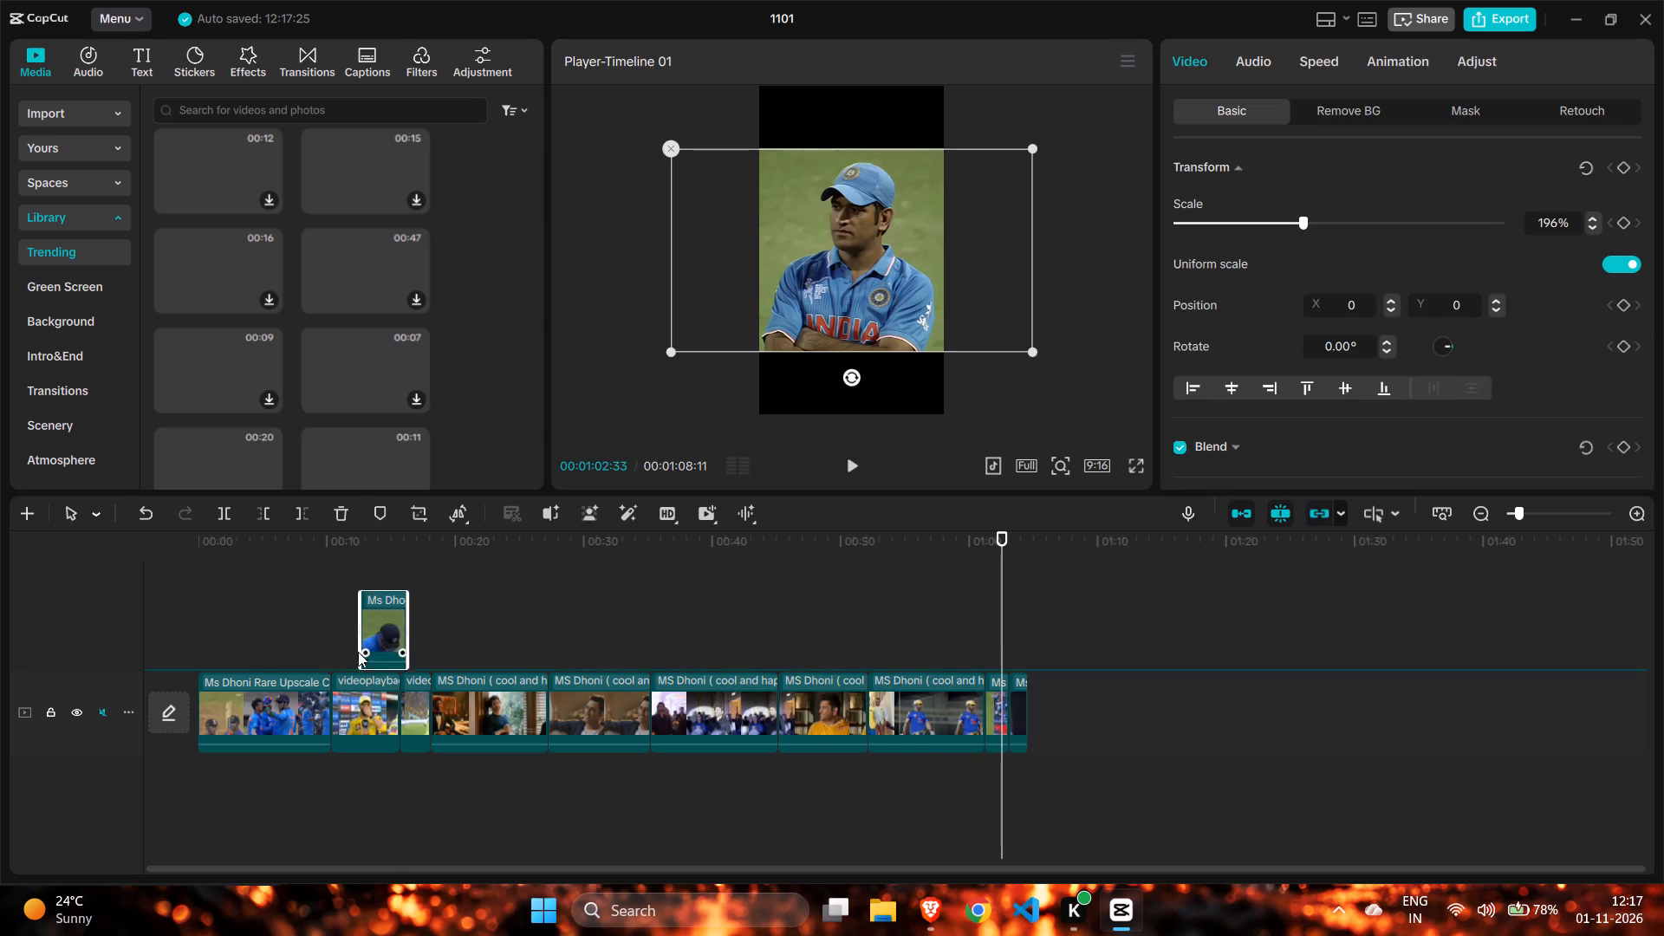
drag(358, 652, 340, 725)
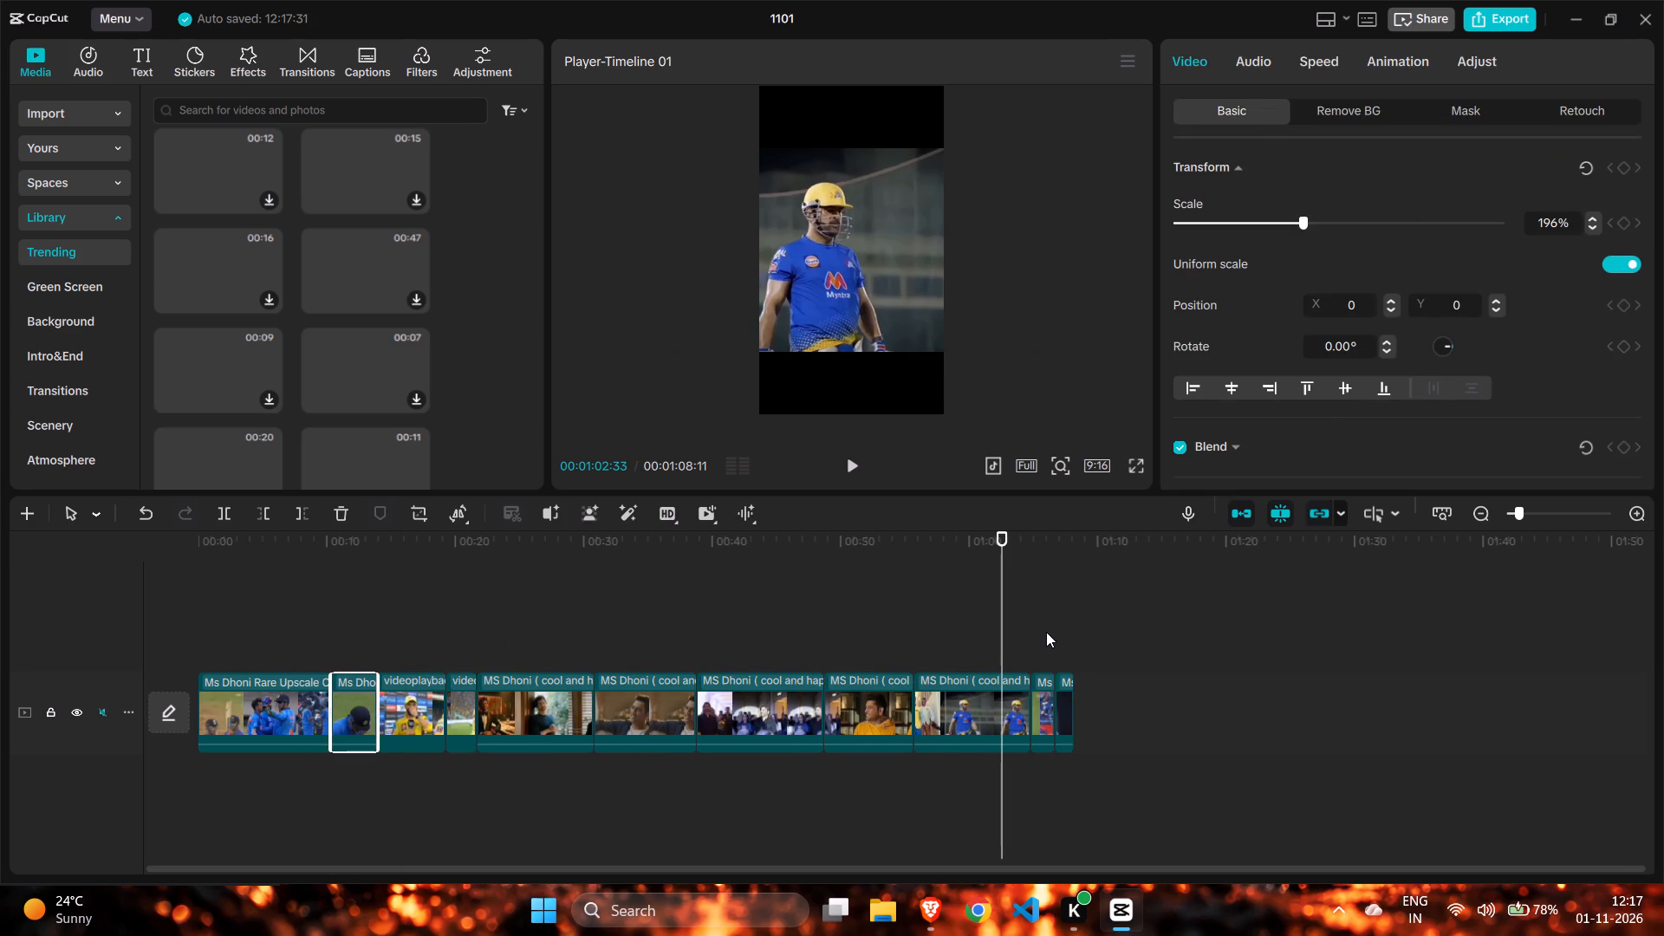
Move the cool and happy clip of Dhoni in the yellow helmet and blue jersey to third place, before the videoplayback clip.
click(1046, 632)
drag(1046, 632, 1045, 634)
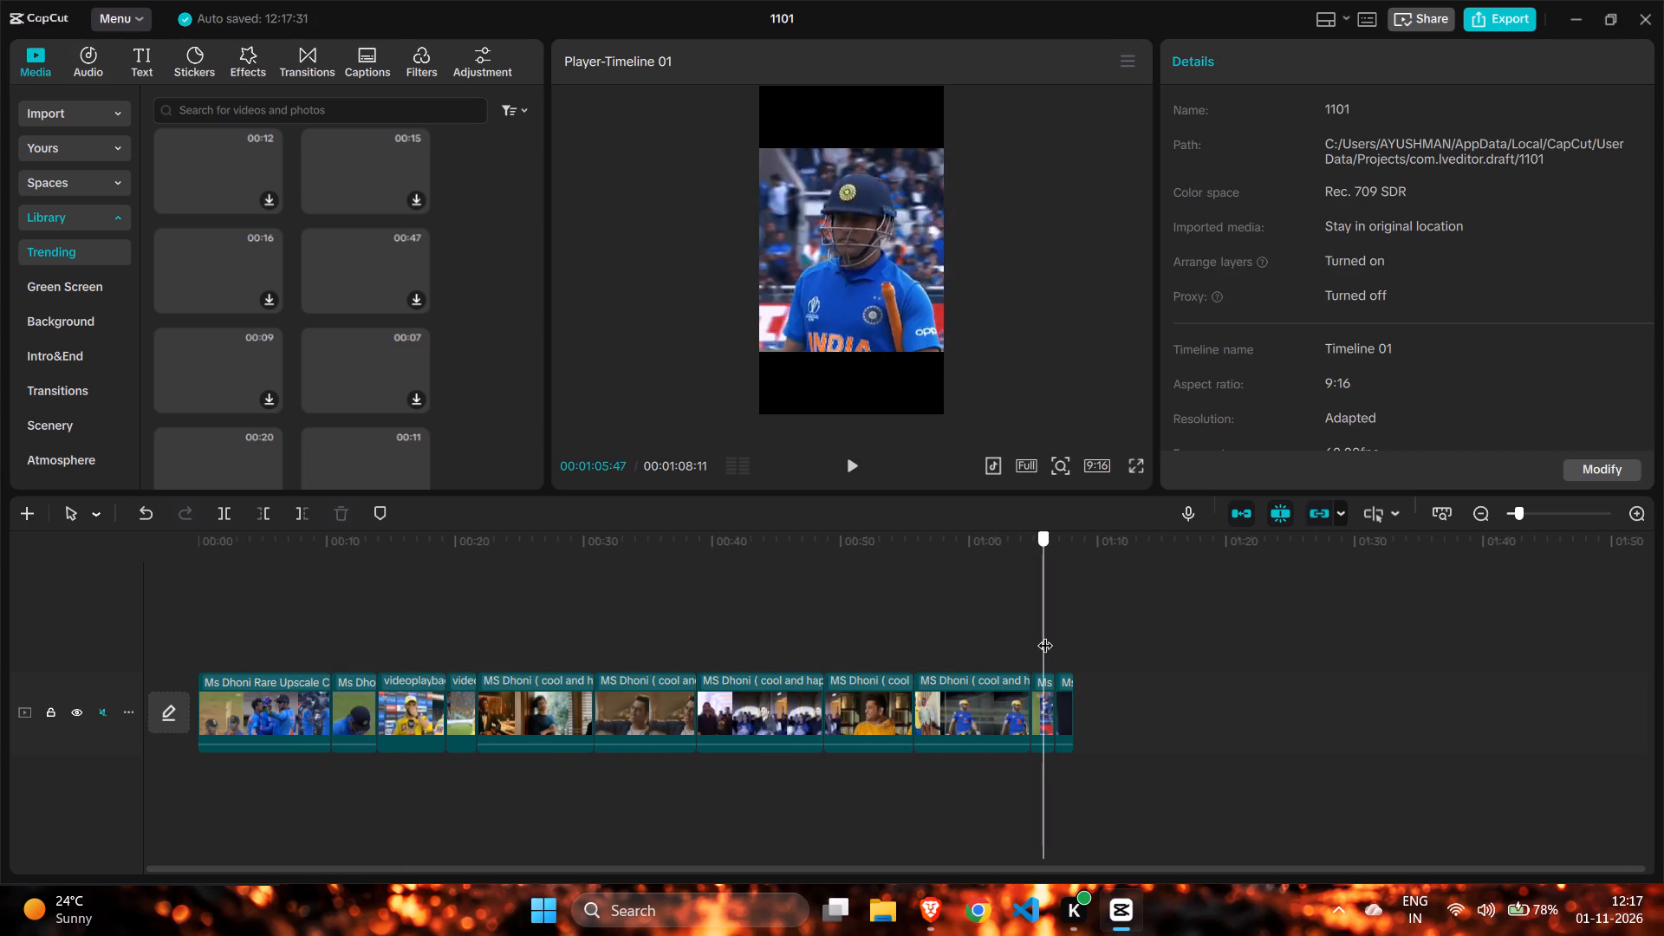
drag(1045, 634, 1060, 636)
drag(952, 702, 425, 661)
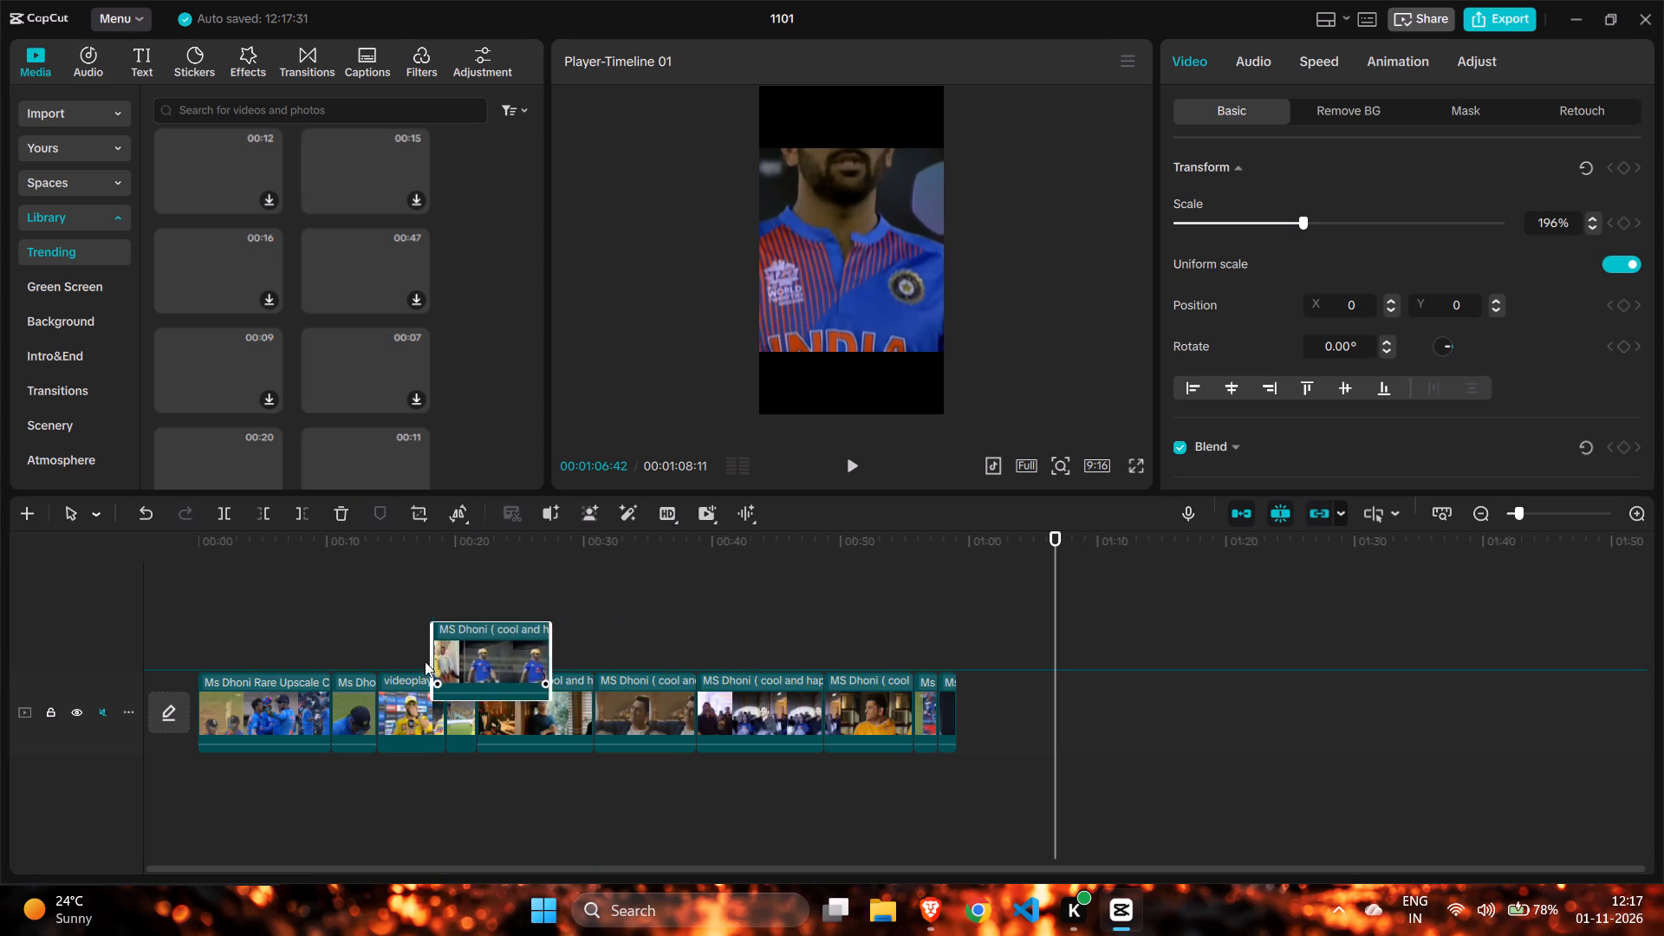
drag(425, 661, 395, 701)
Play the opening of the rearranged sequence from the start of the timeline.
click(259, 604)
drag(259, 604, 188, 601)
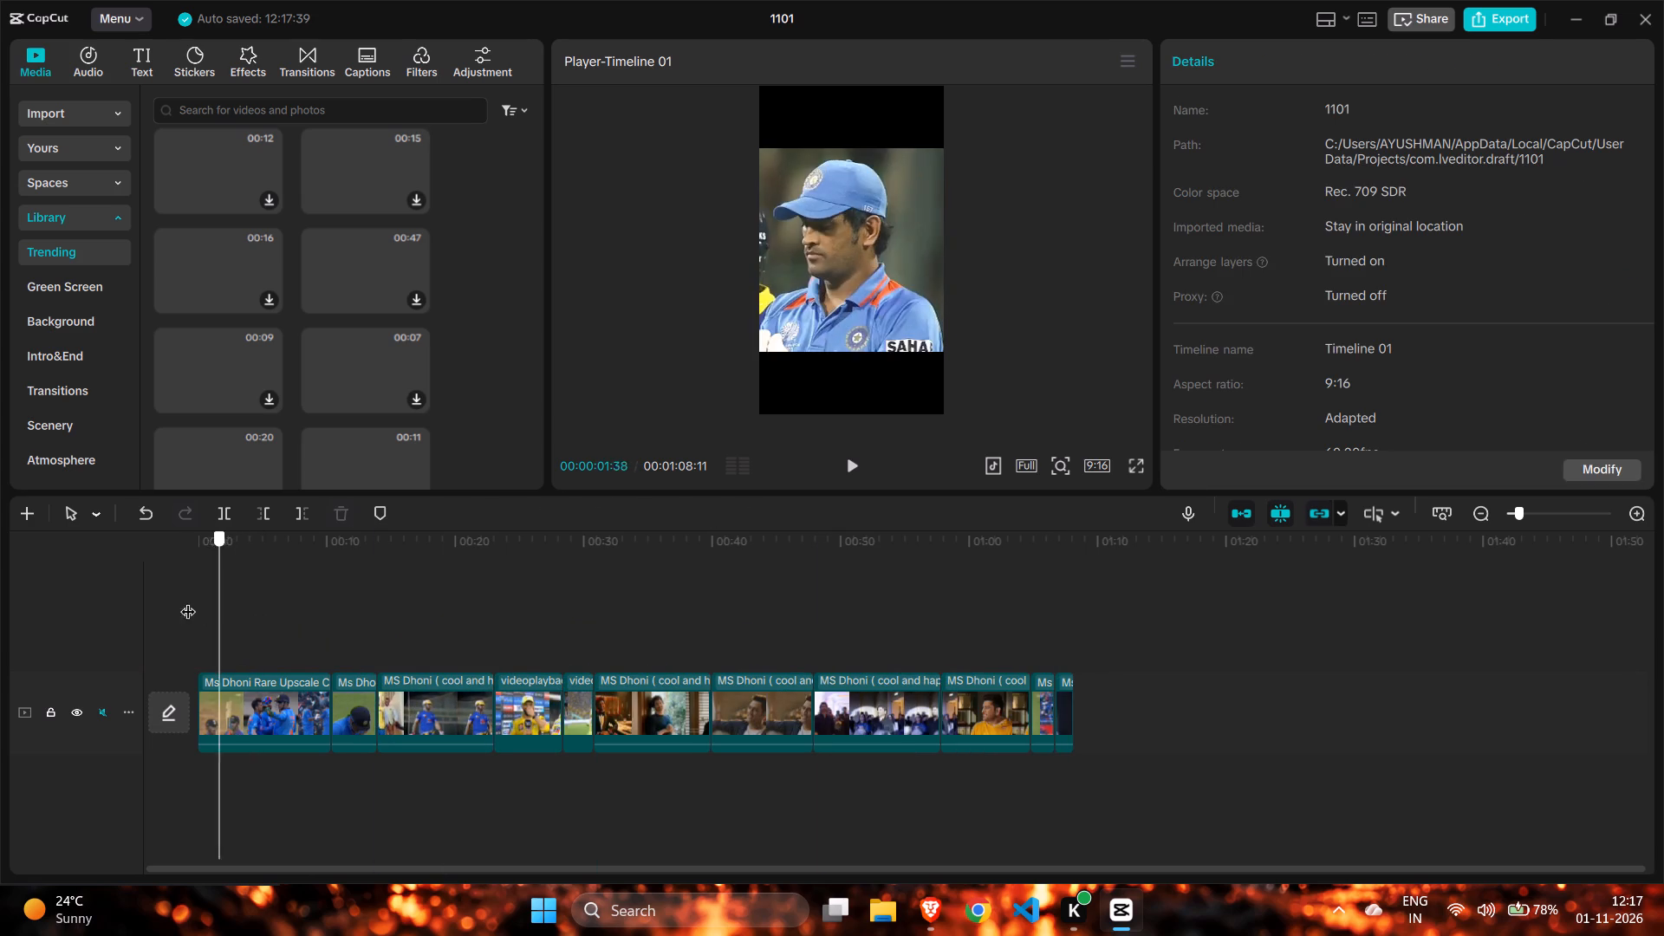
drag(188, 601, 159, 595)
click(159, 595)
click(860, 464)
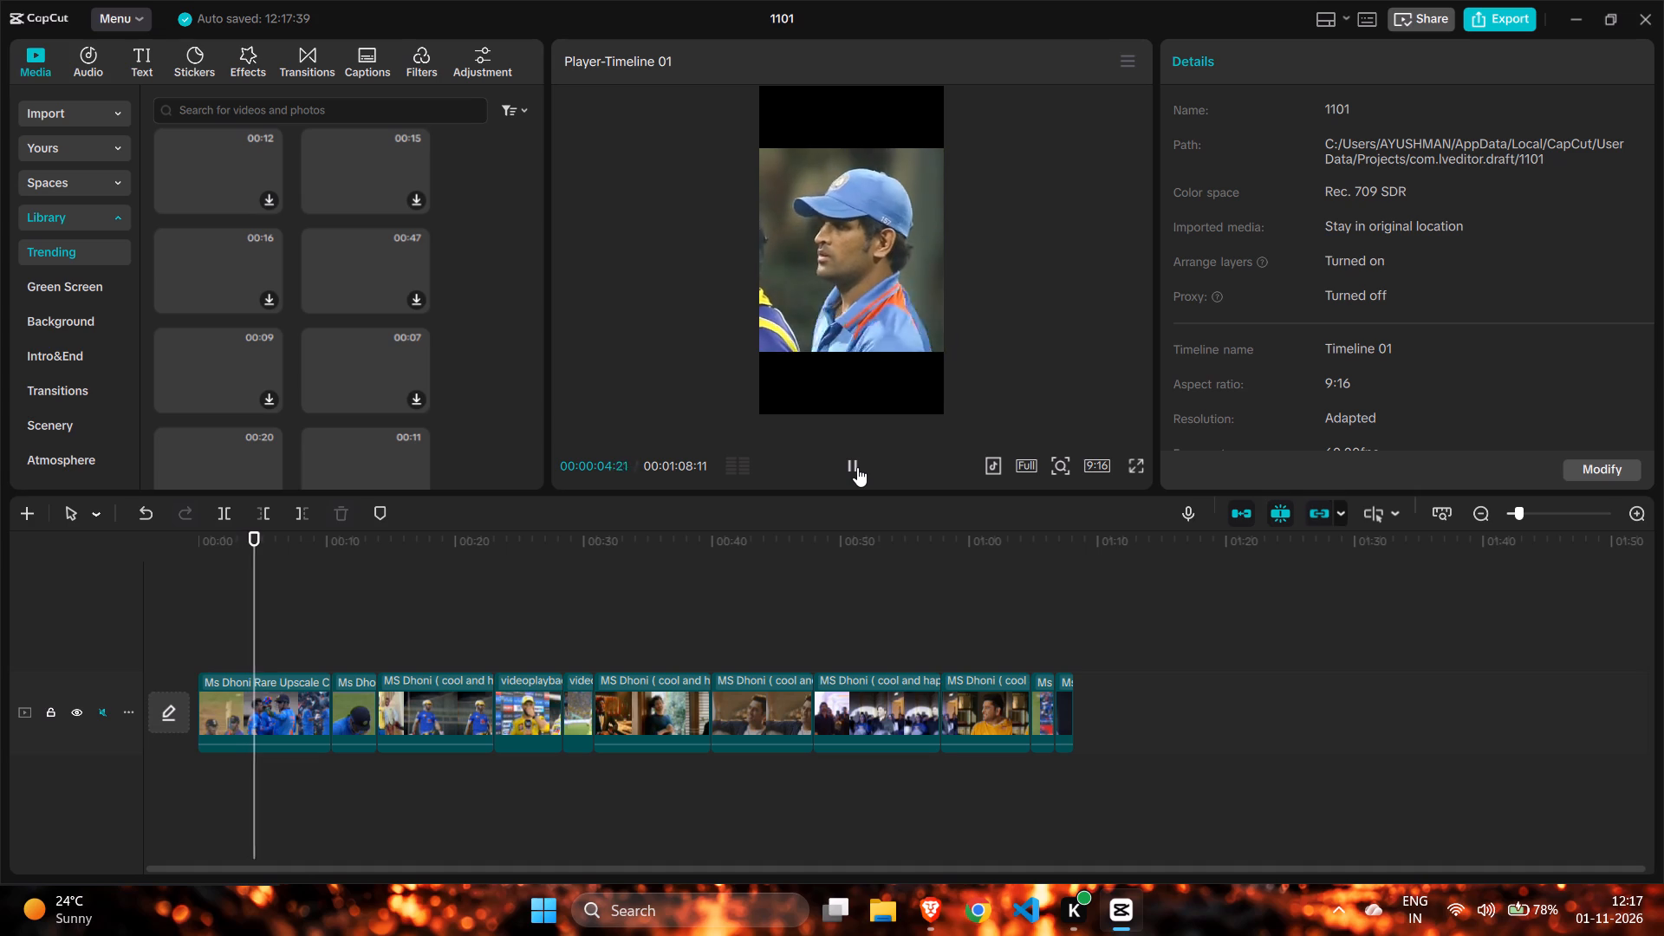
click(857, 467)
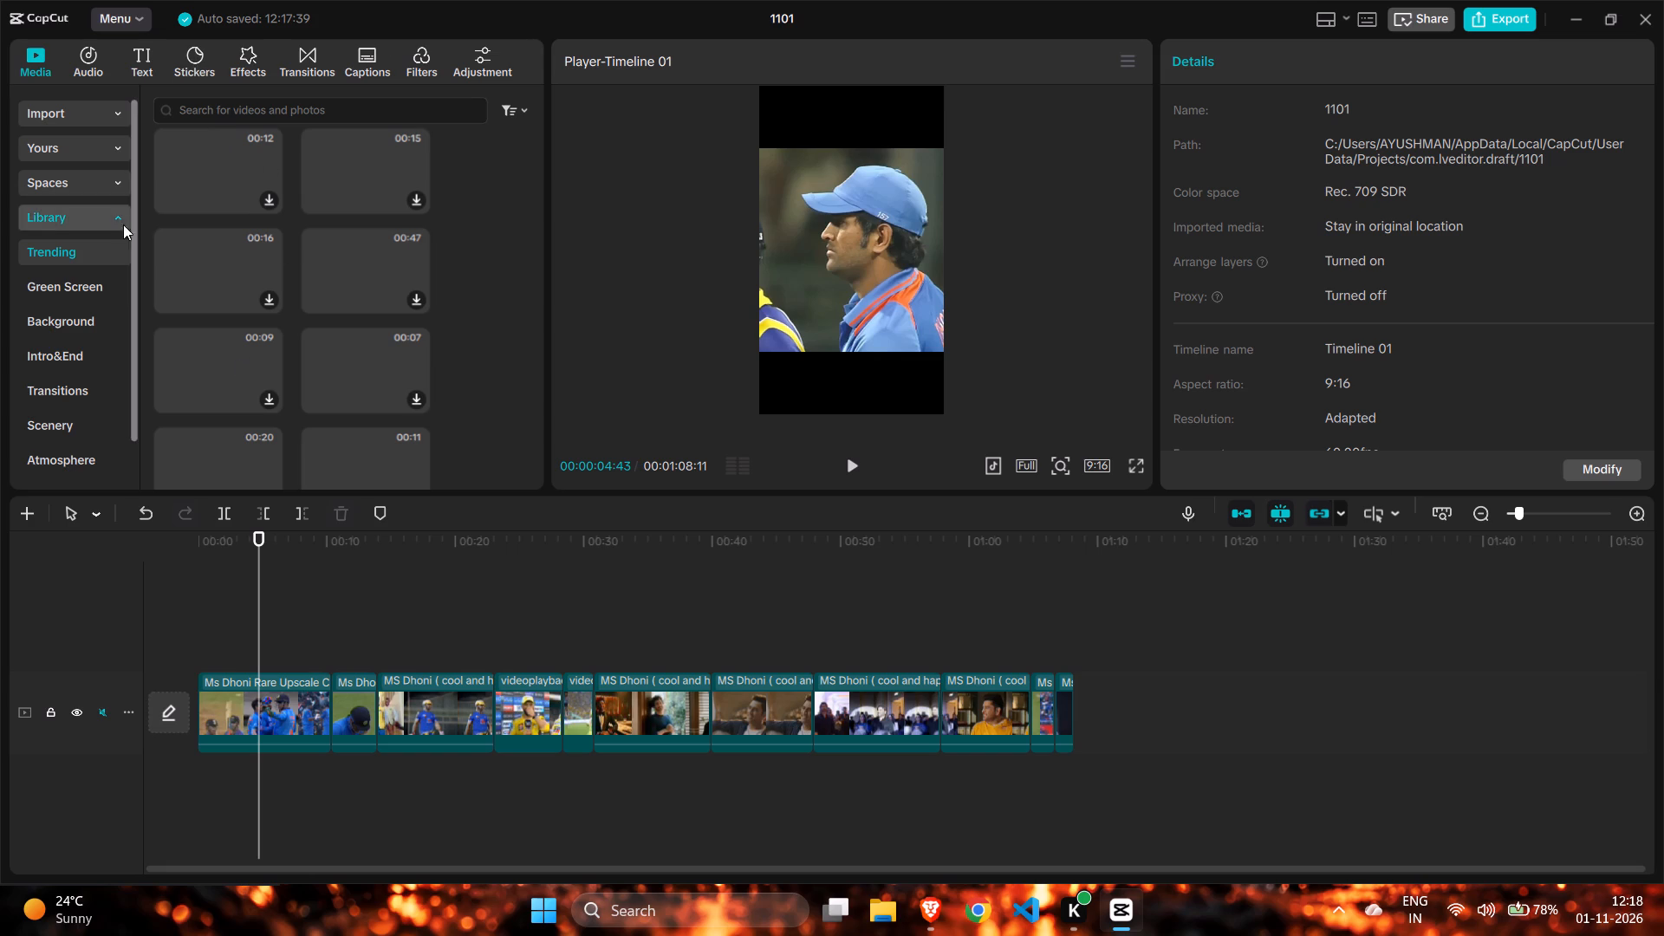
Add the imported Alfaaz mp3 below the video clips, starting at 00:00 on the timeline.
click(74, 119)
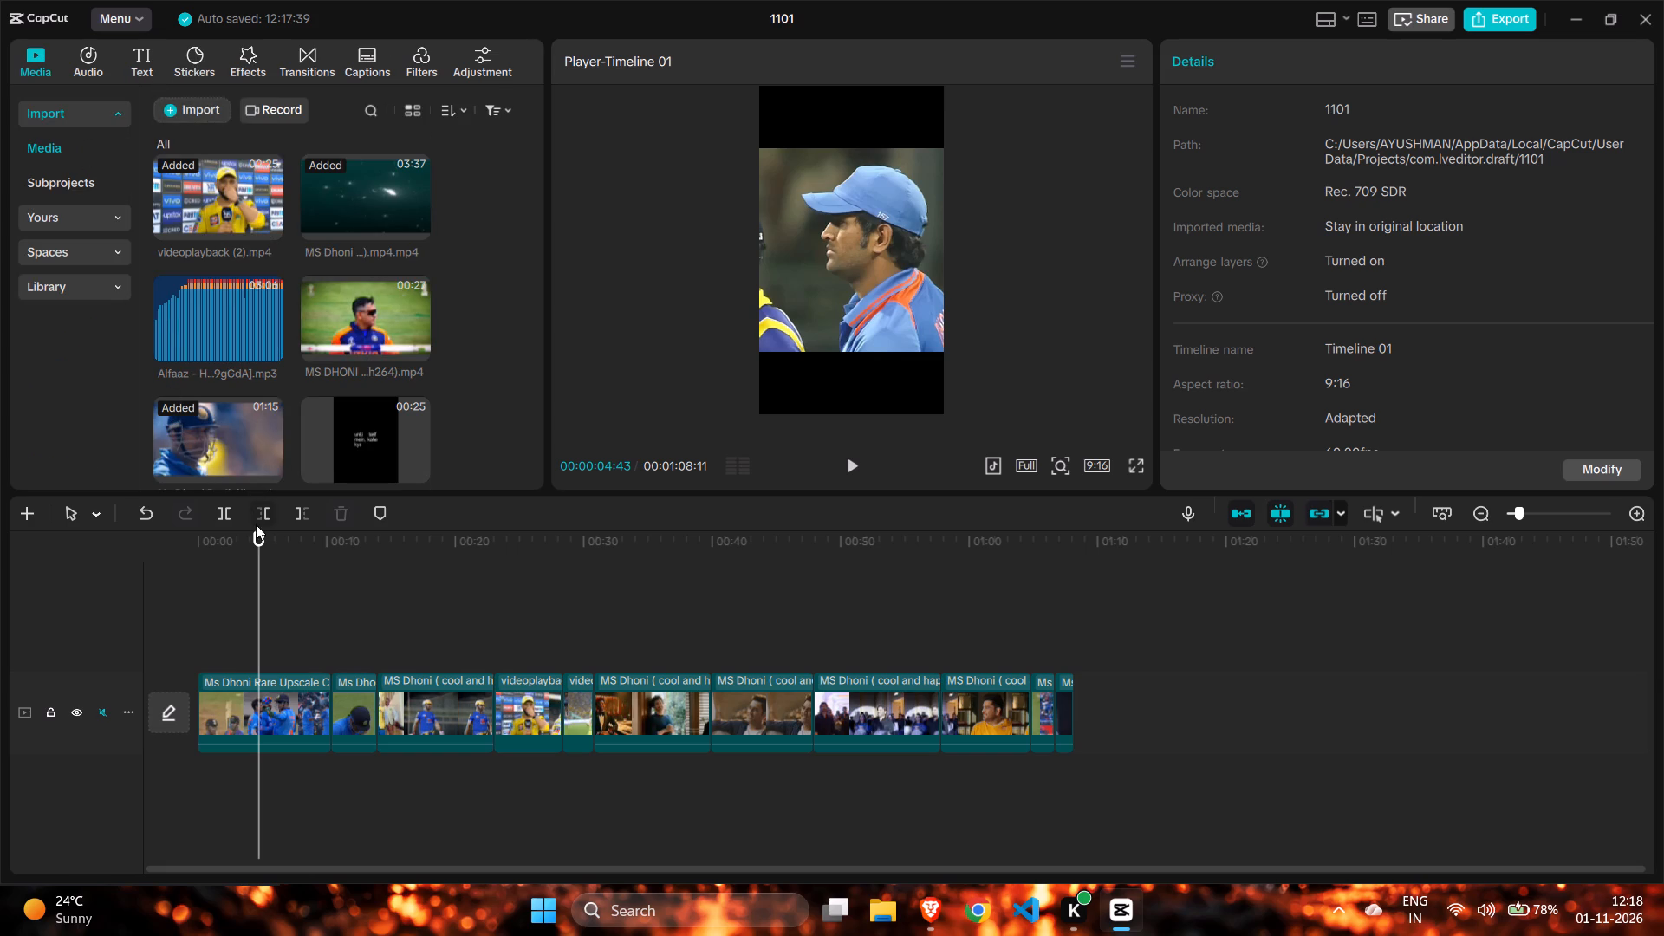
drag(261, 536, 199, 542)
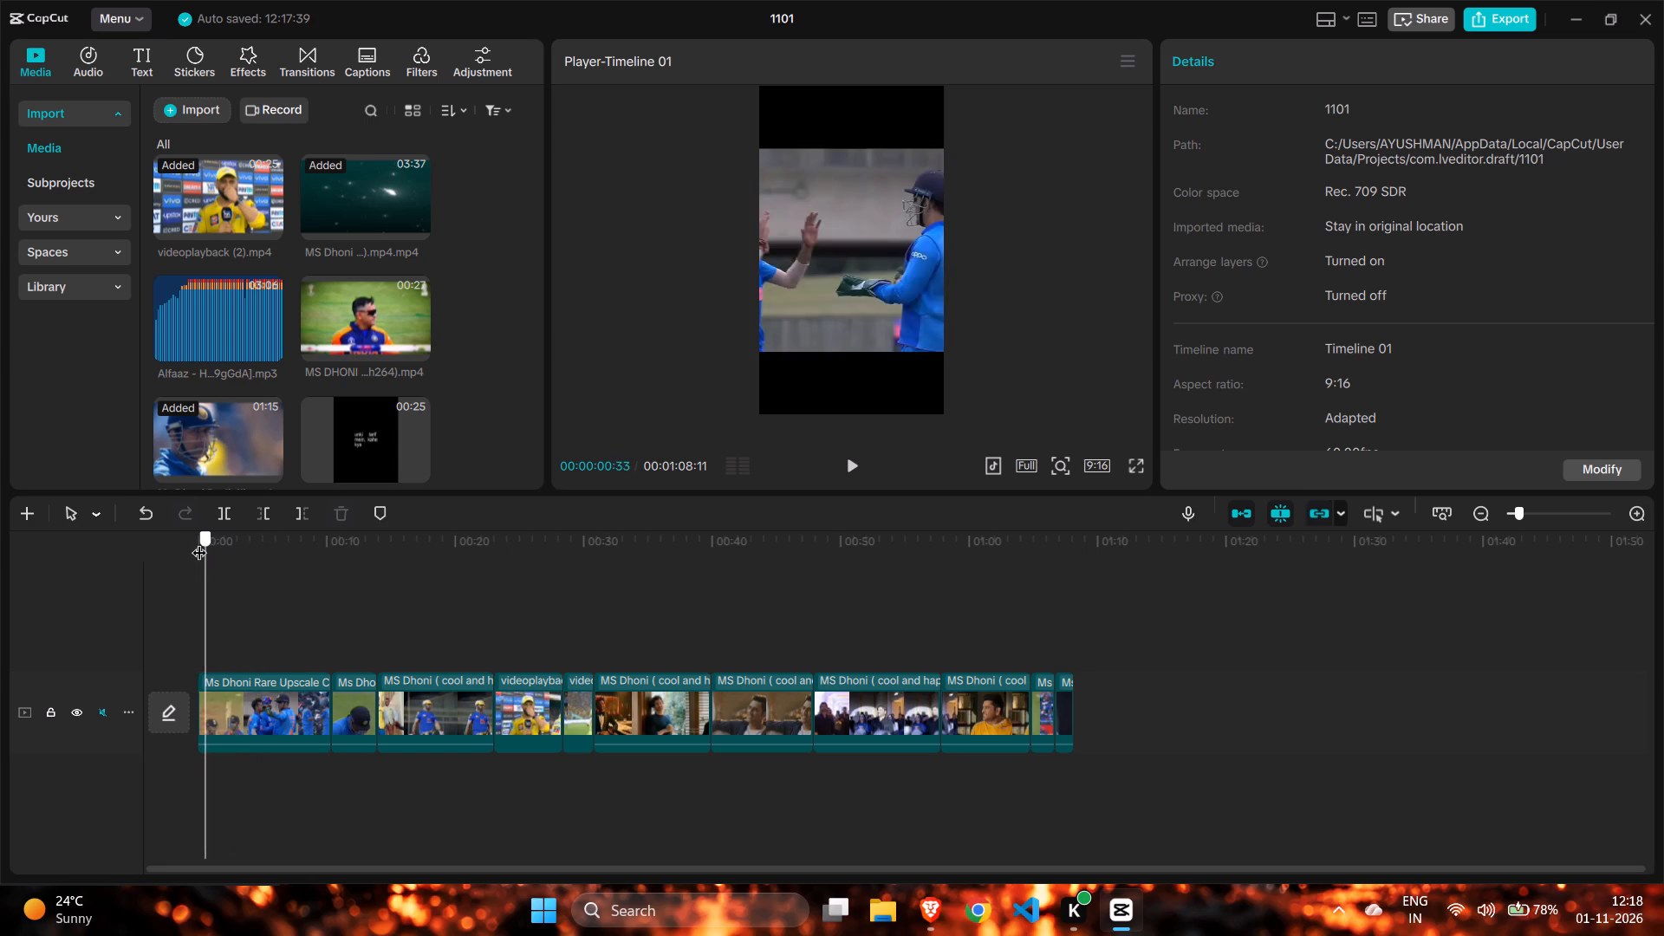
drag(199, 542, 195, 542)
scroll(198, 322, down, 1)
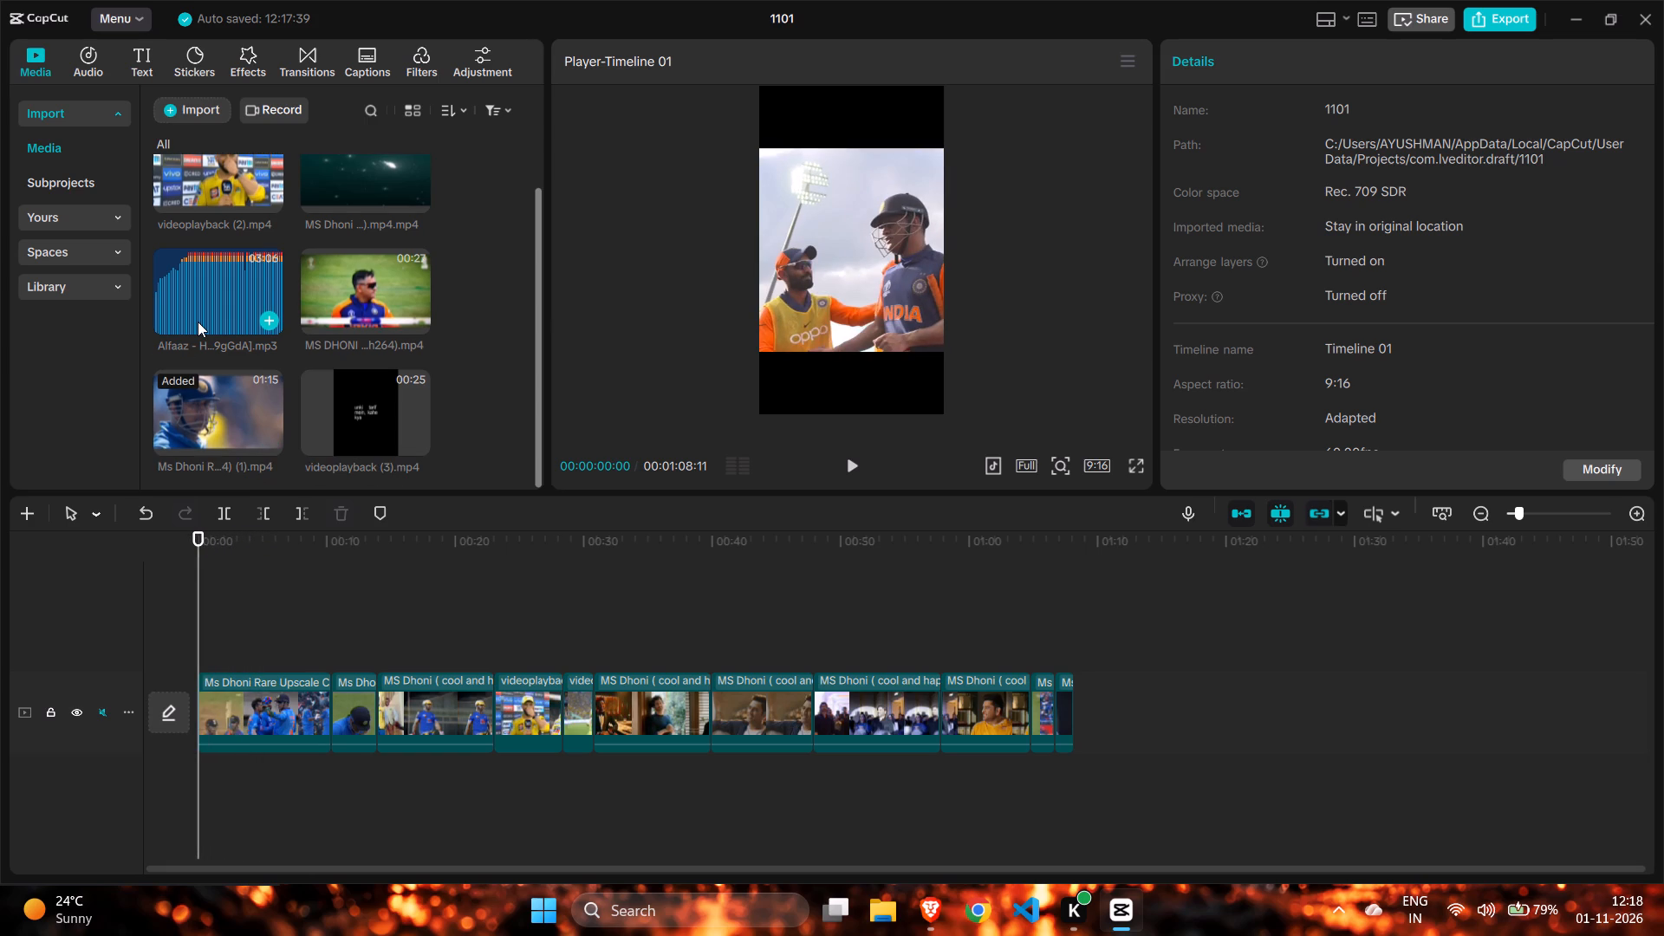
scroll(198, 322, down, 2)
scroll(198, 322, up, 3)
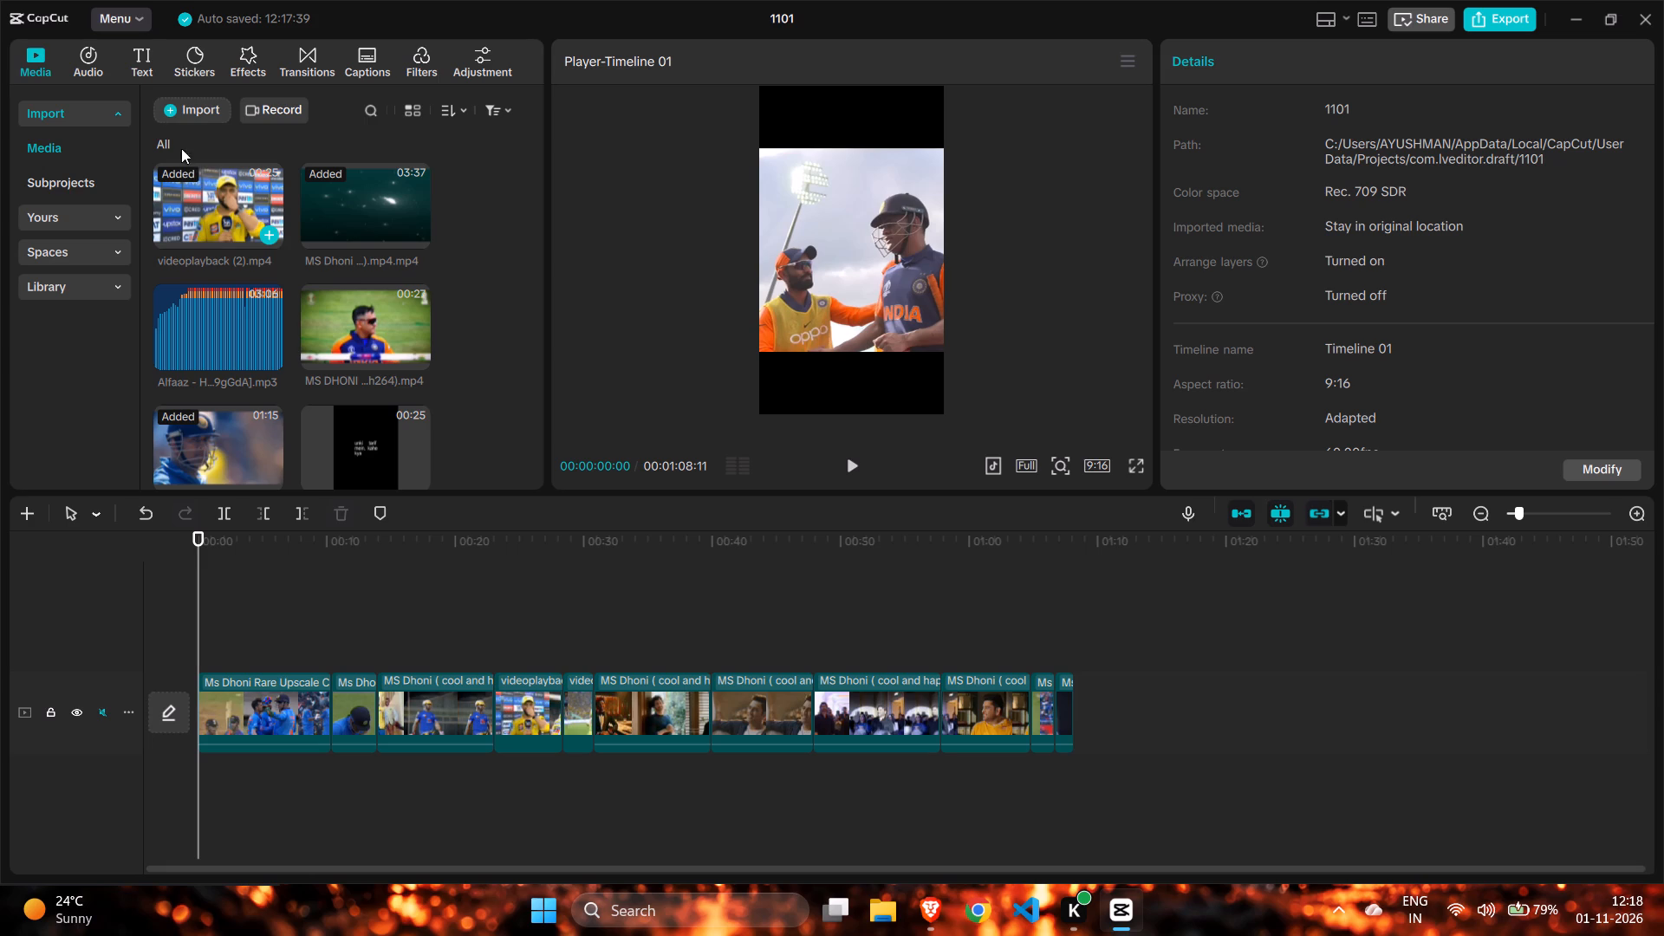
drag(209, 320, 159, 777)
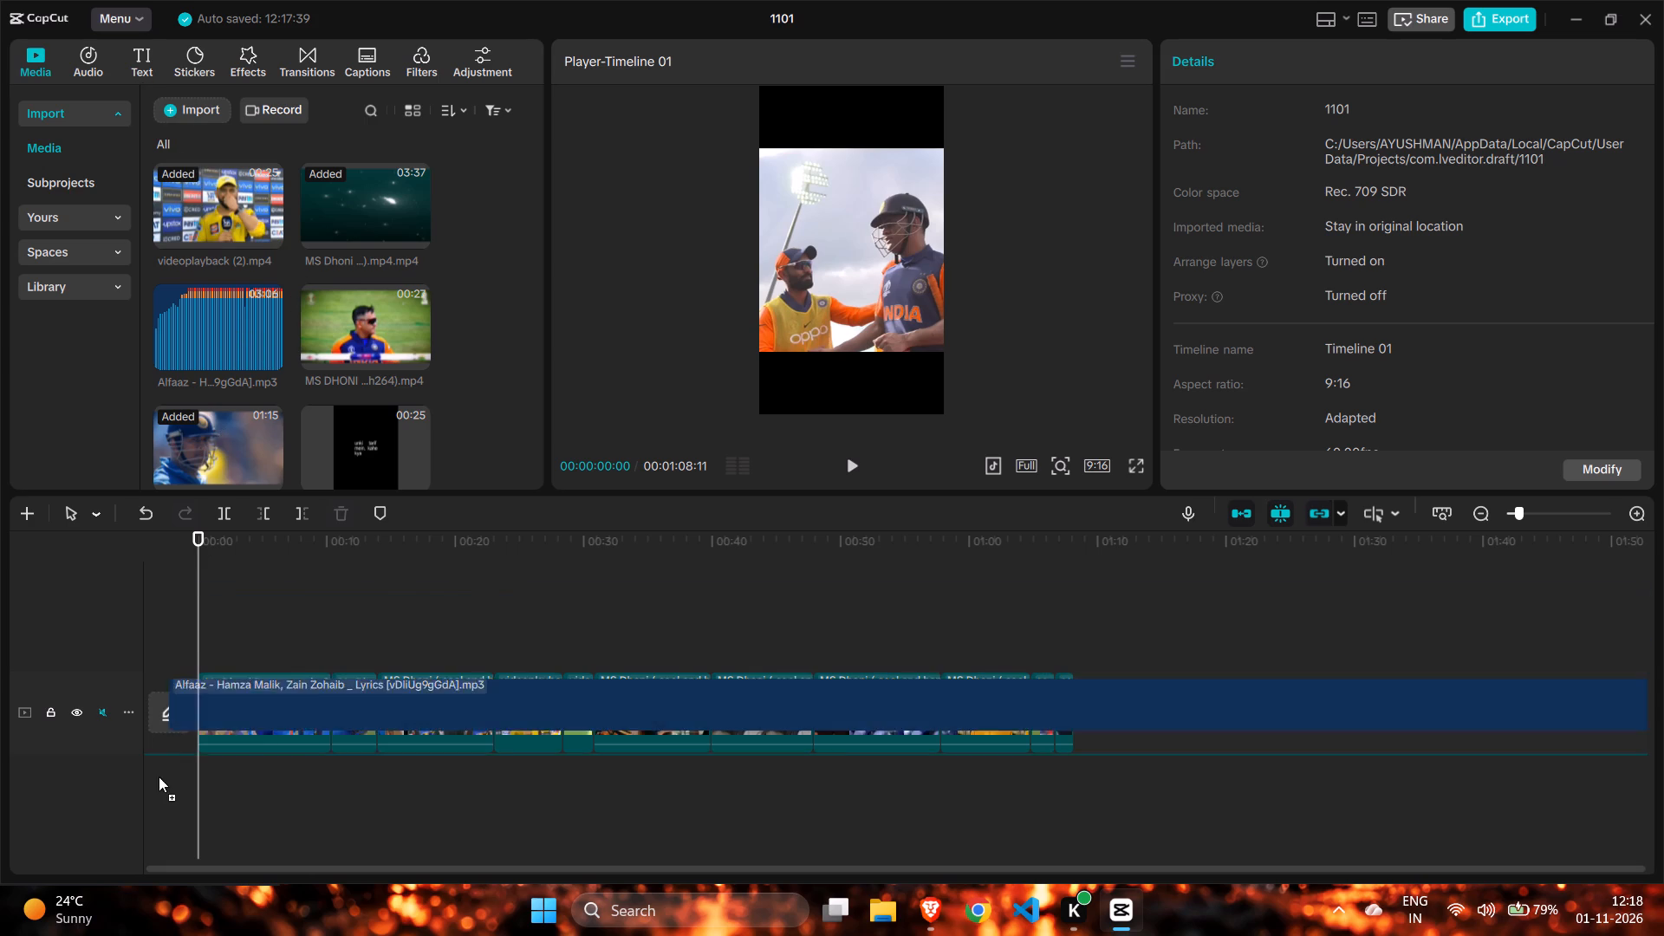
drag(159, 777, 162, 790)
Play the sequence with the Alfaaz song from about 00:18, 00:48 and 01:08 to check how music and clips match.
click(433, 600)
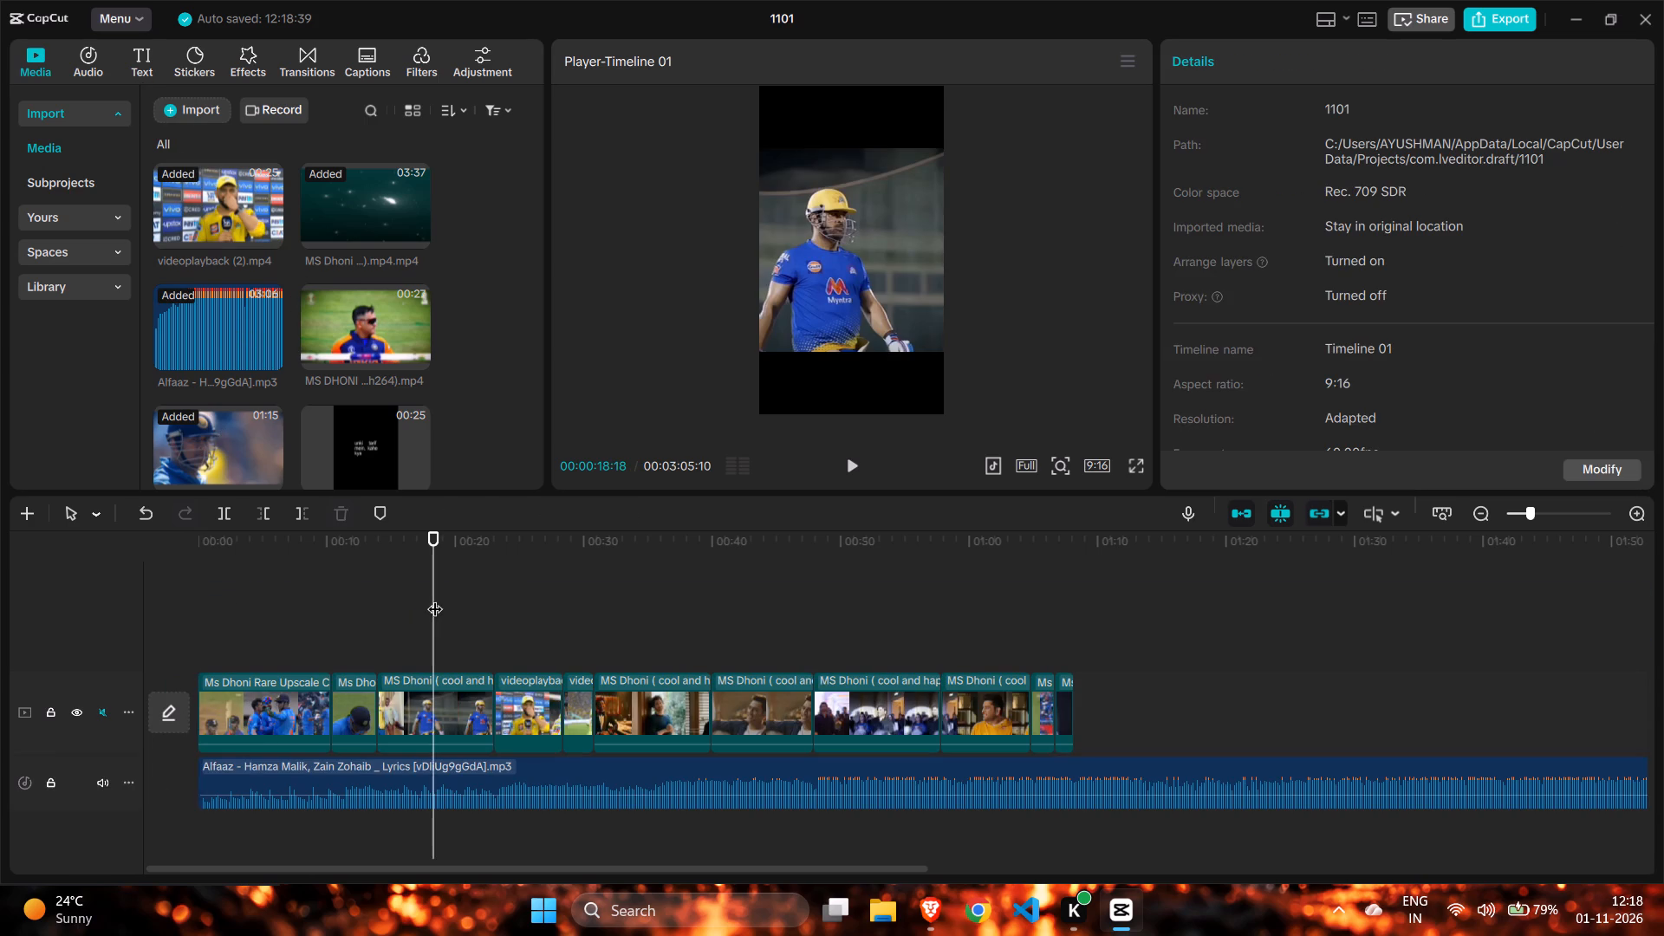
click(849, 459)
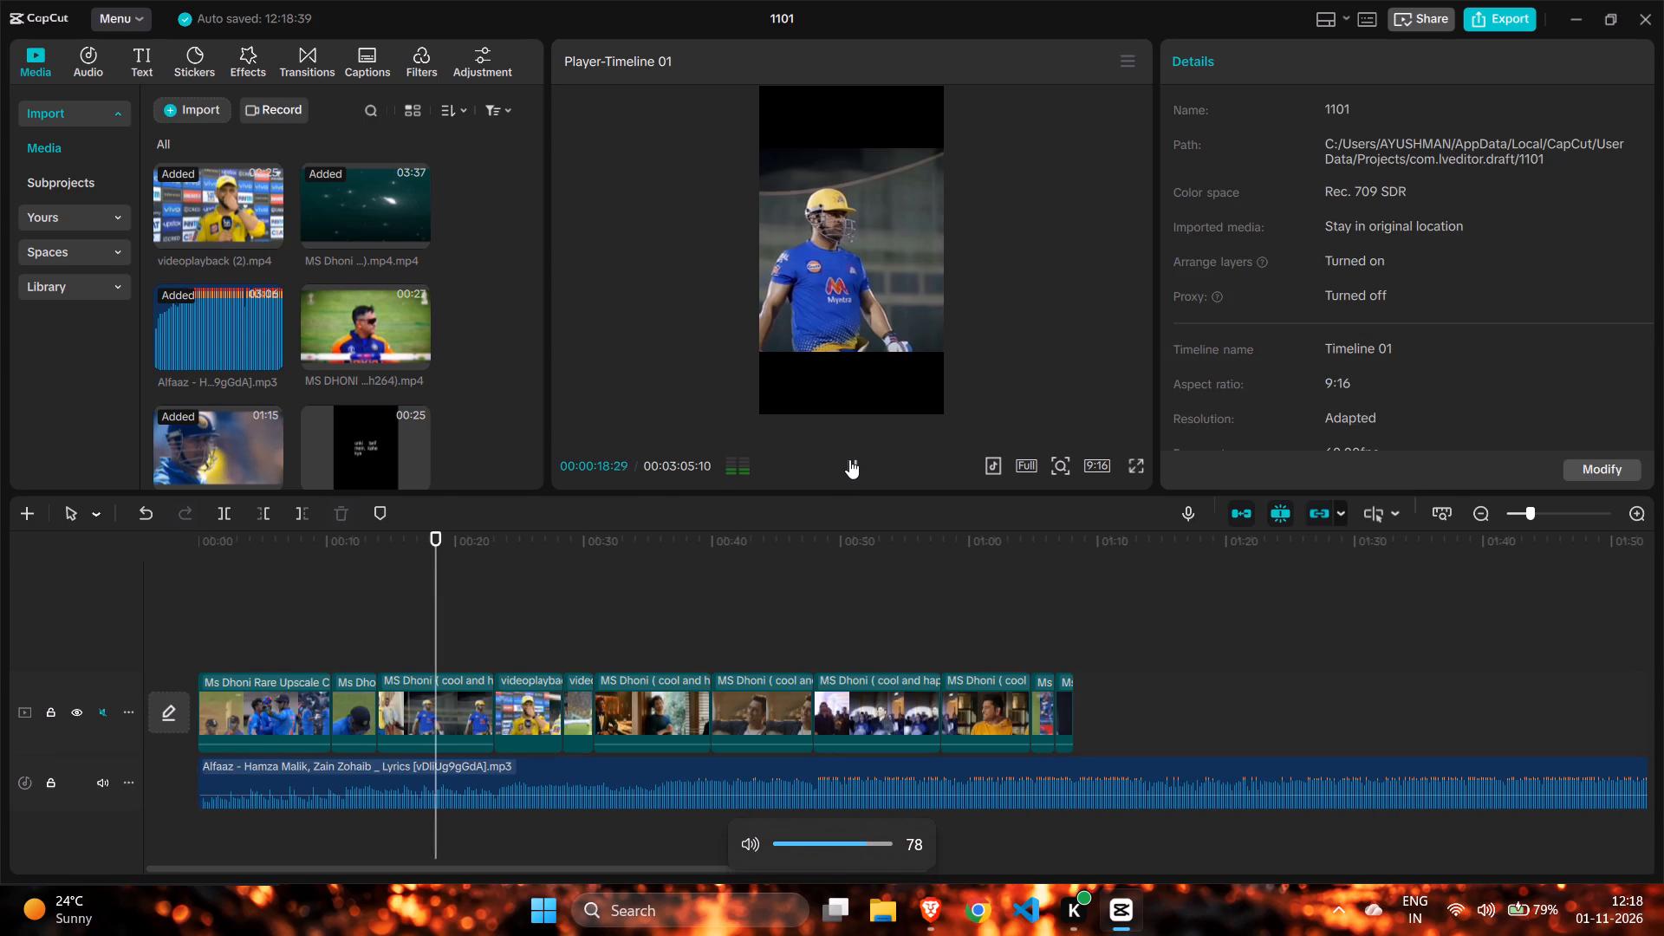
click(825, 582)
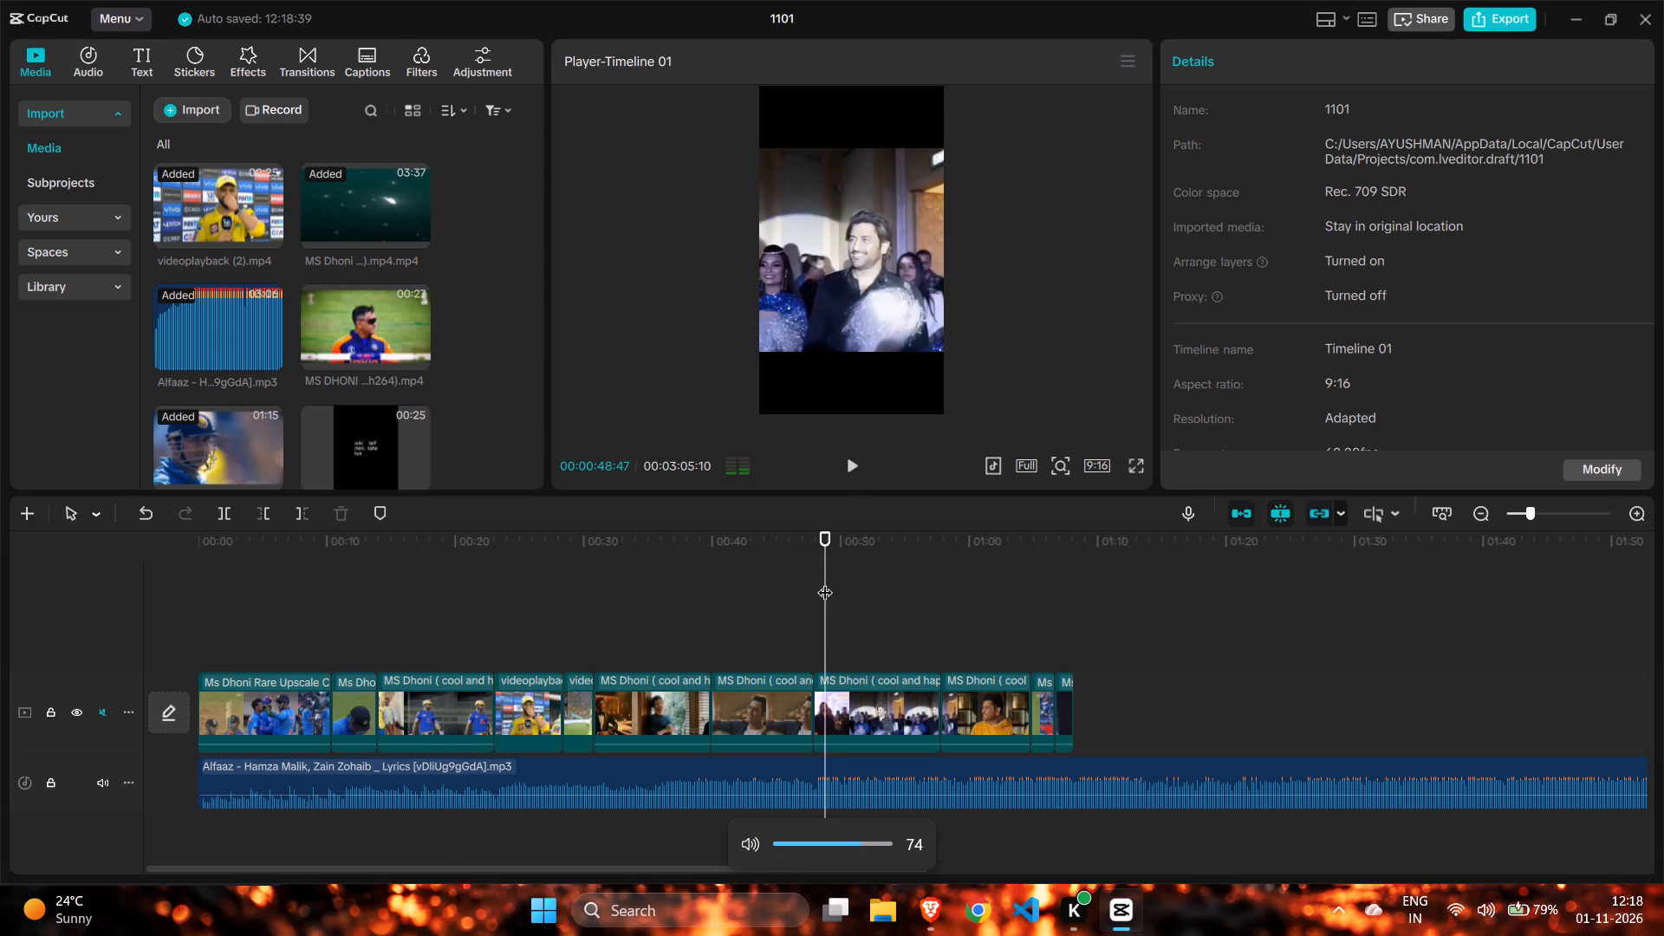
drag(825, 582, 813, 582)
drag(849, 445, 849, 457)
click(849, 460)
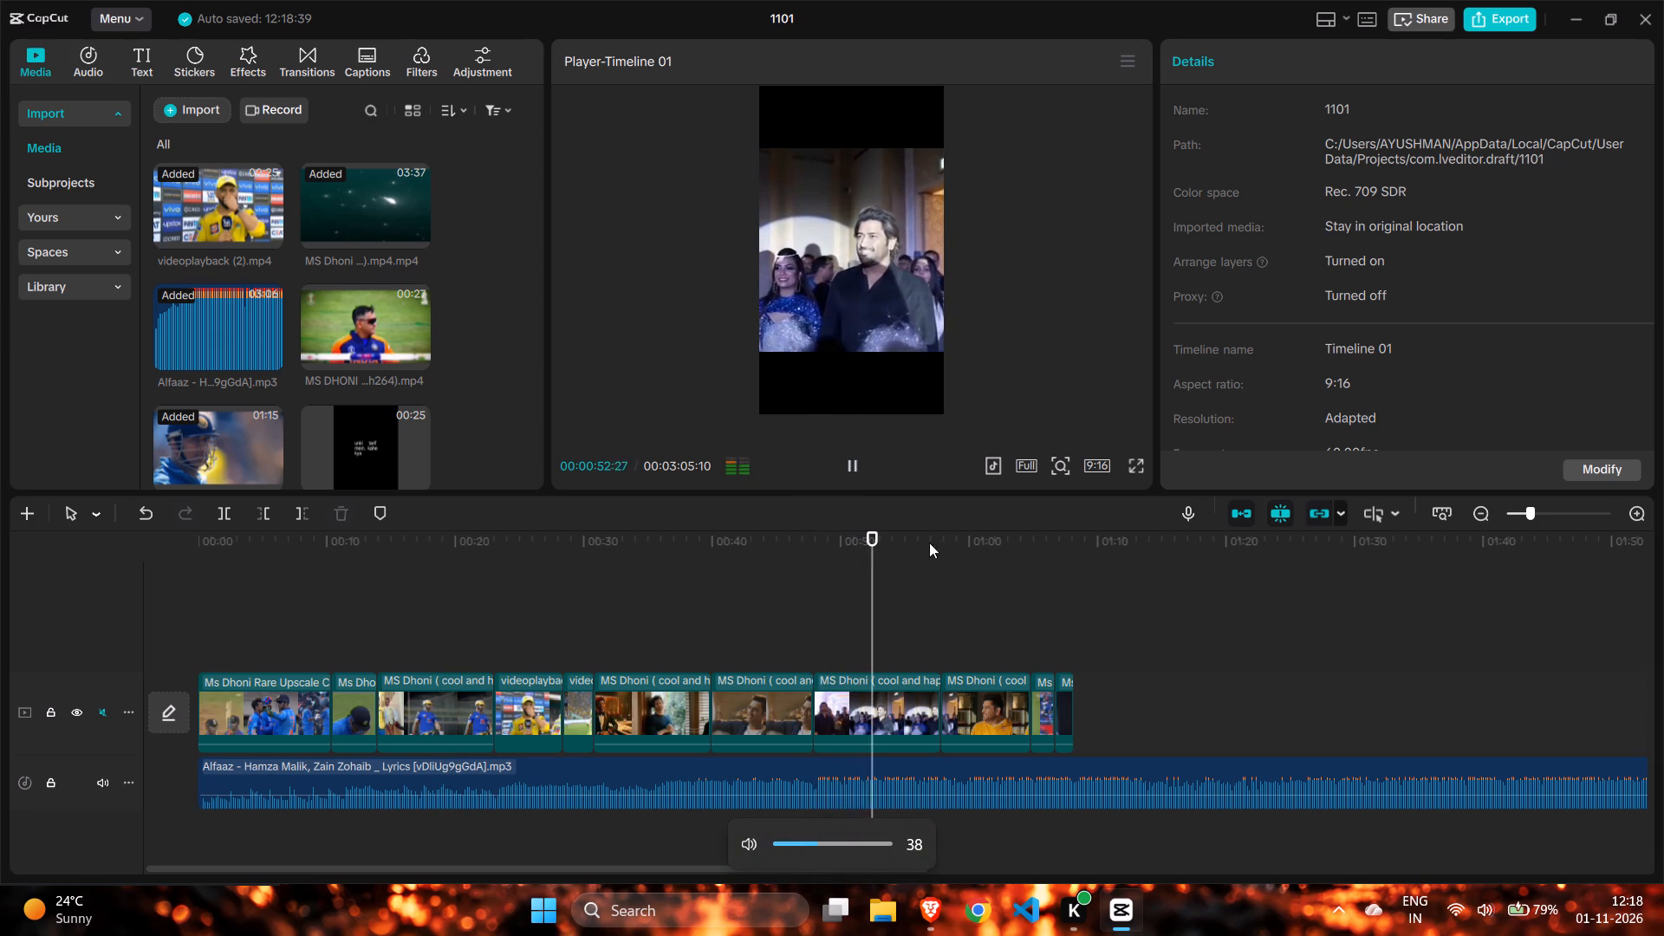
click(1079, 575)
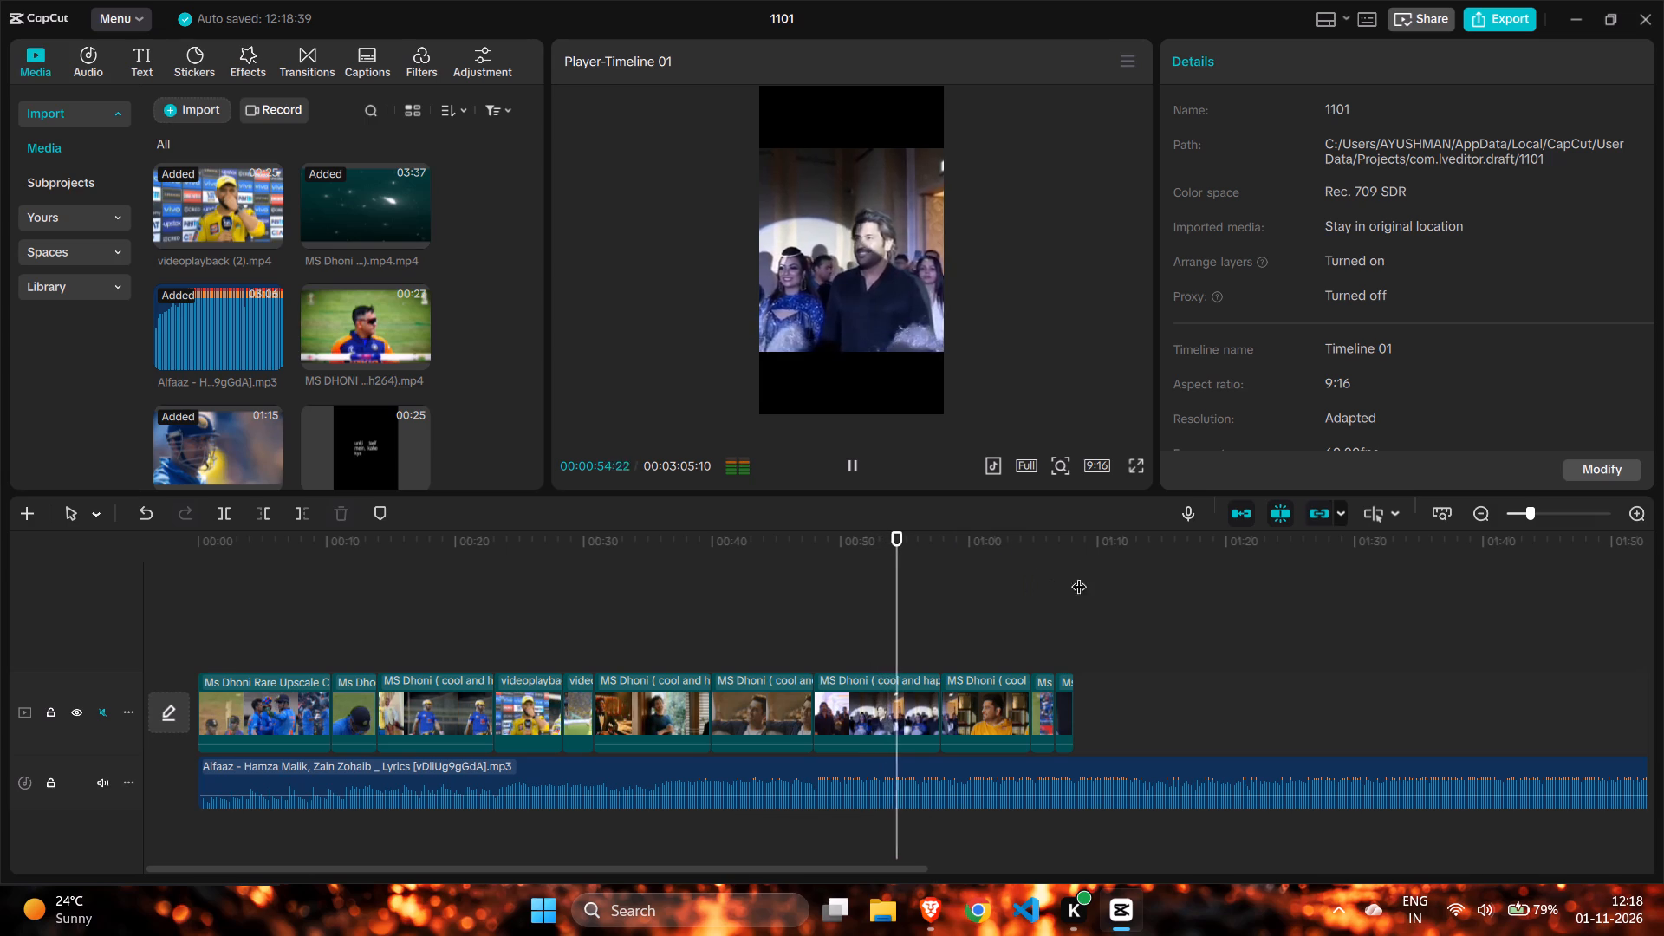
click(856, 465)
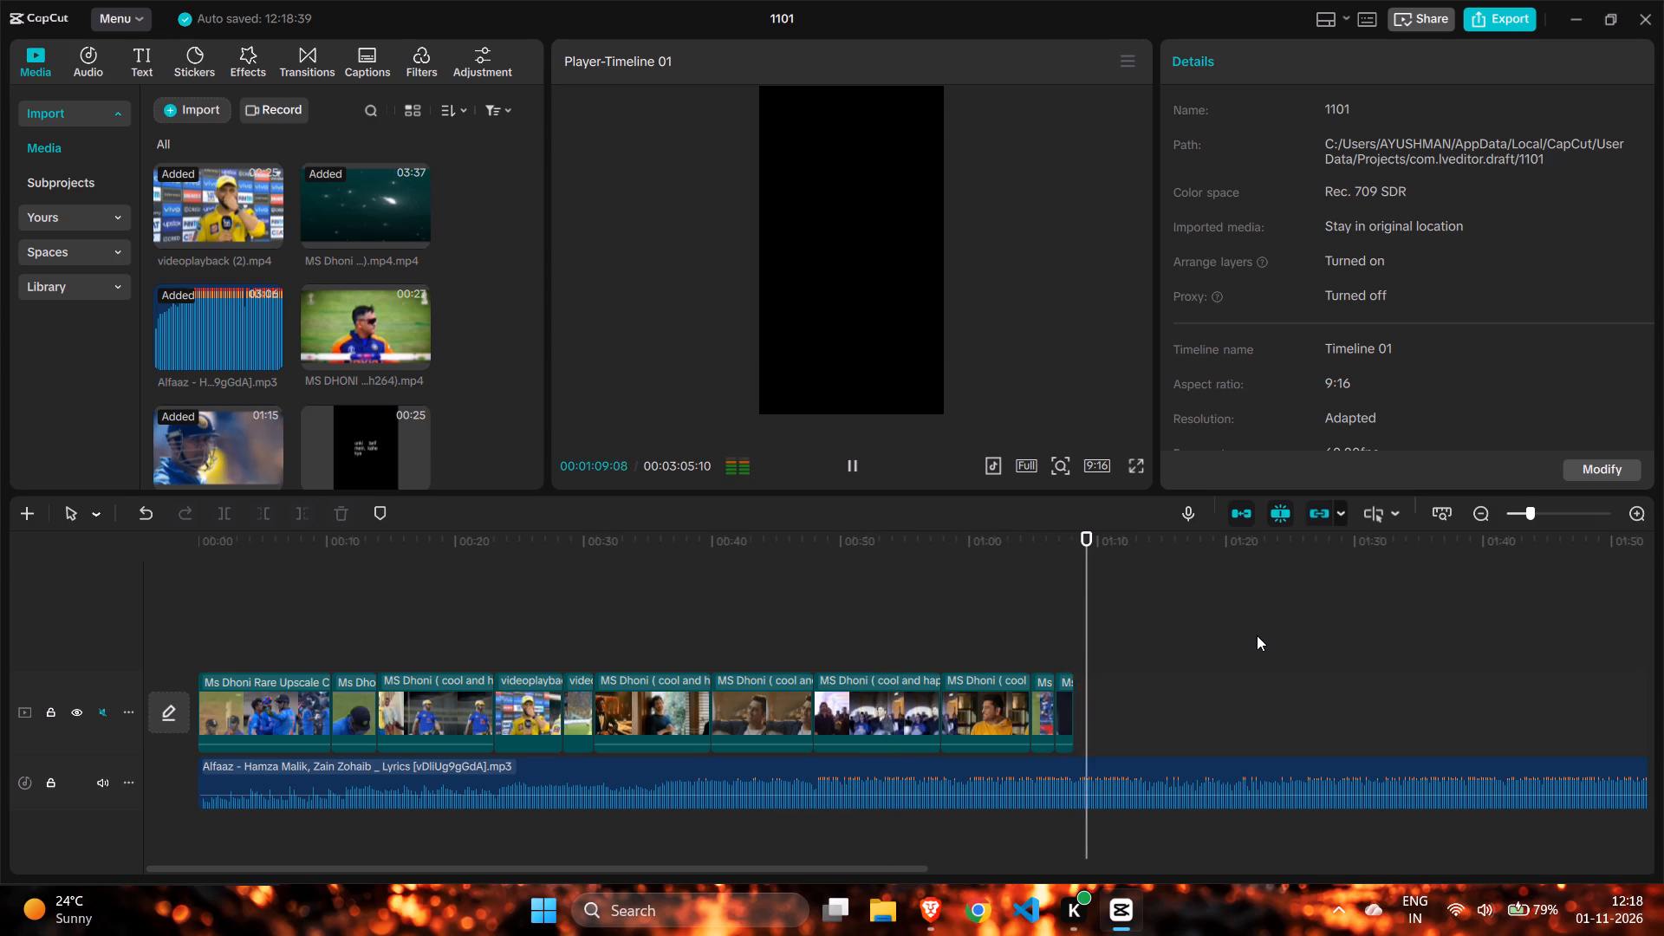
Listen to the remainder of the Alfaaz song beyond the last video clip, starting from about 01:22.
scroll(1262, 650, left, 1)
ctrl+scroll(1262, 653, down, 1)
ctrl+scroll(1262, 653, left, 1)
ctrl+scroll(1262, 654, down, 1)
ctrl+scroll(1262, 654, left, 1)
ctrl+scroll(1262, 656, down, 1)
ctrl+scroll(1262, 656, left, 1)
ctrl+scroll(1262, 656, down, 1)
ctrl+scroll(1262, 656, left, 1)
ctrl+scroll(1262, 656, down, 1)
ctrl+scroll(1262, 656, left, 1)
ctrl+scroll(1262, 658, down, 1)
ctrl+scroll(1262, 658, left, 1)
ctrl+scroll(1262, 658, down, 1)
ctrl+scroll(1262, 658, left, 1)
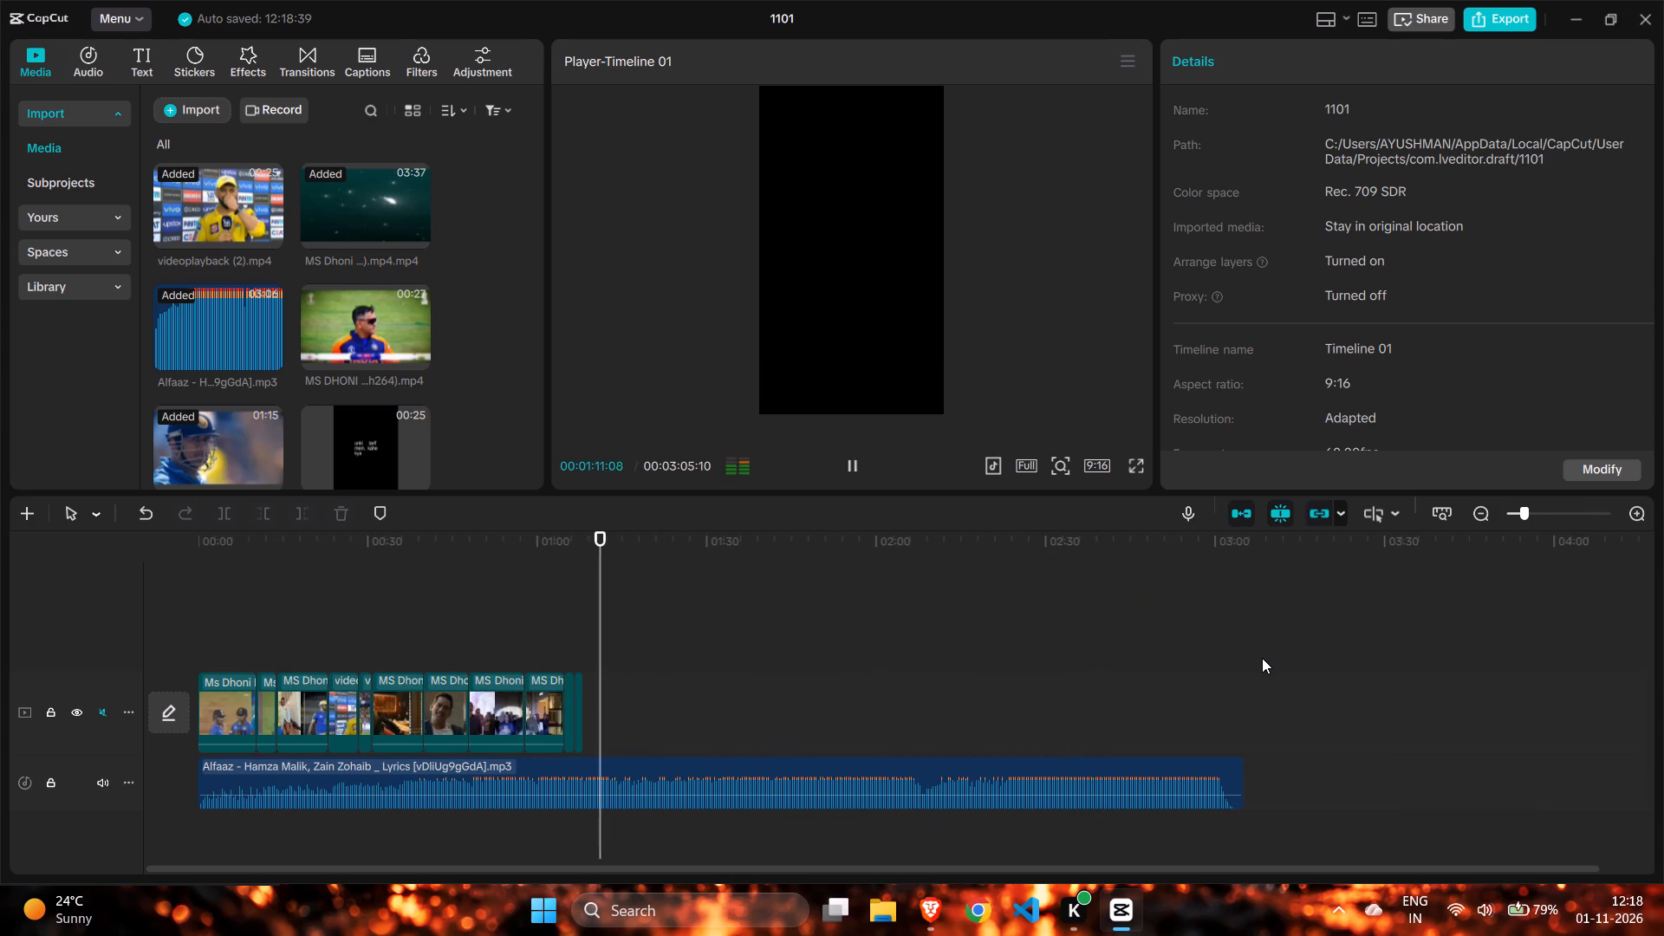
click(697, 578)
drag(695, 578, 663, 581)
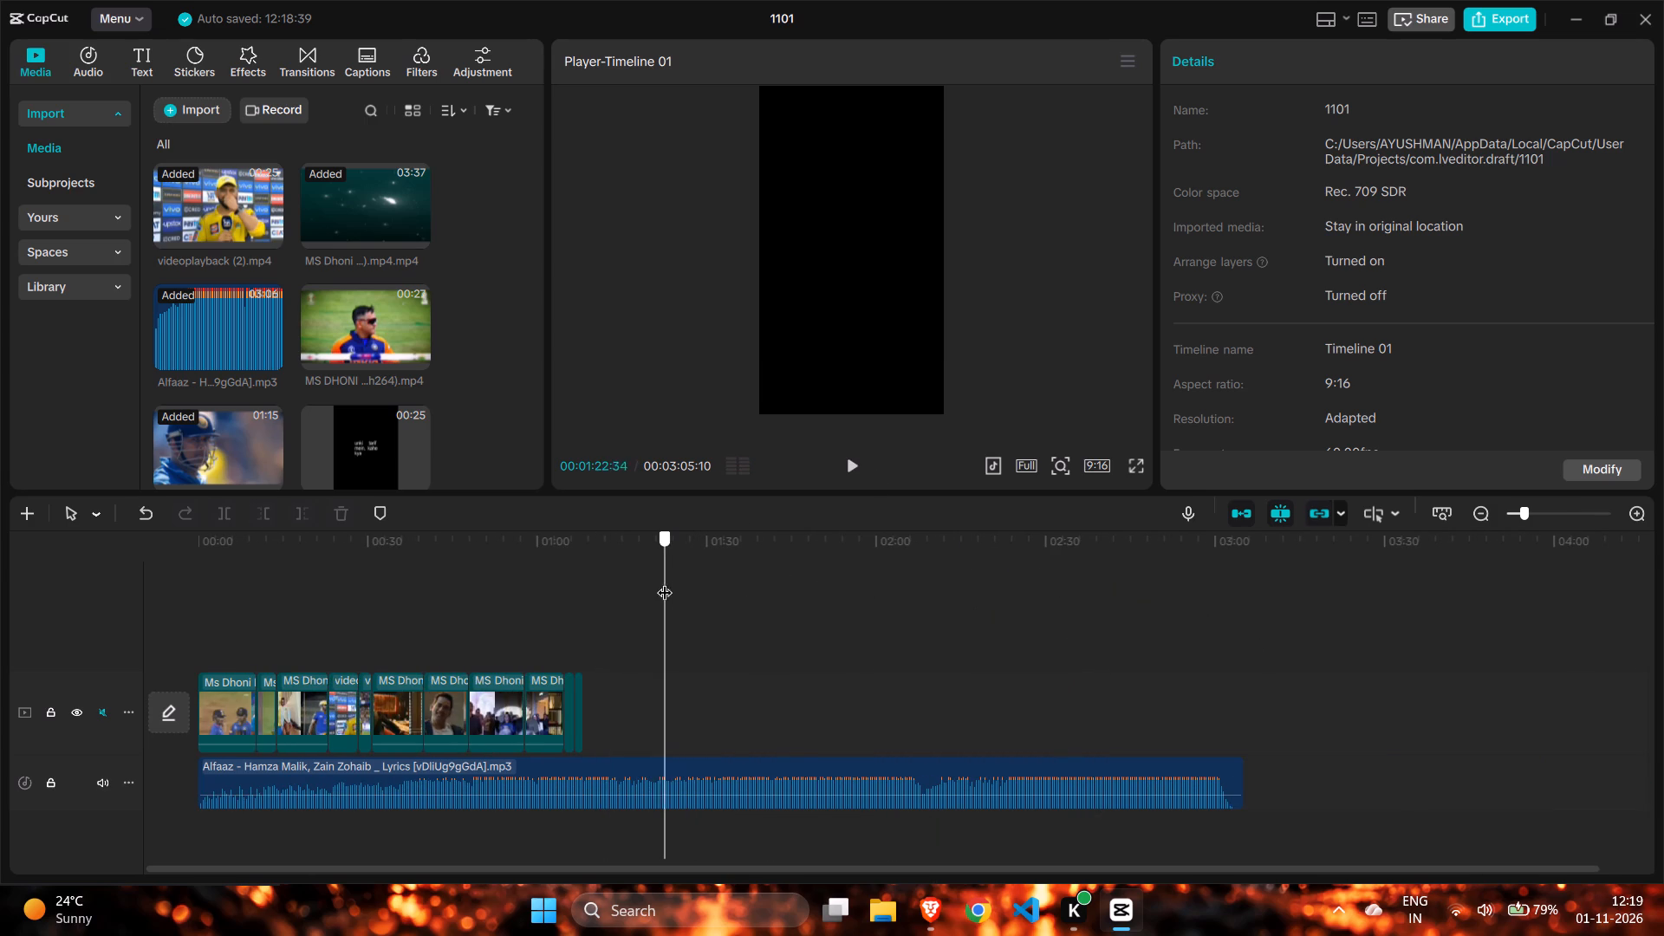
click(842, 465)
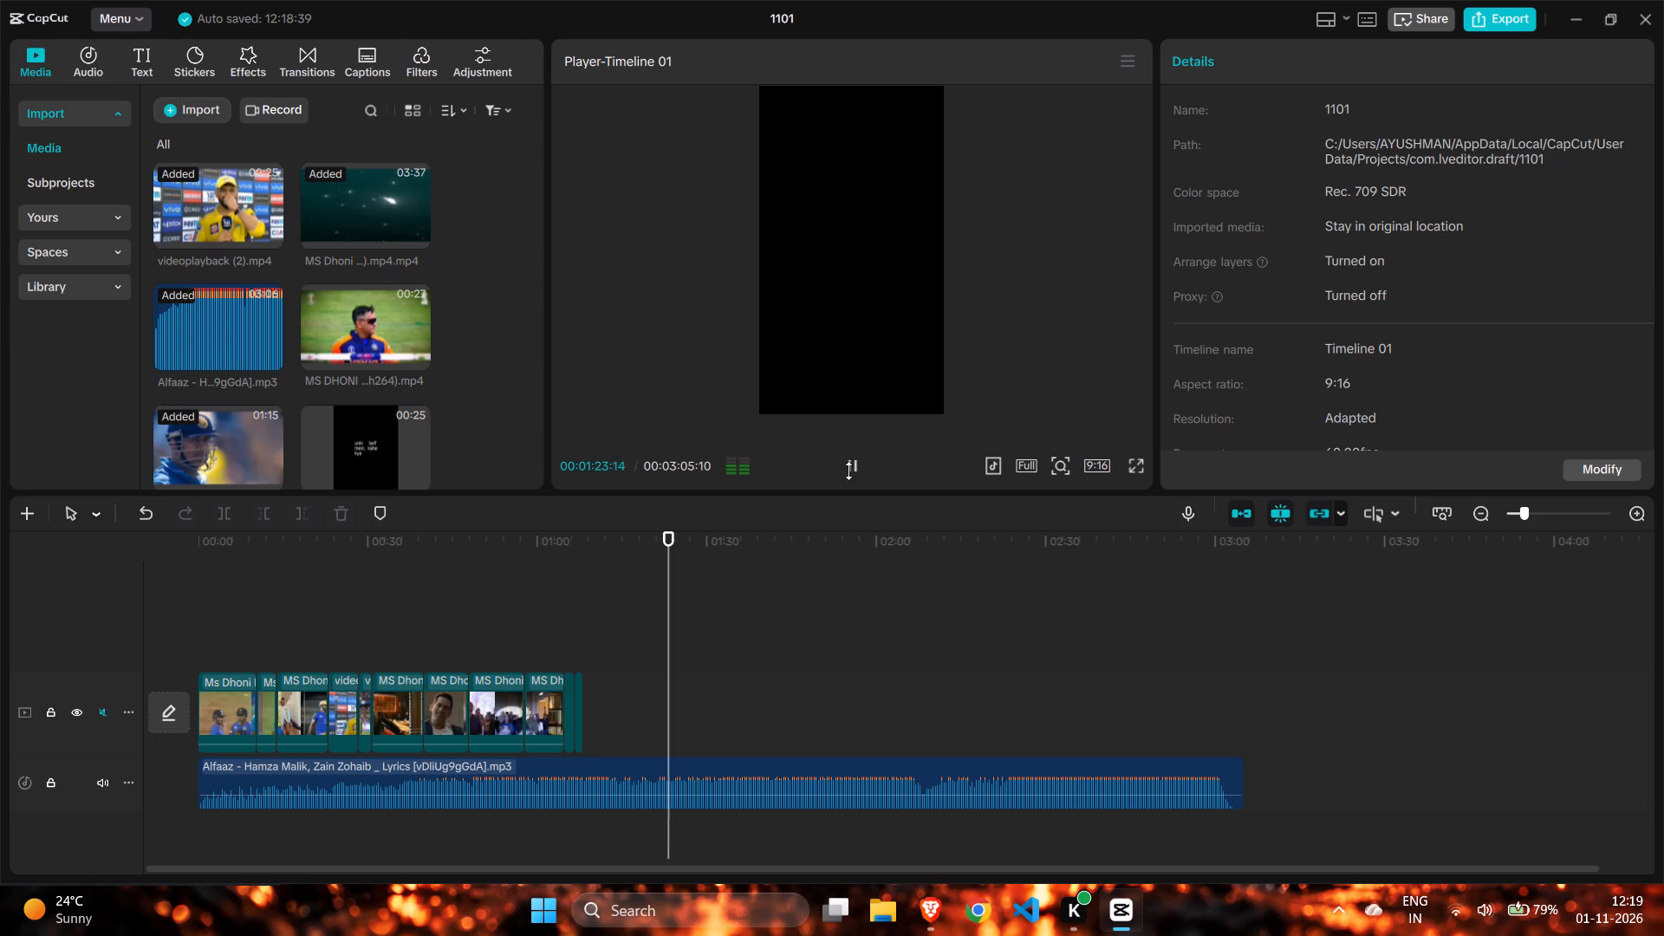
right_drag(865, 517, 876, 556)
ctrl+scroll(868, 608, up, 11)
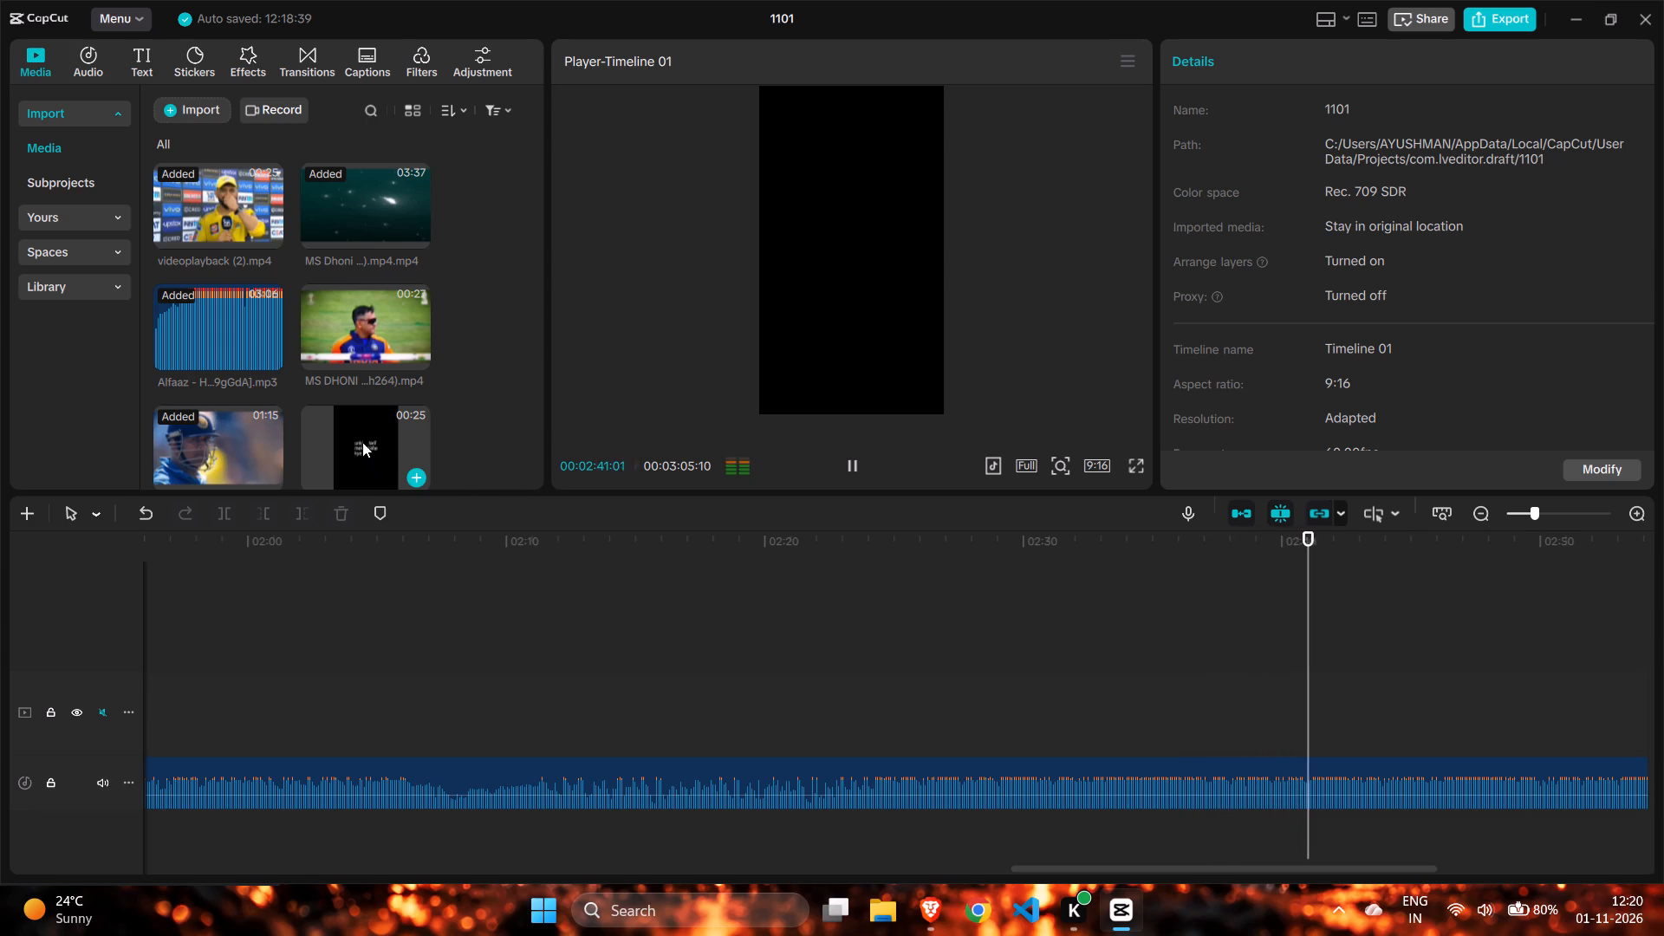
Add the imported 25-second black lyrics video, videoplayback (3), after the last clip on the main track.
drag(364, 444, 484, 718)
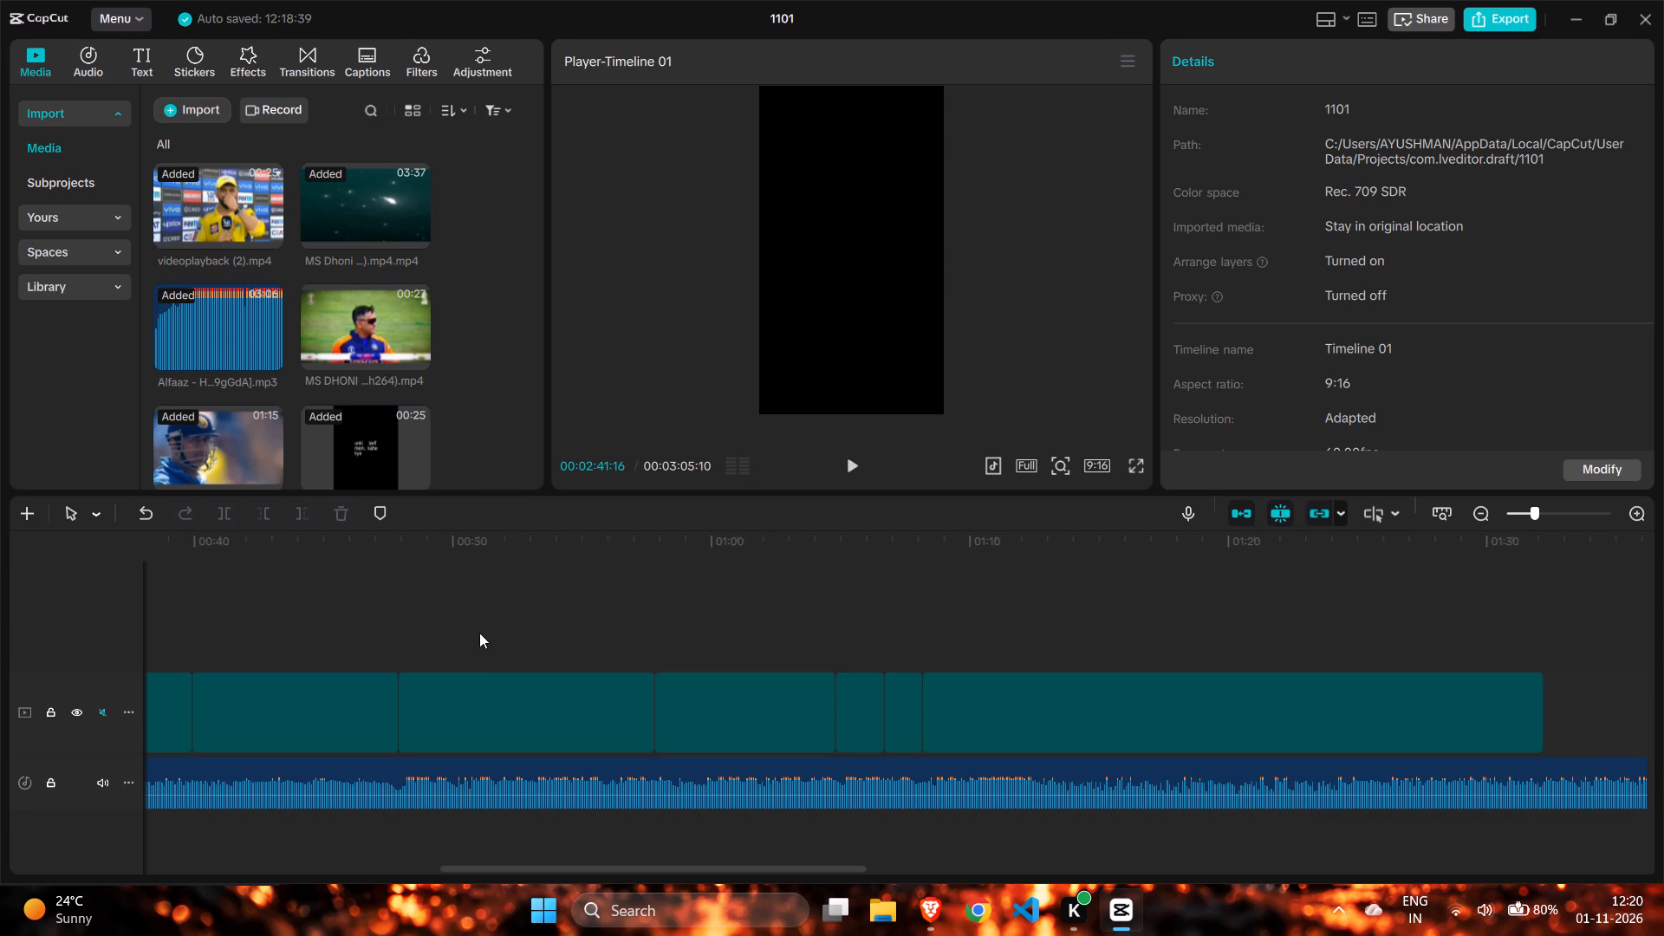
Play the lyrics video from its beginning, briefly unmuting the main track to hear its sound and muting it again.
click(931, 602)
drag(931, 602, 923, 606)
click(855, 464)
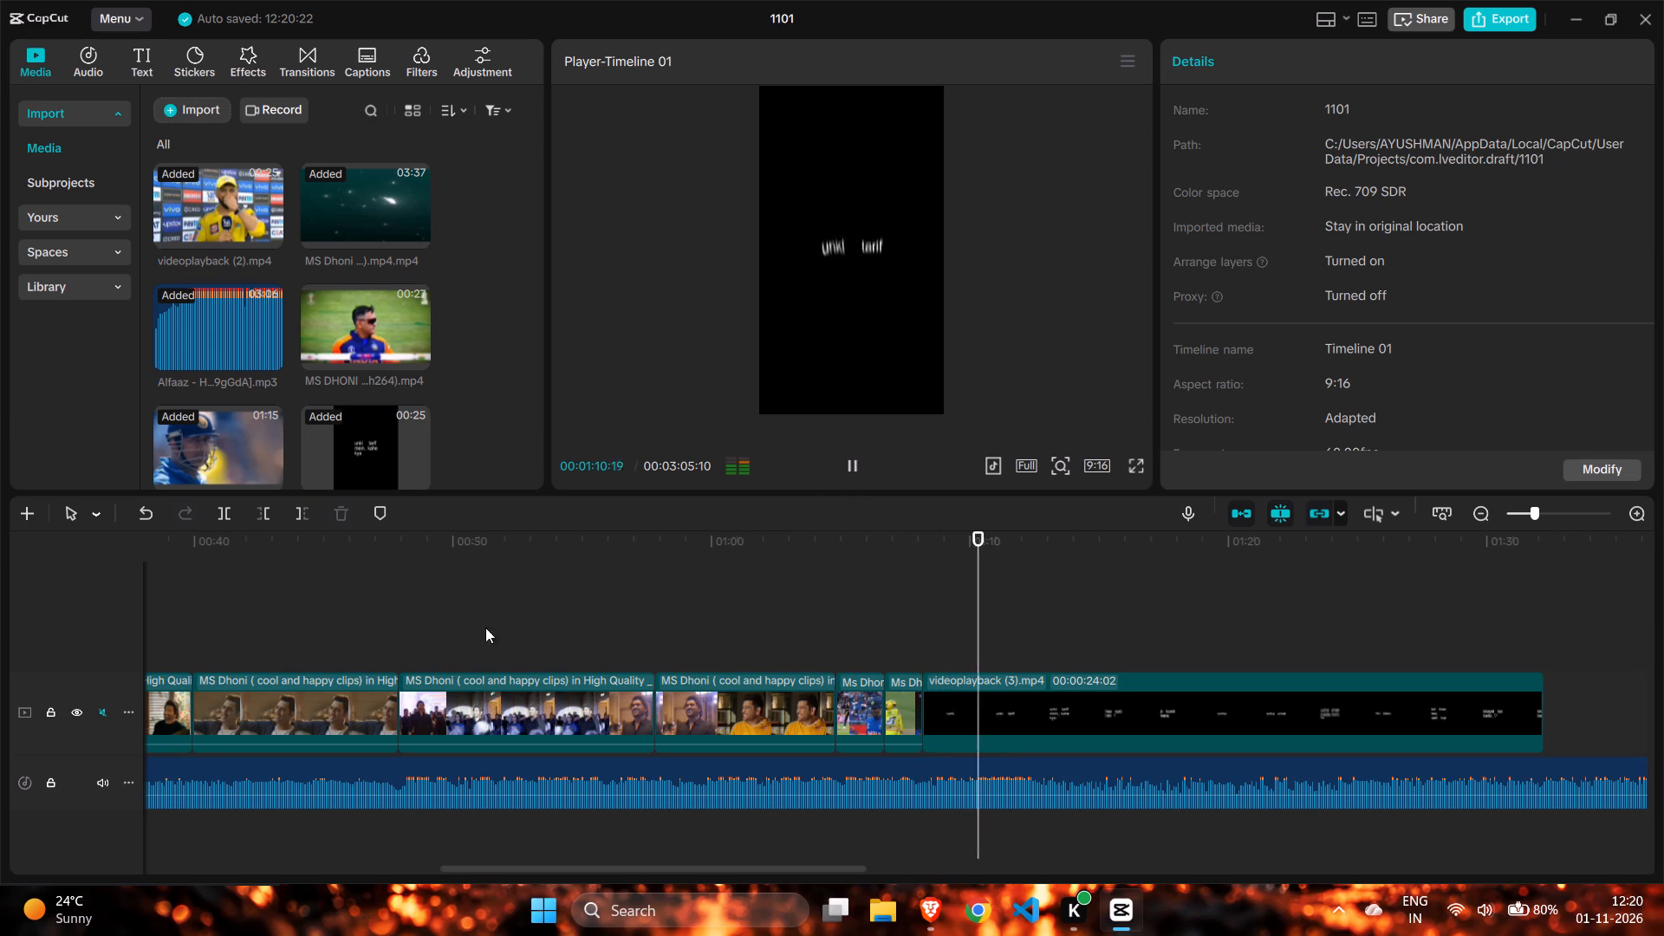
click(104, 713)
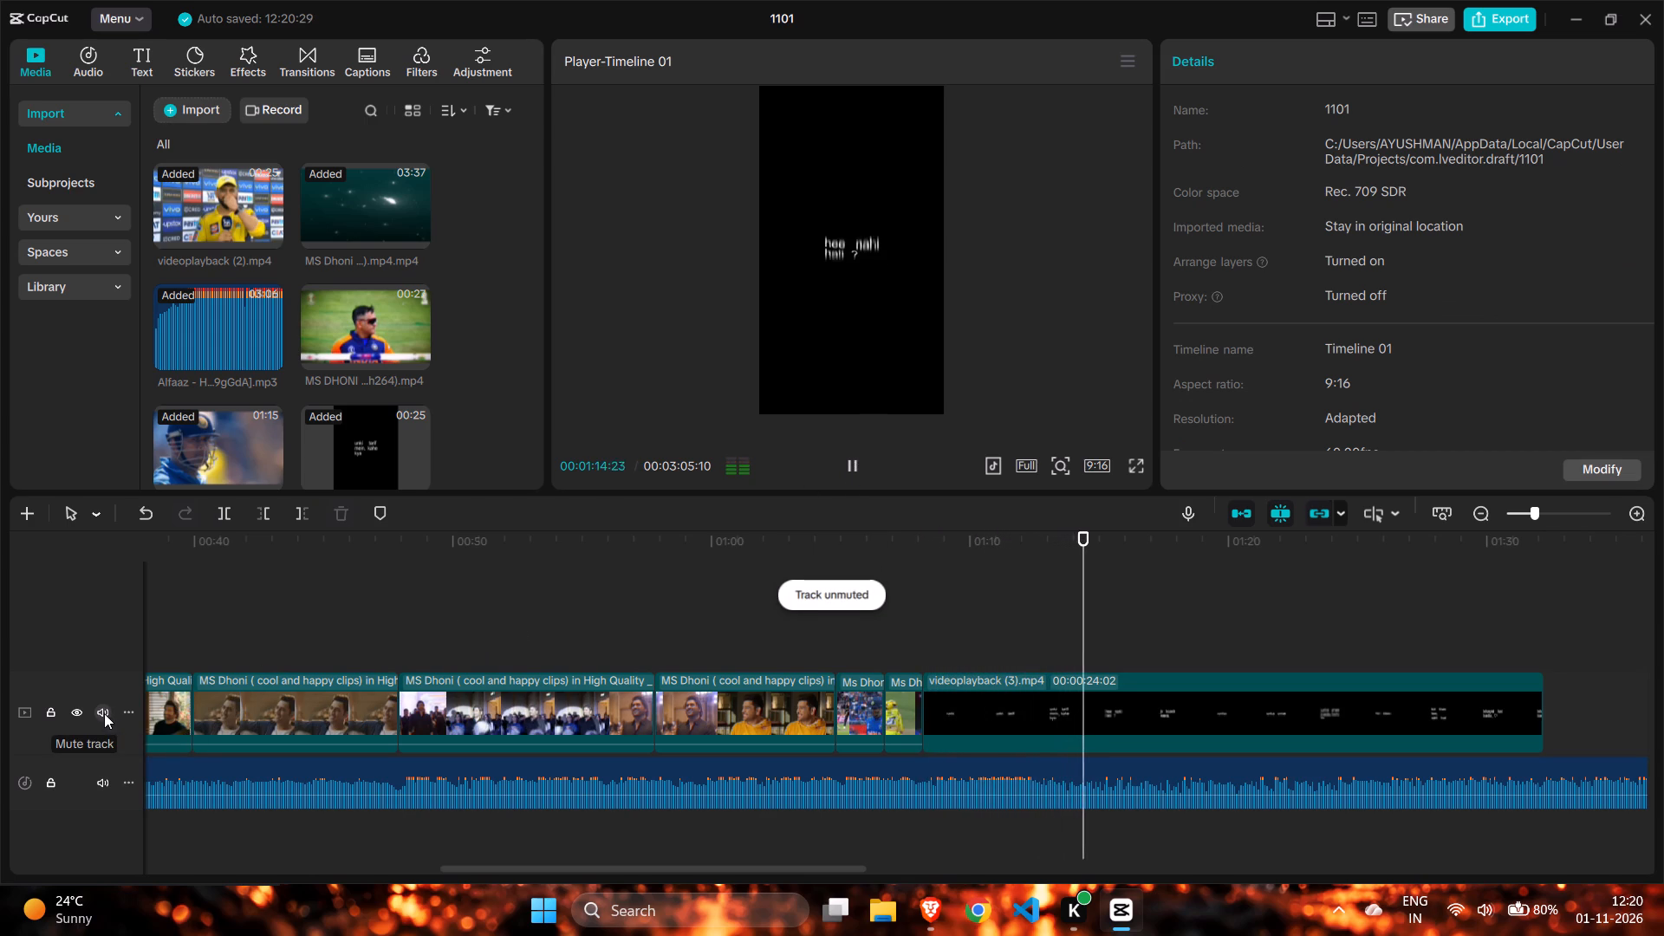
click(104, 713)
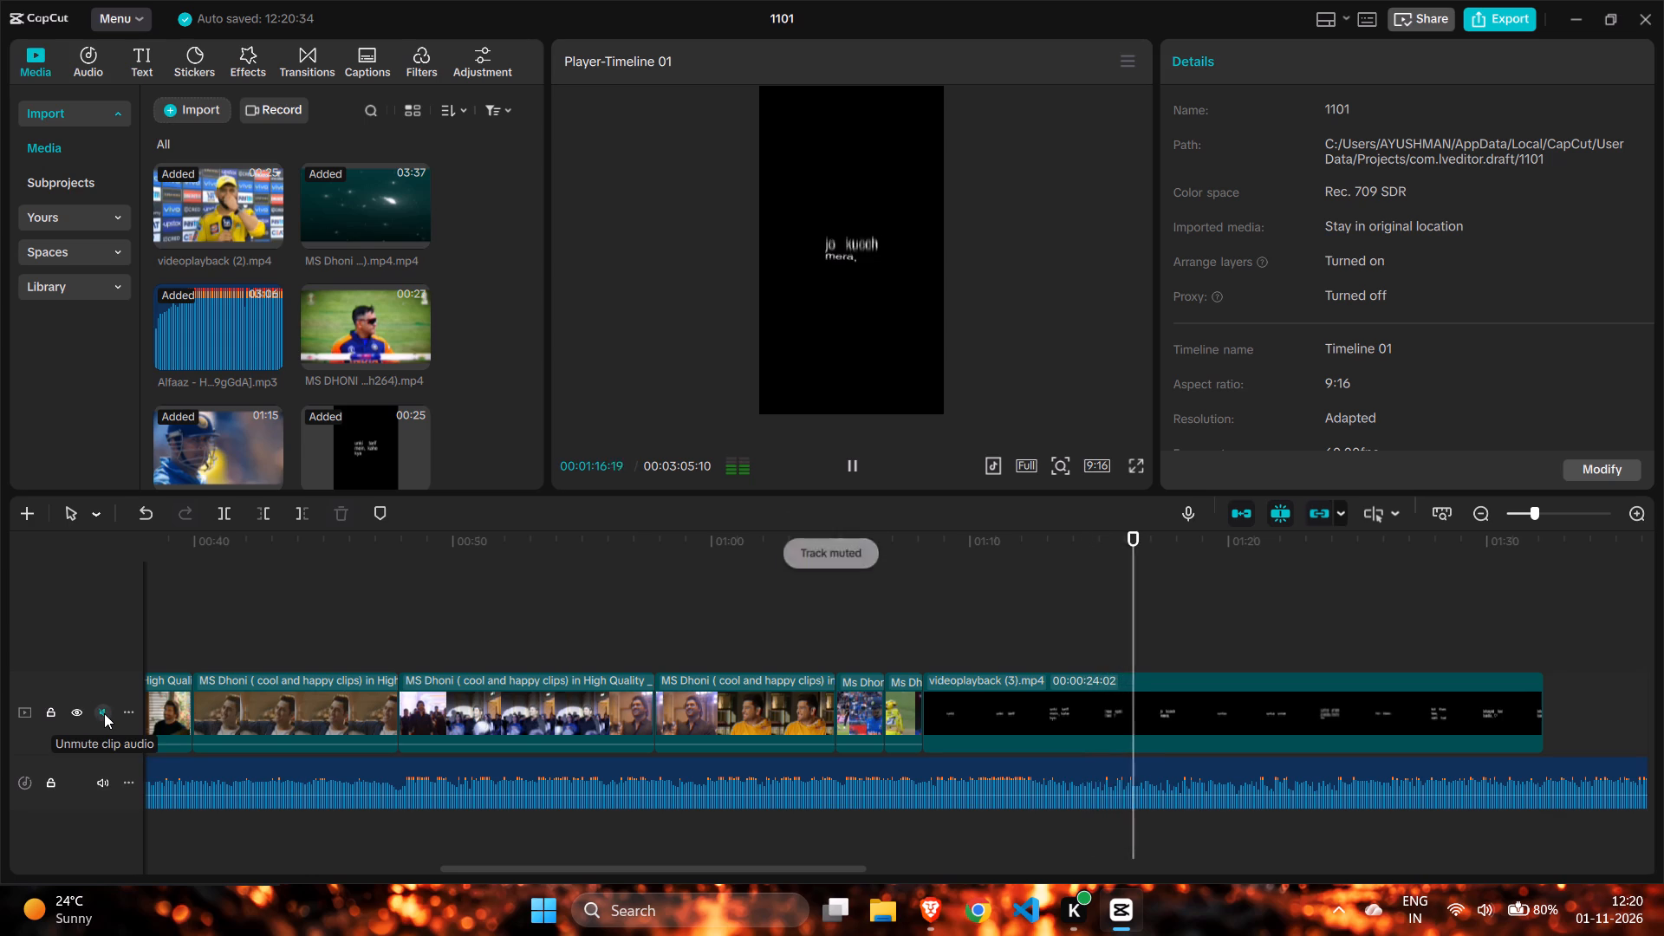
click(851, 473)
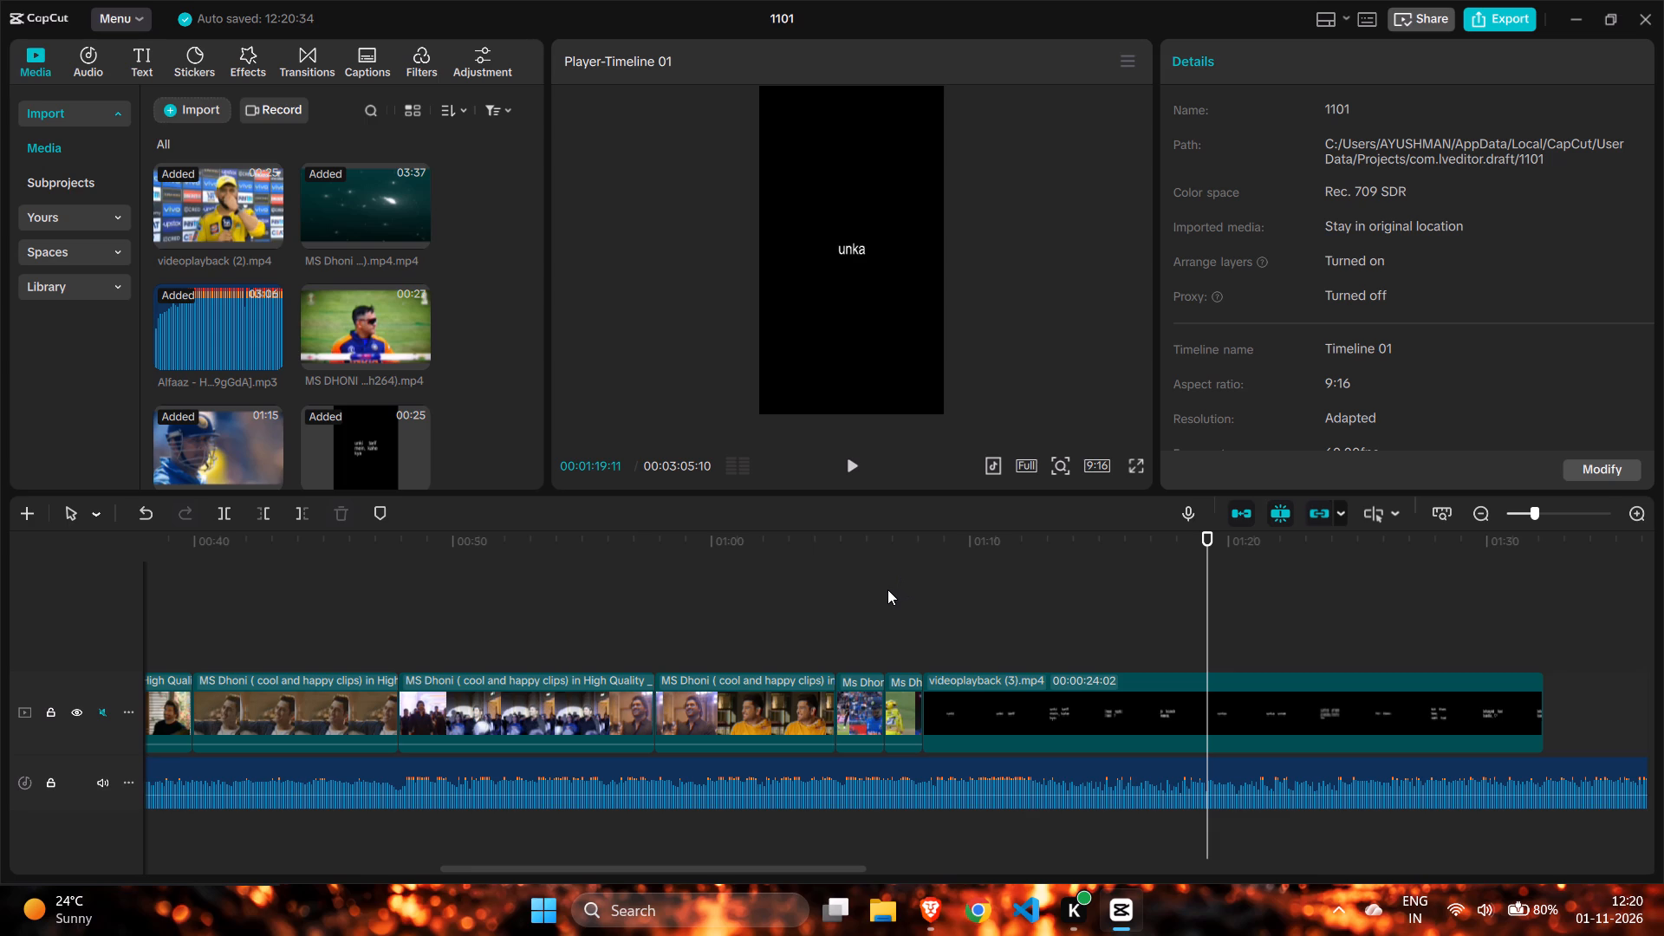
Scrub back and forth through the lyrics video between about 01:08 and 01:24 to examine its on-screen text.
drag(1208, 616, 1075, 627)
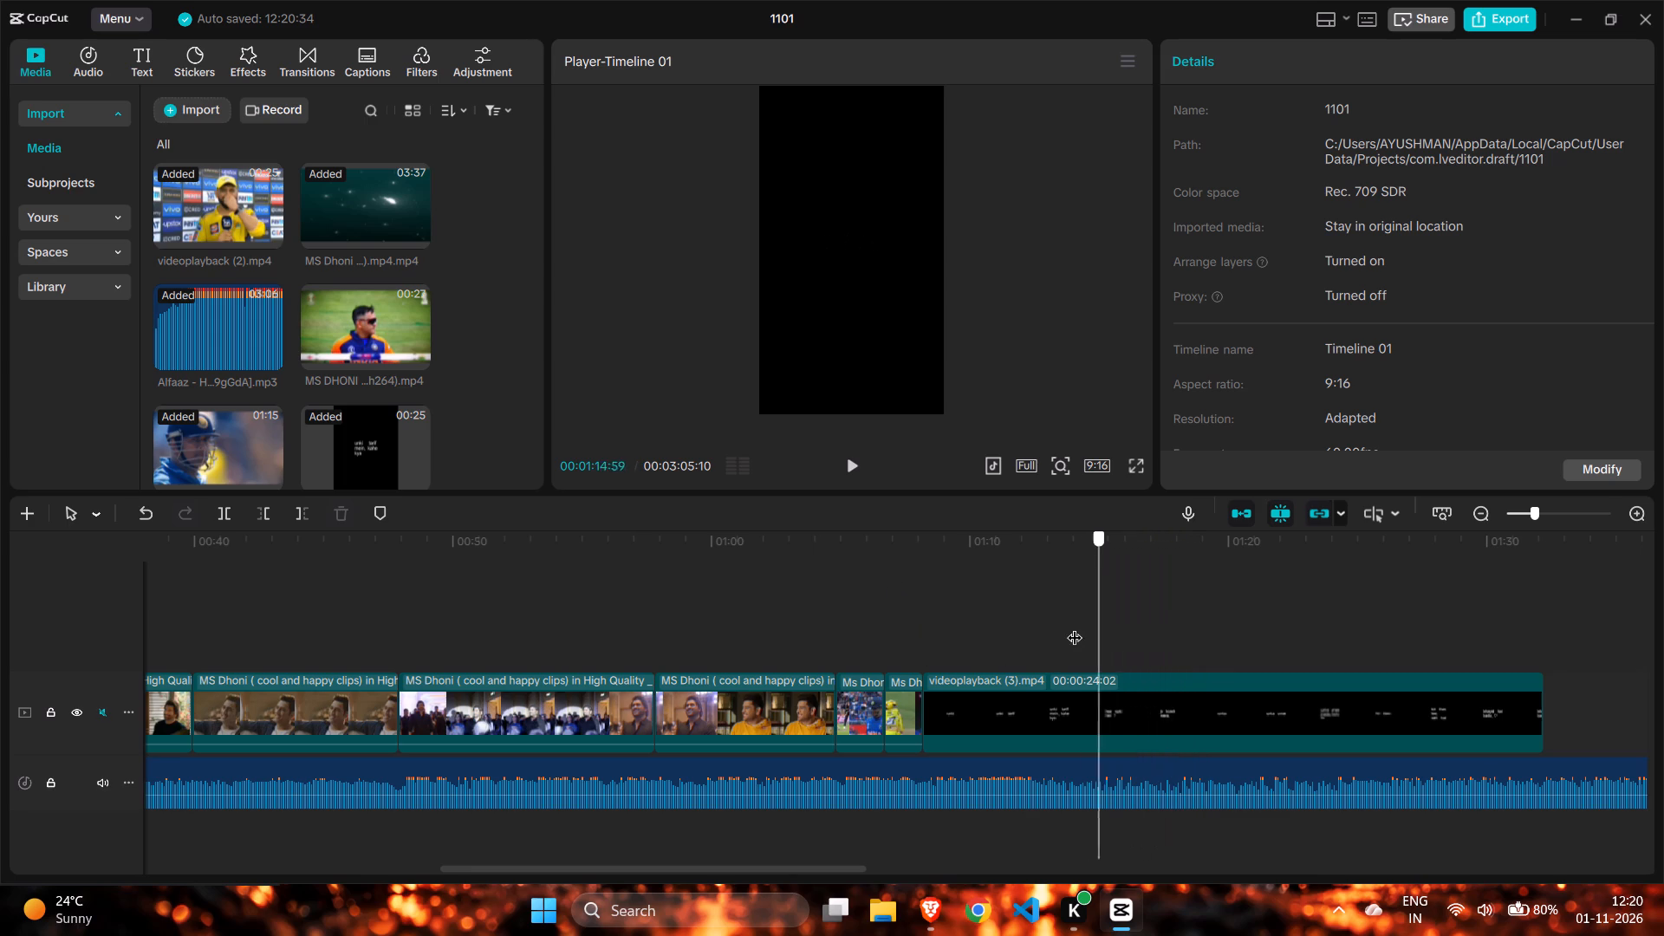
drag(1075, 627, 982, 623)
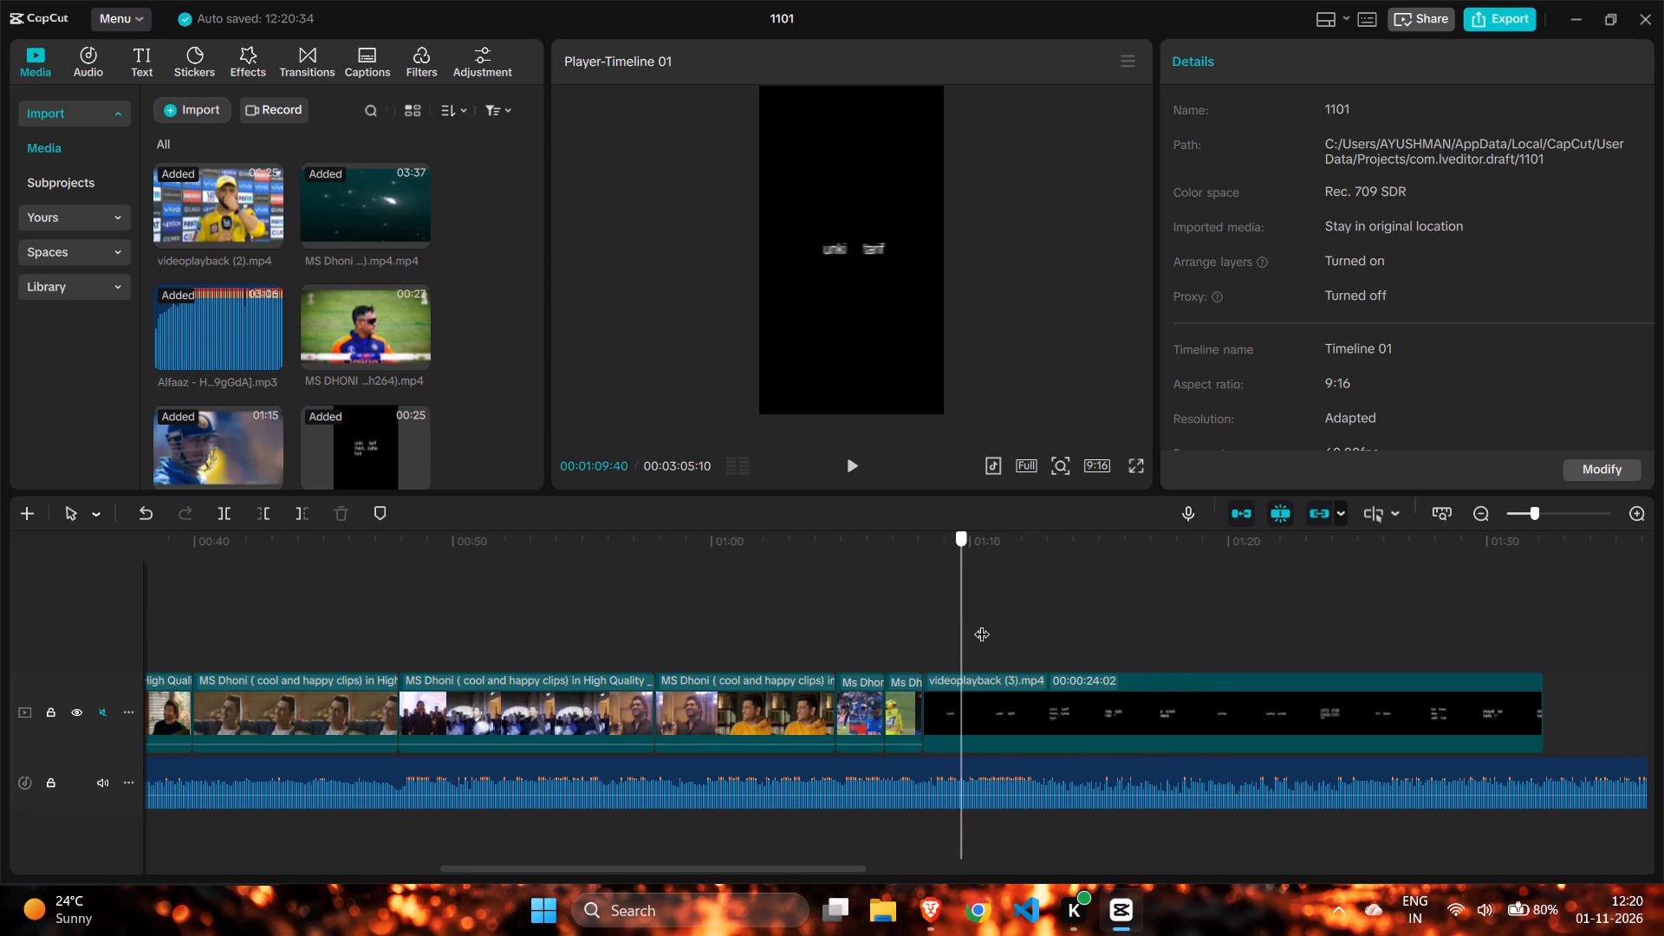
drag(982, 623, 1109, 603)
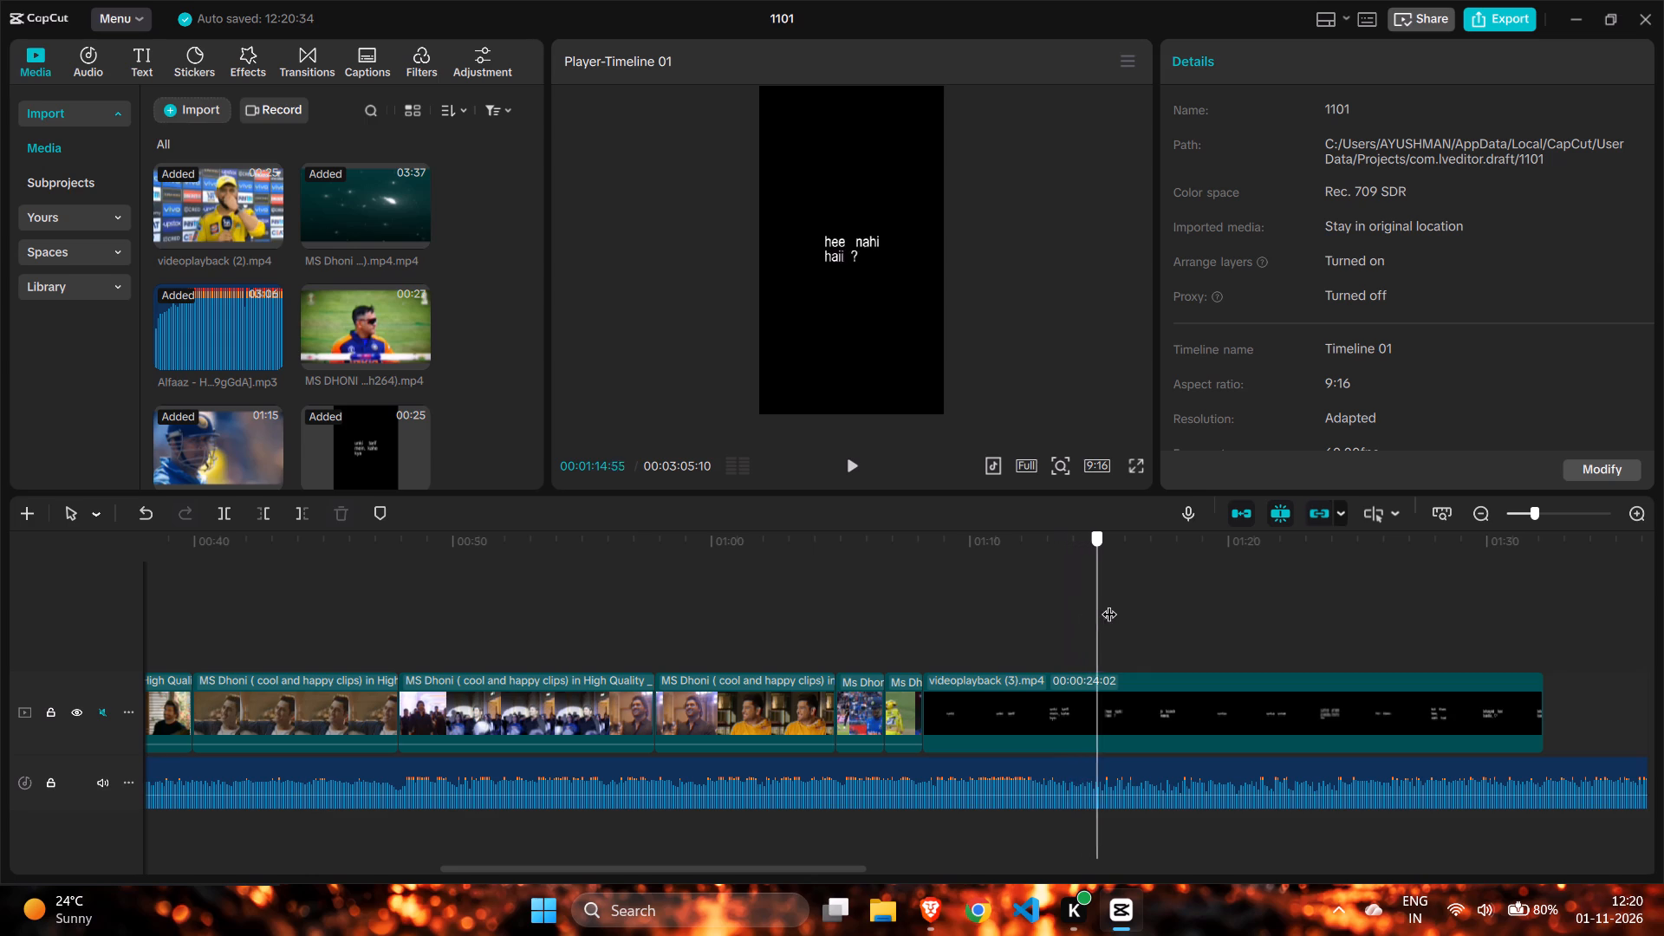
drag(1109, 603, 1129, 606)
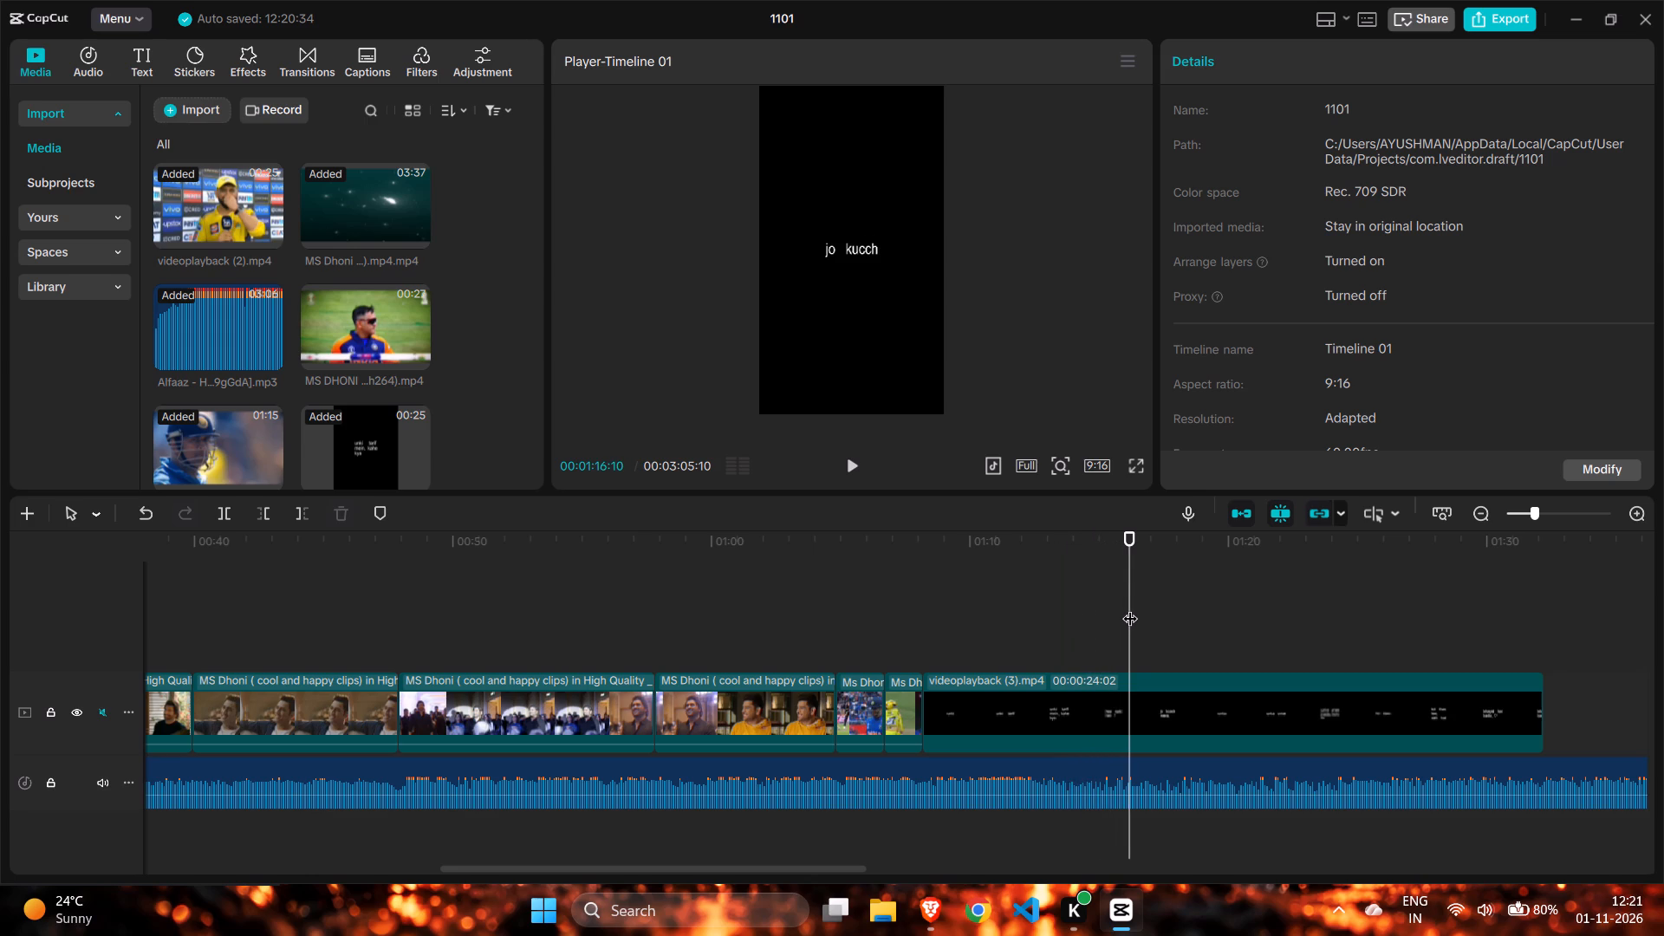
drag(1132, 602, 1299, 620)
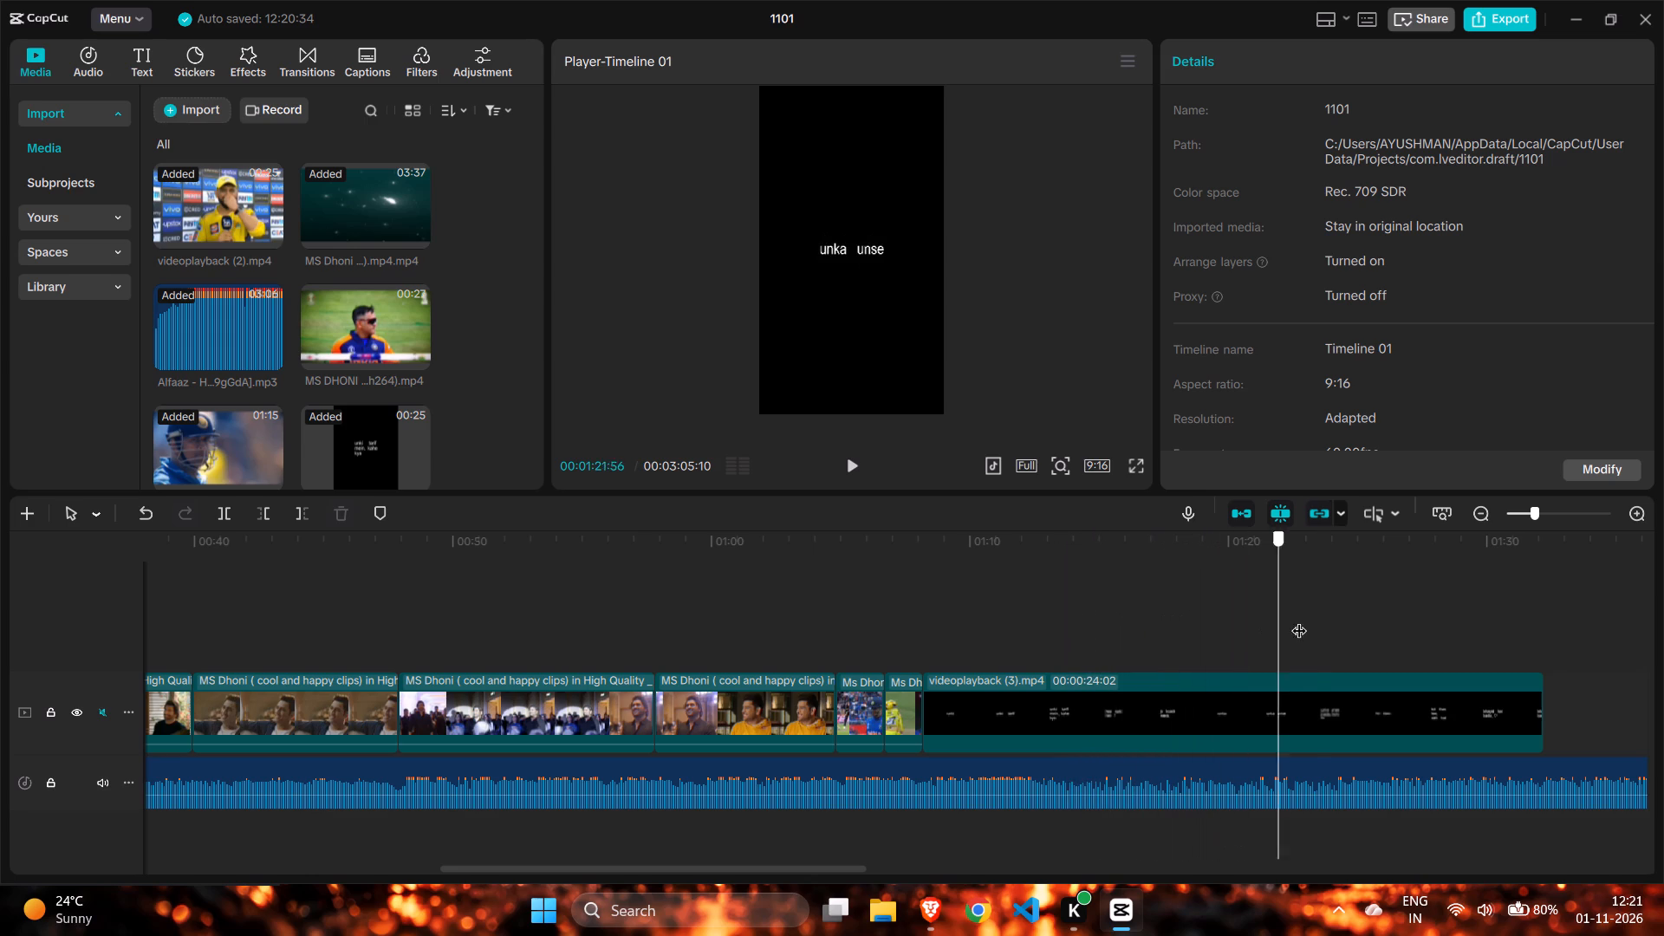
drag(1299, 620, 1316, 620)
click(1316, 621)
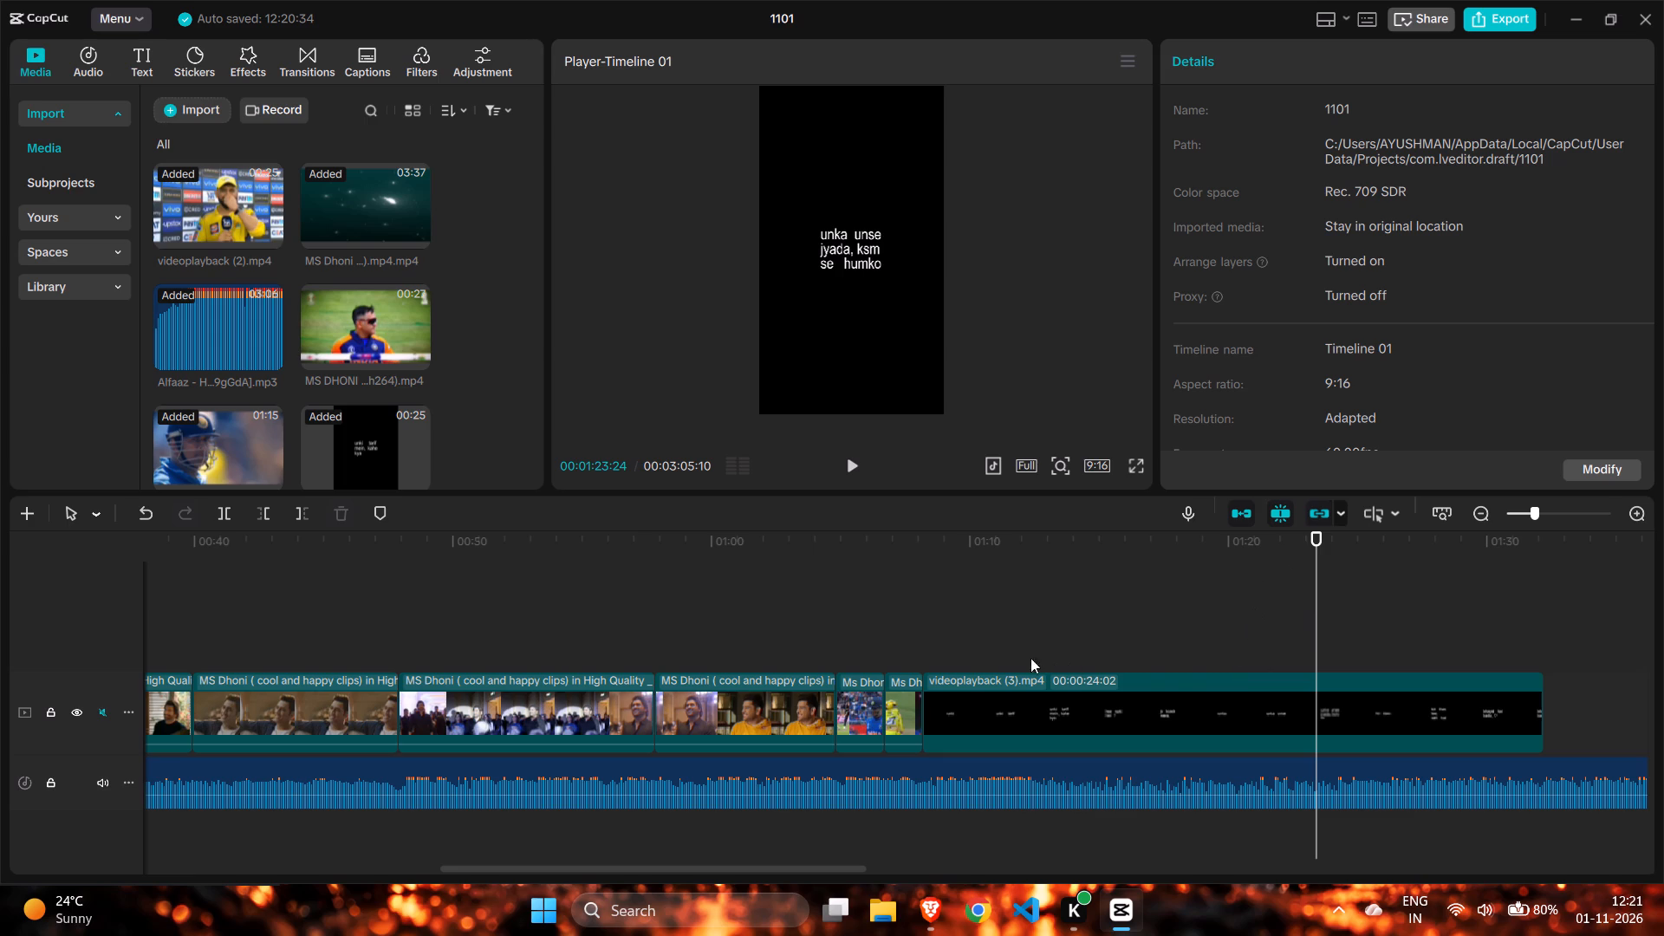
double_click(920, 621)
drag(926, 617, 933, 617)
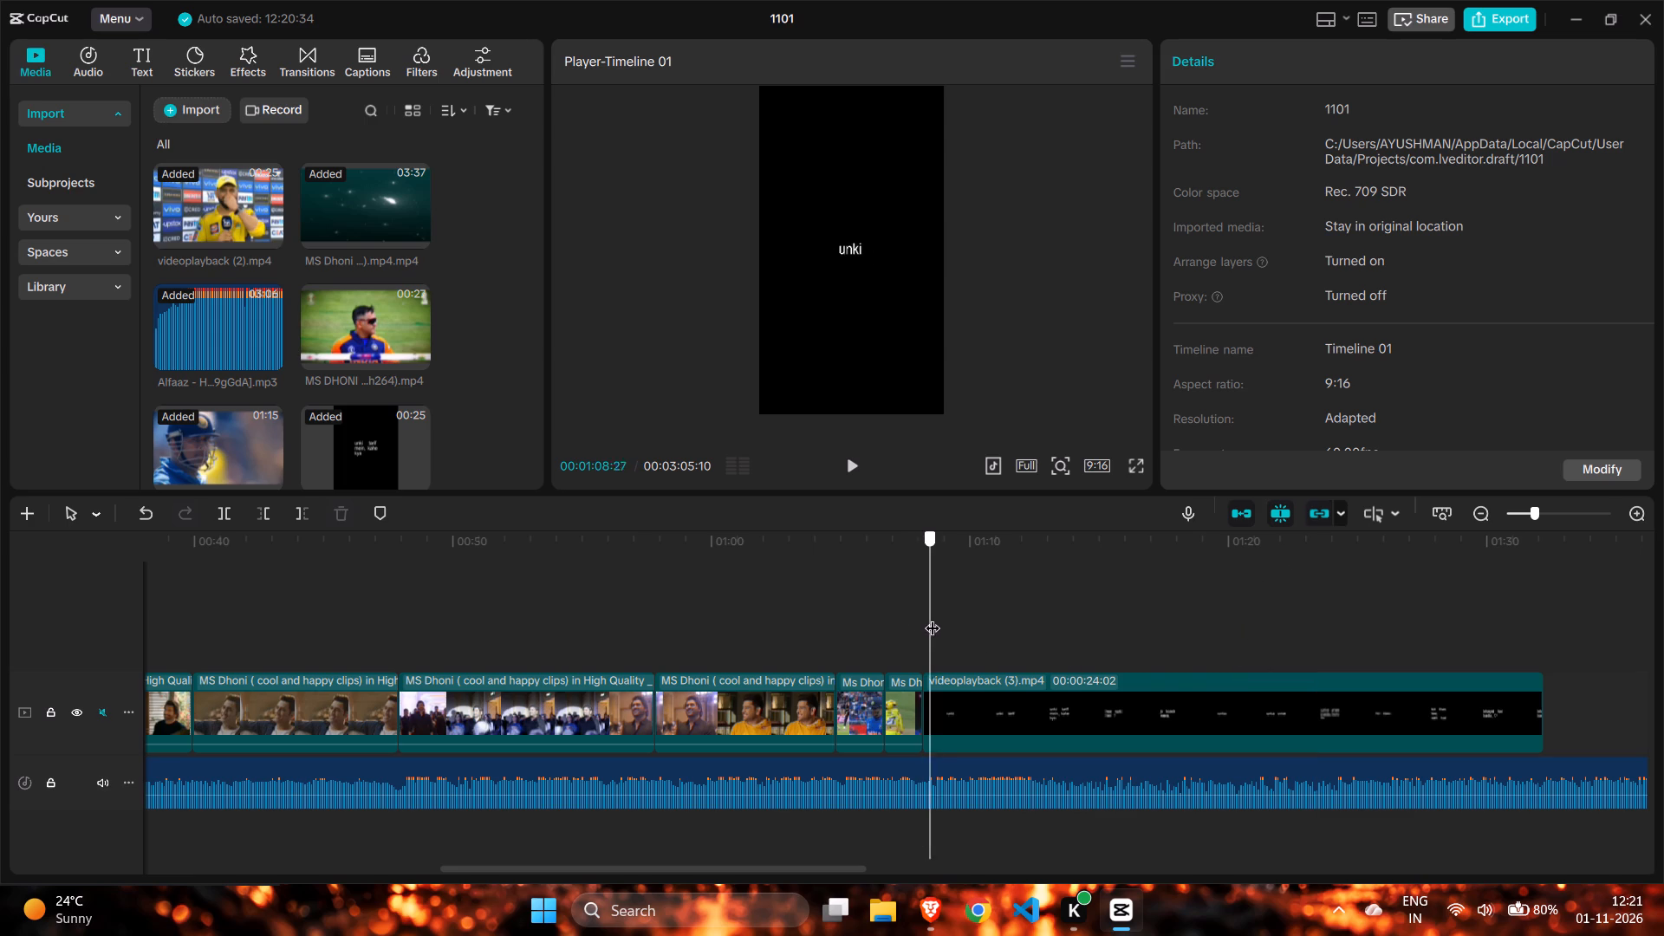
drag(933, 617, 1258, 648)
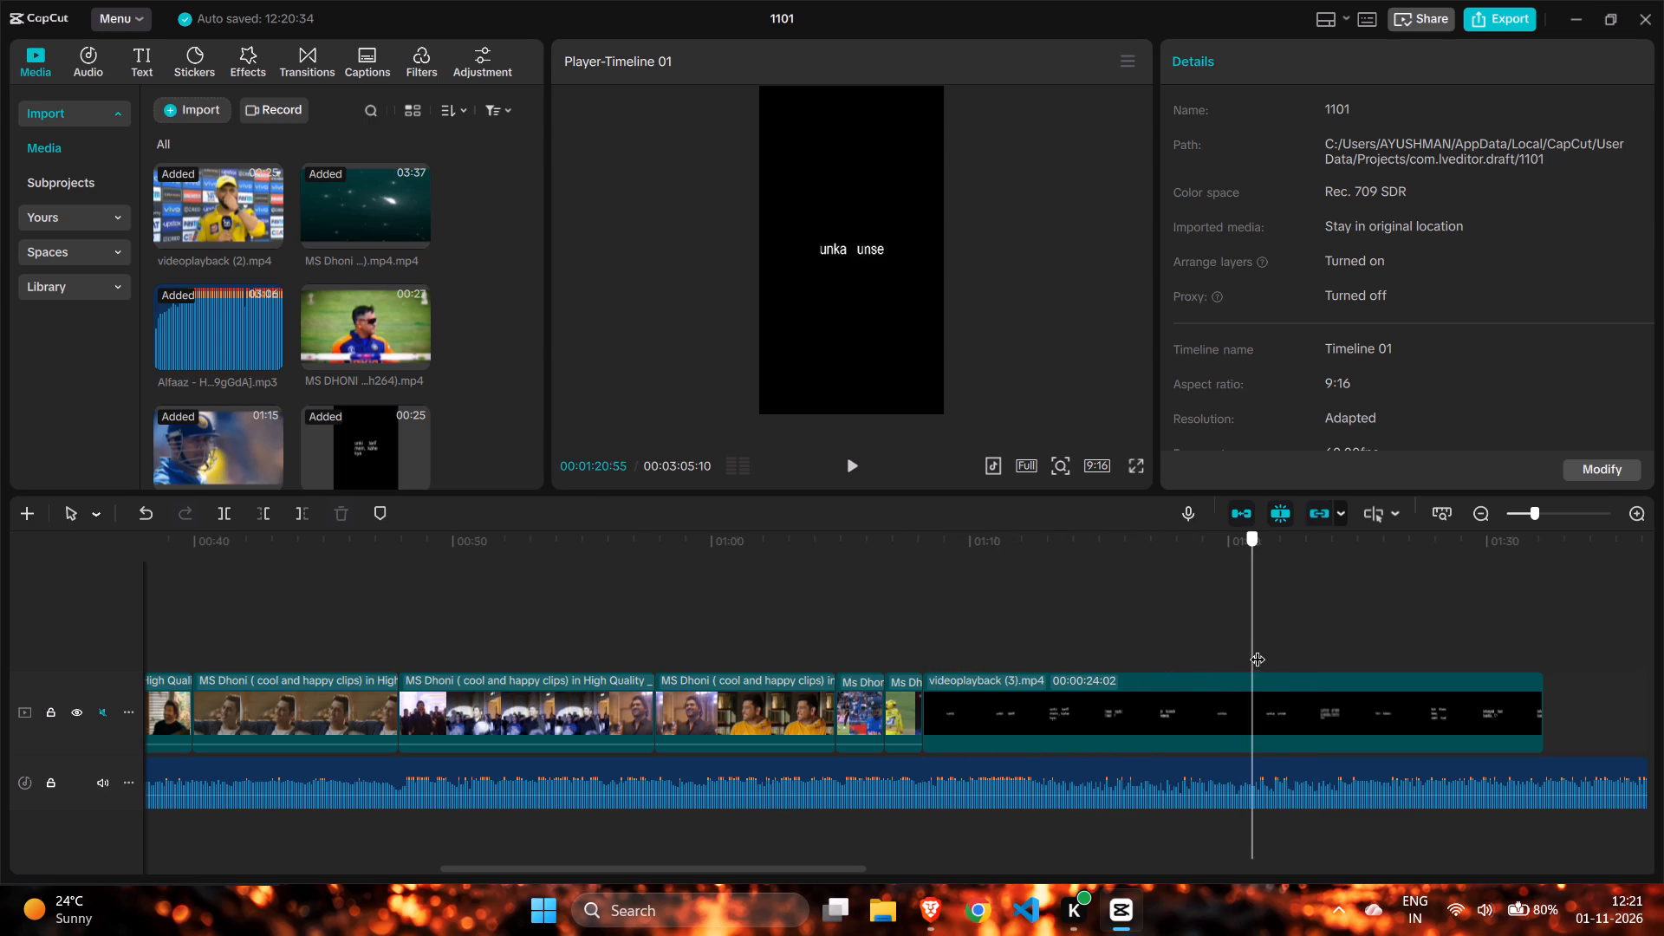
drag(1258, 648, 1311, 636)
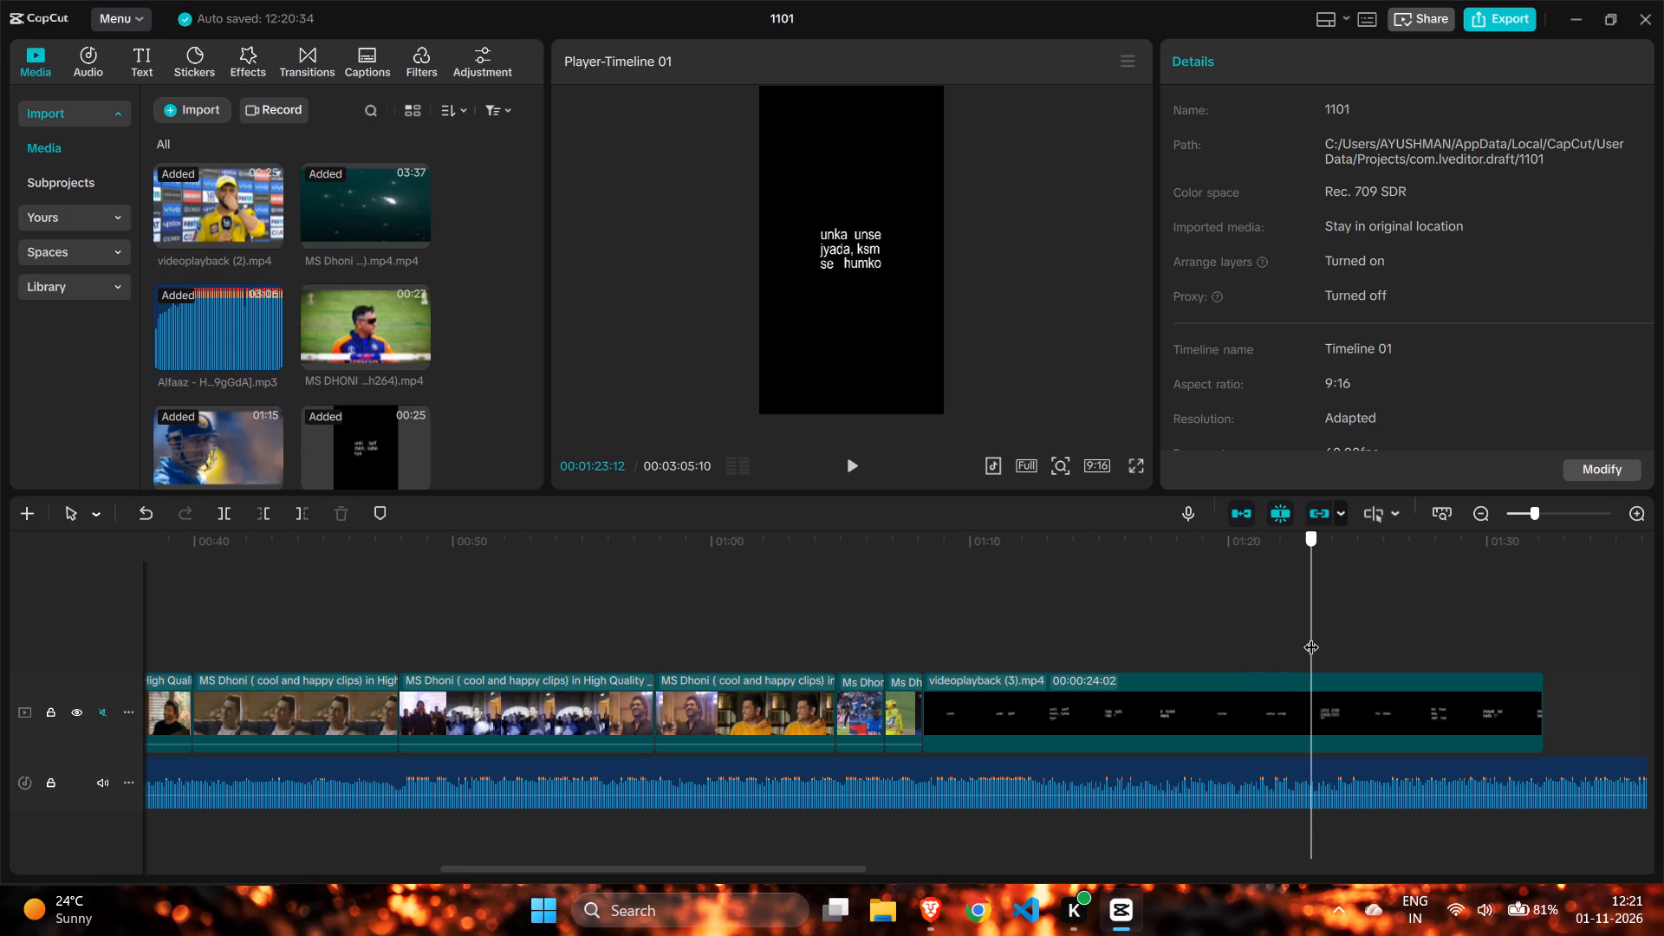
drag(1311, 636, 1054, 652)
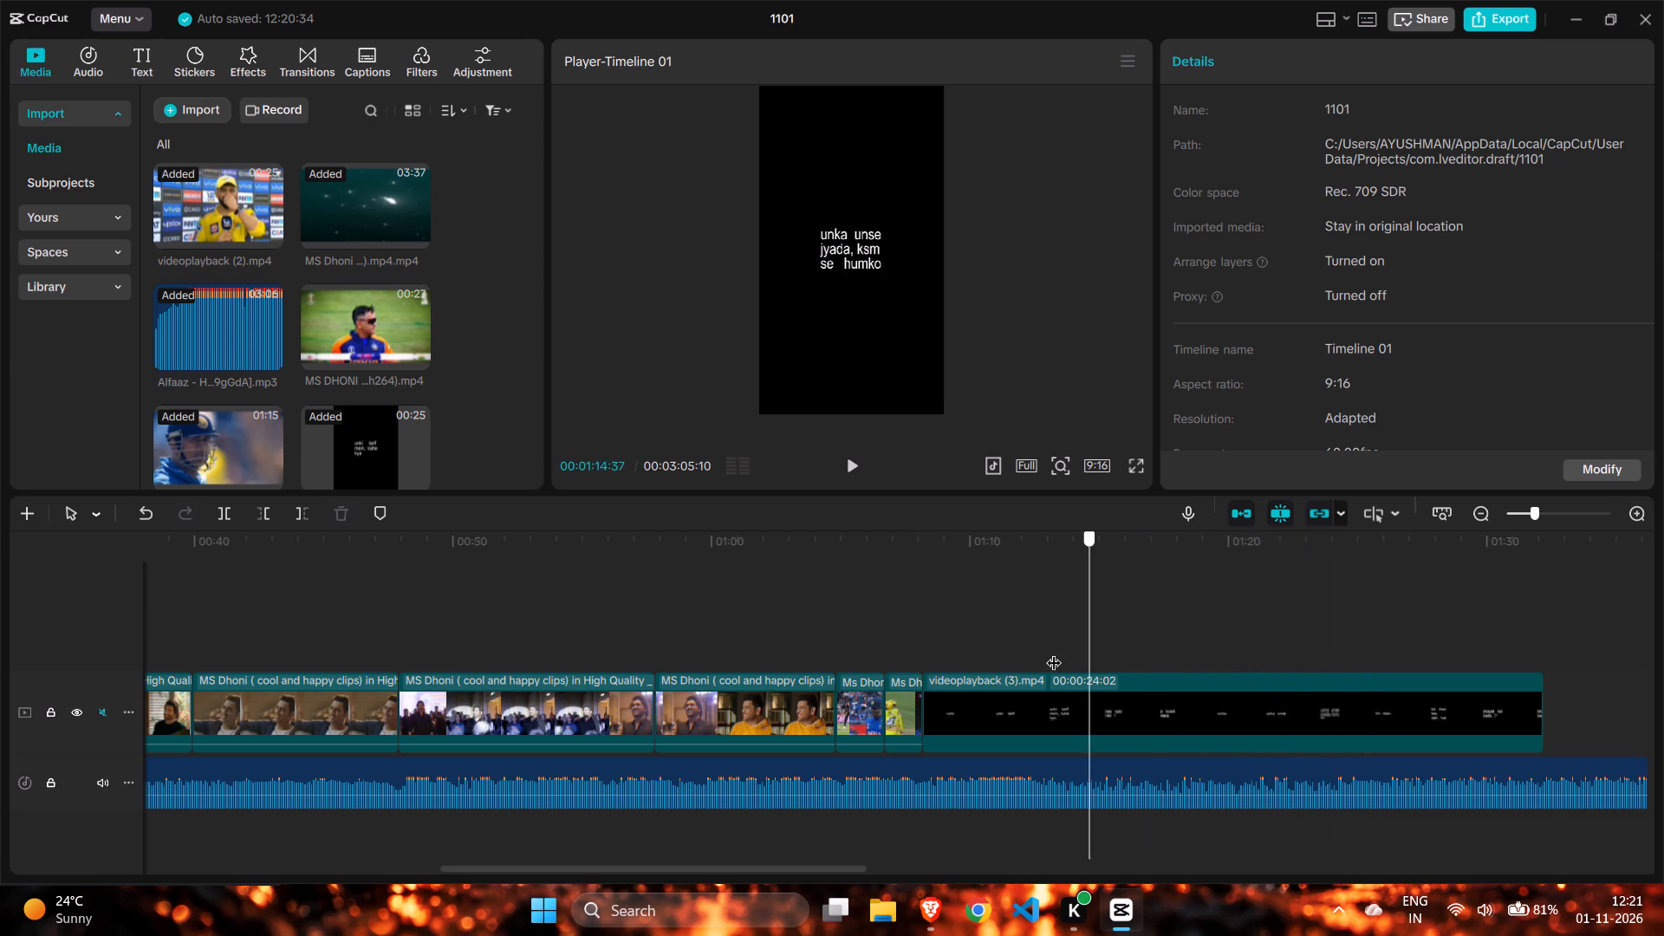
drag(1054, 652, 1234, 675)
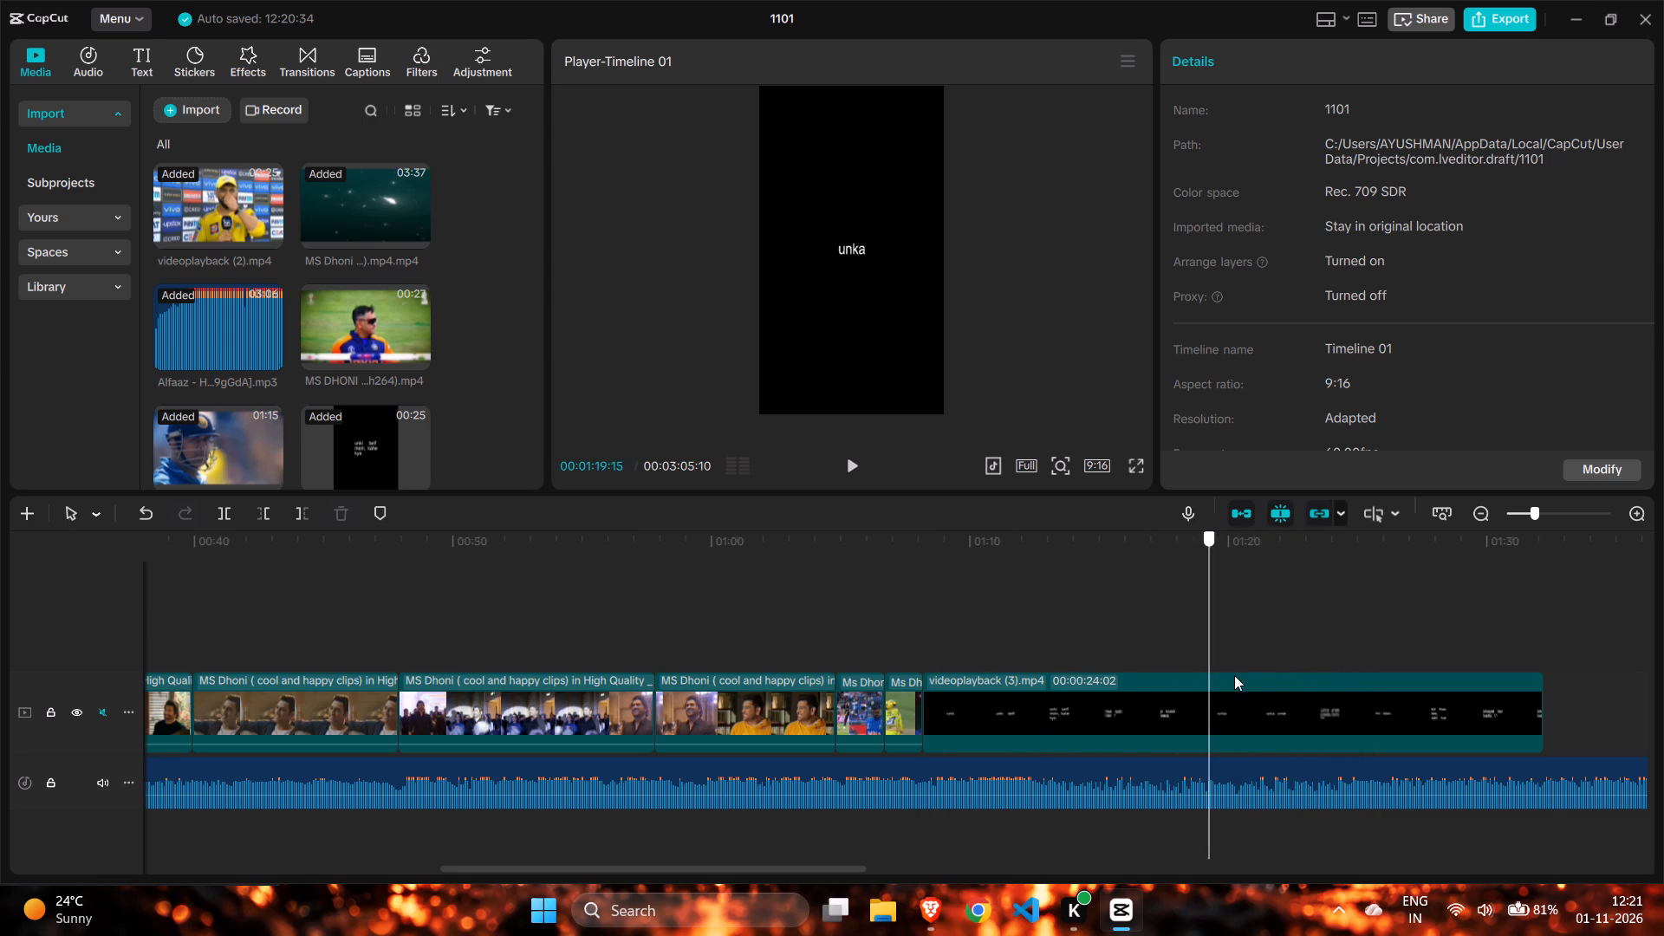
drag(1234, 675, 1228, 674)
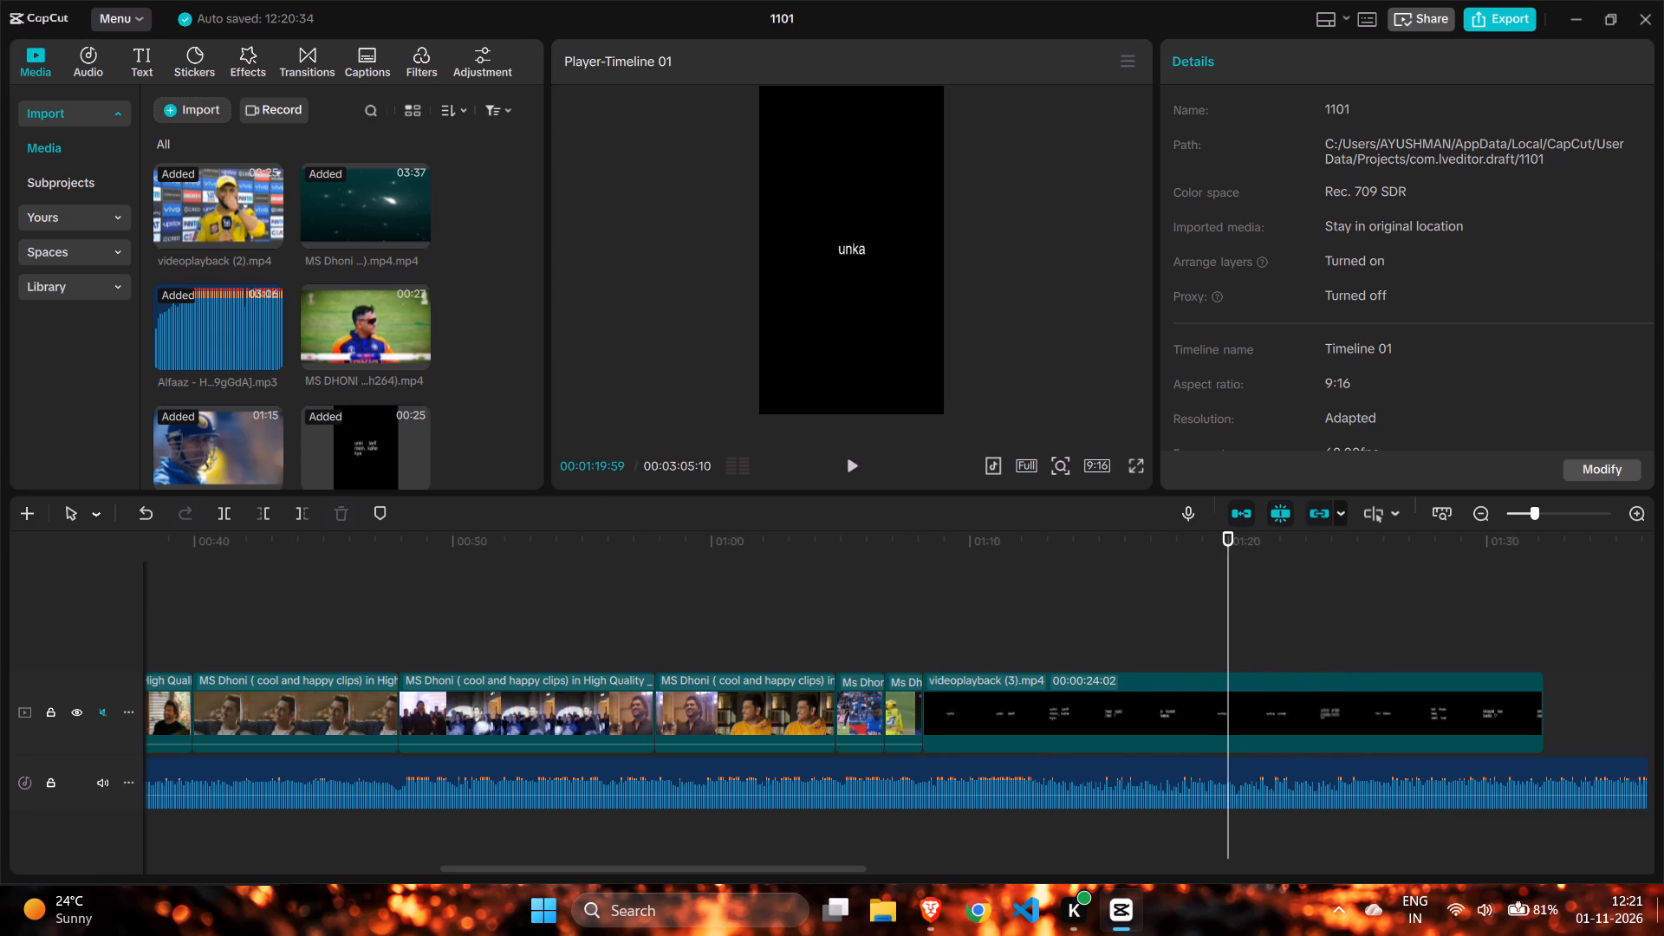
Scrub through the lyrics video once from its beginning to its end to review the full text.
click(926, 635)
drag(926, 635, 1254, 648)
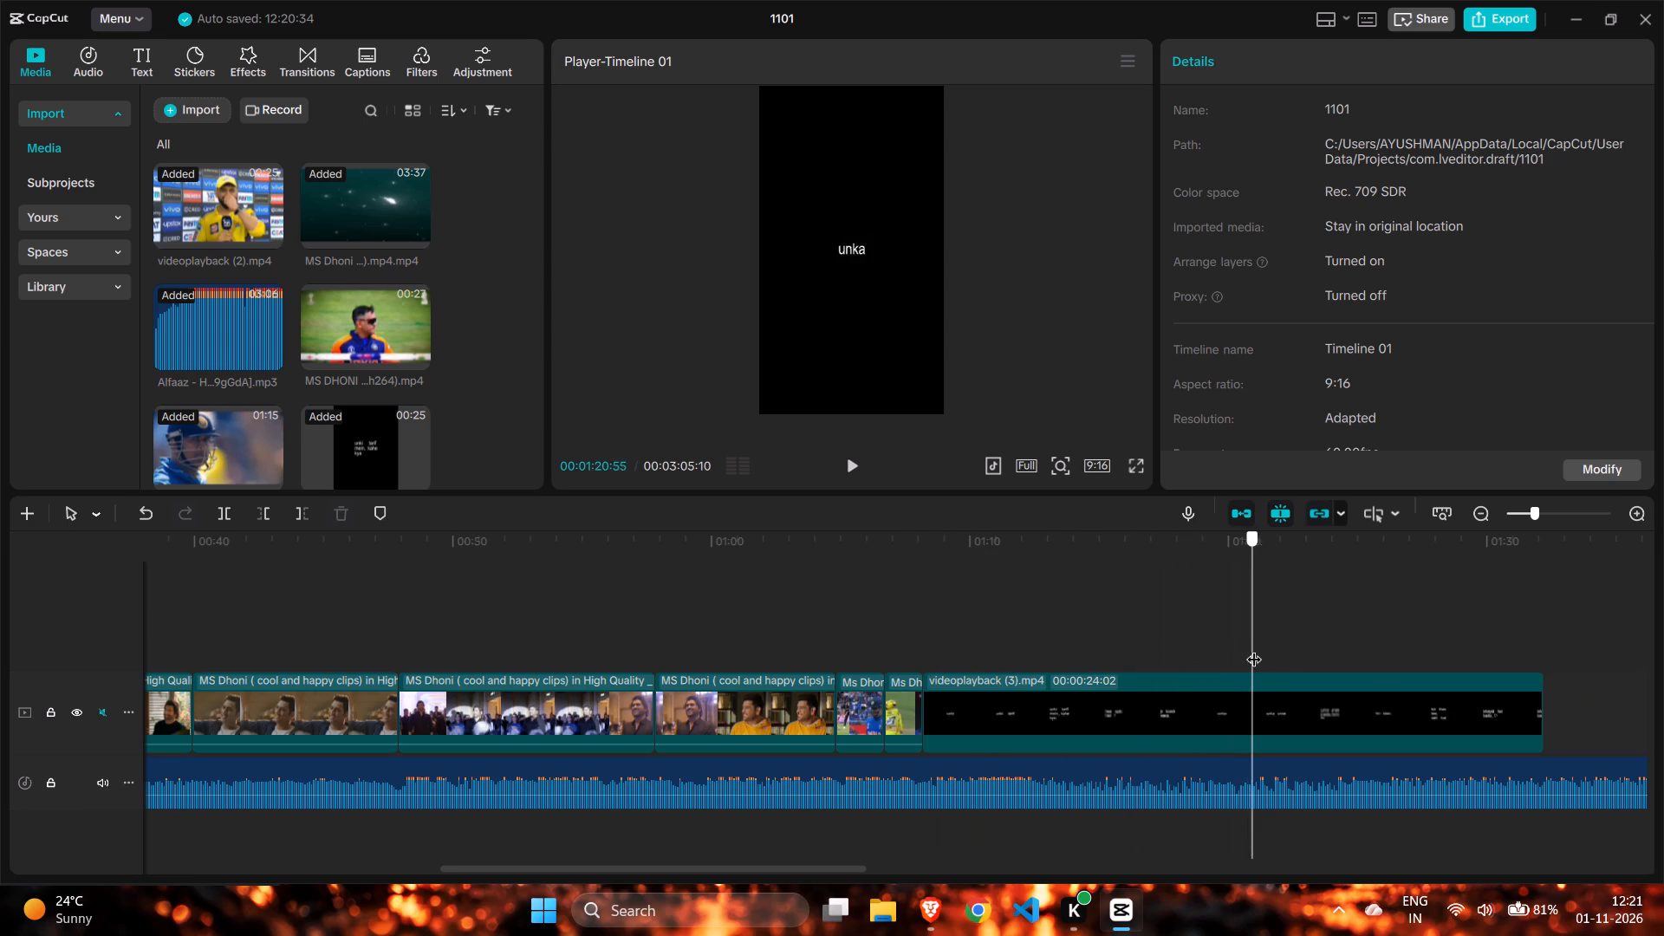
drag(1254, 648, 1352, 660)
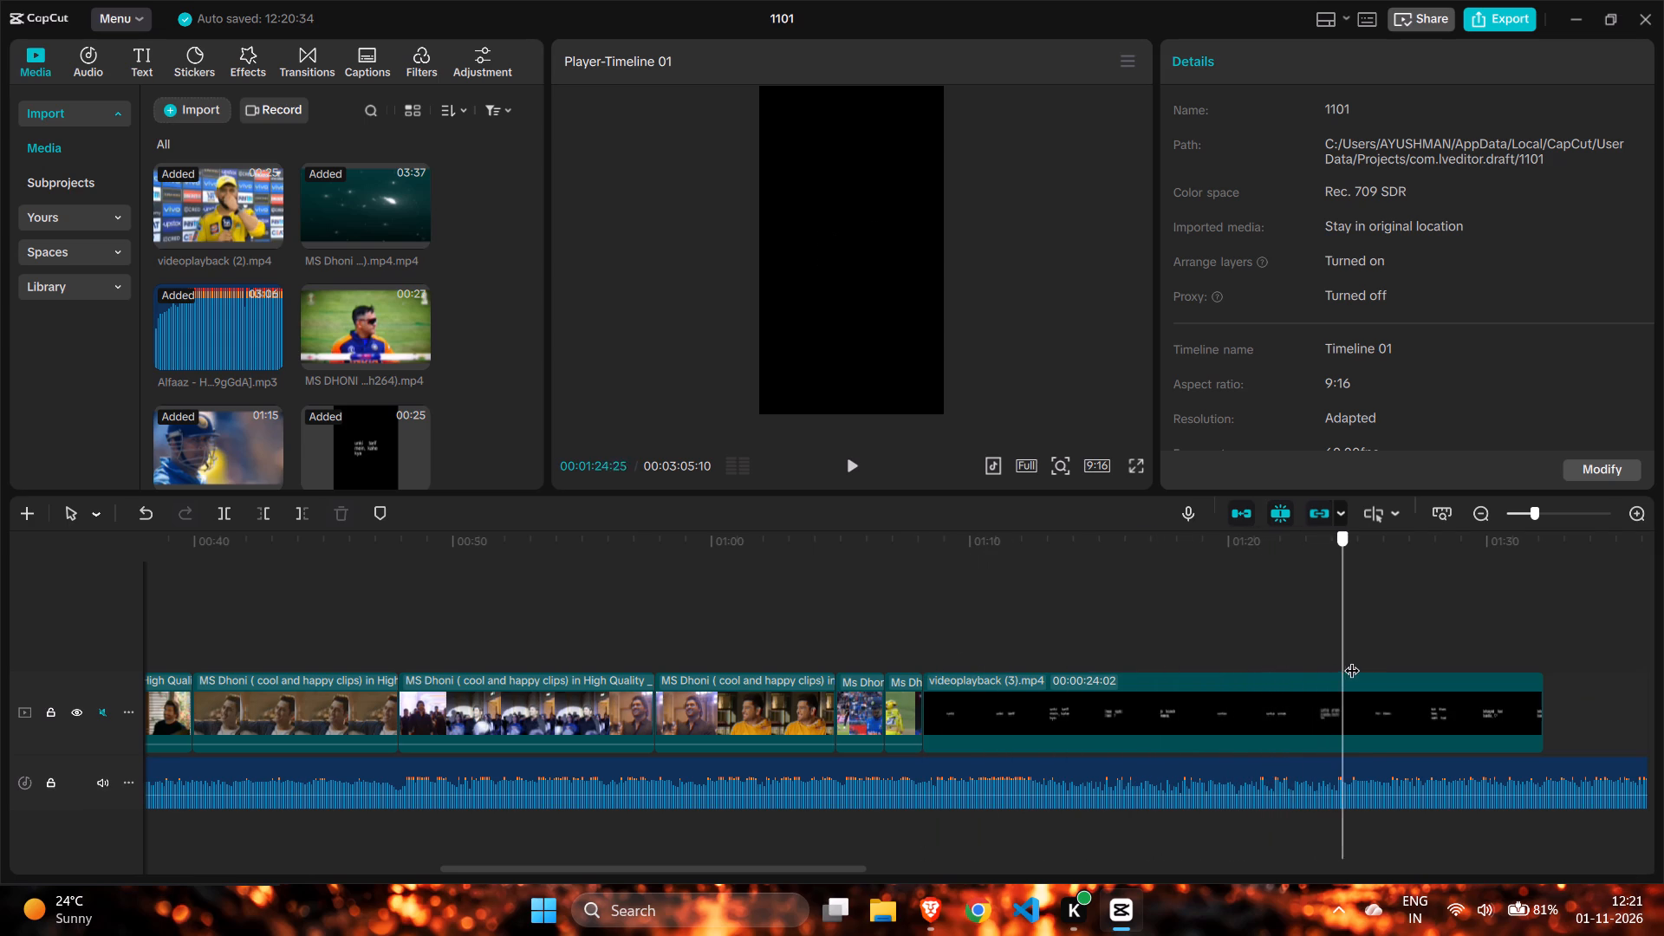
drag(1352, 660, 1416, 670)
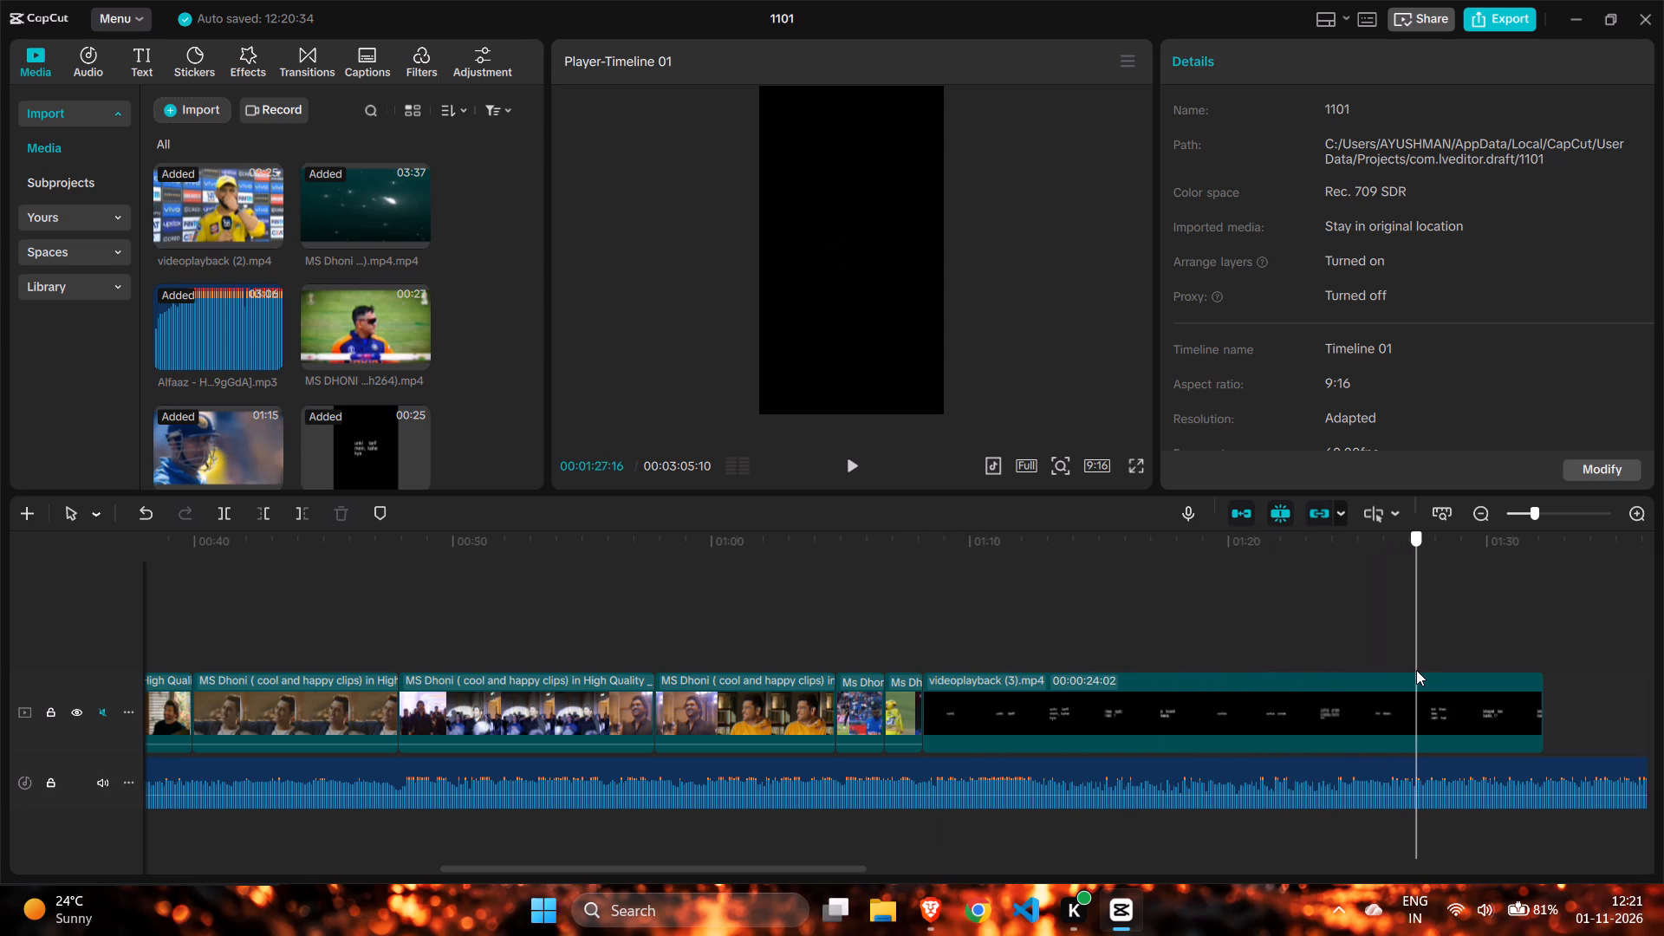
drag(1416, 670, 1512, 684)
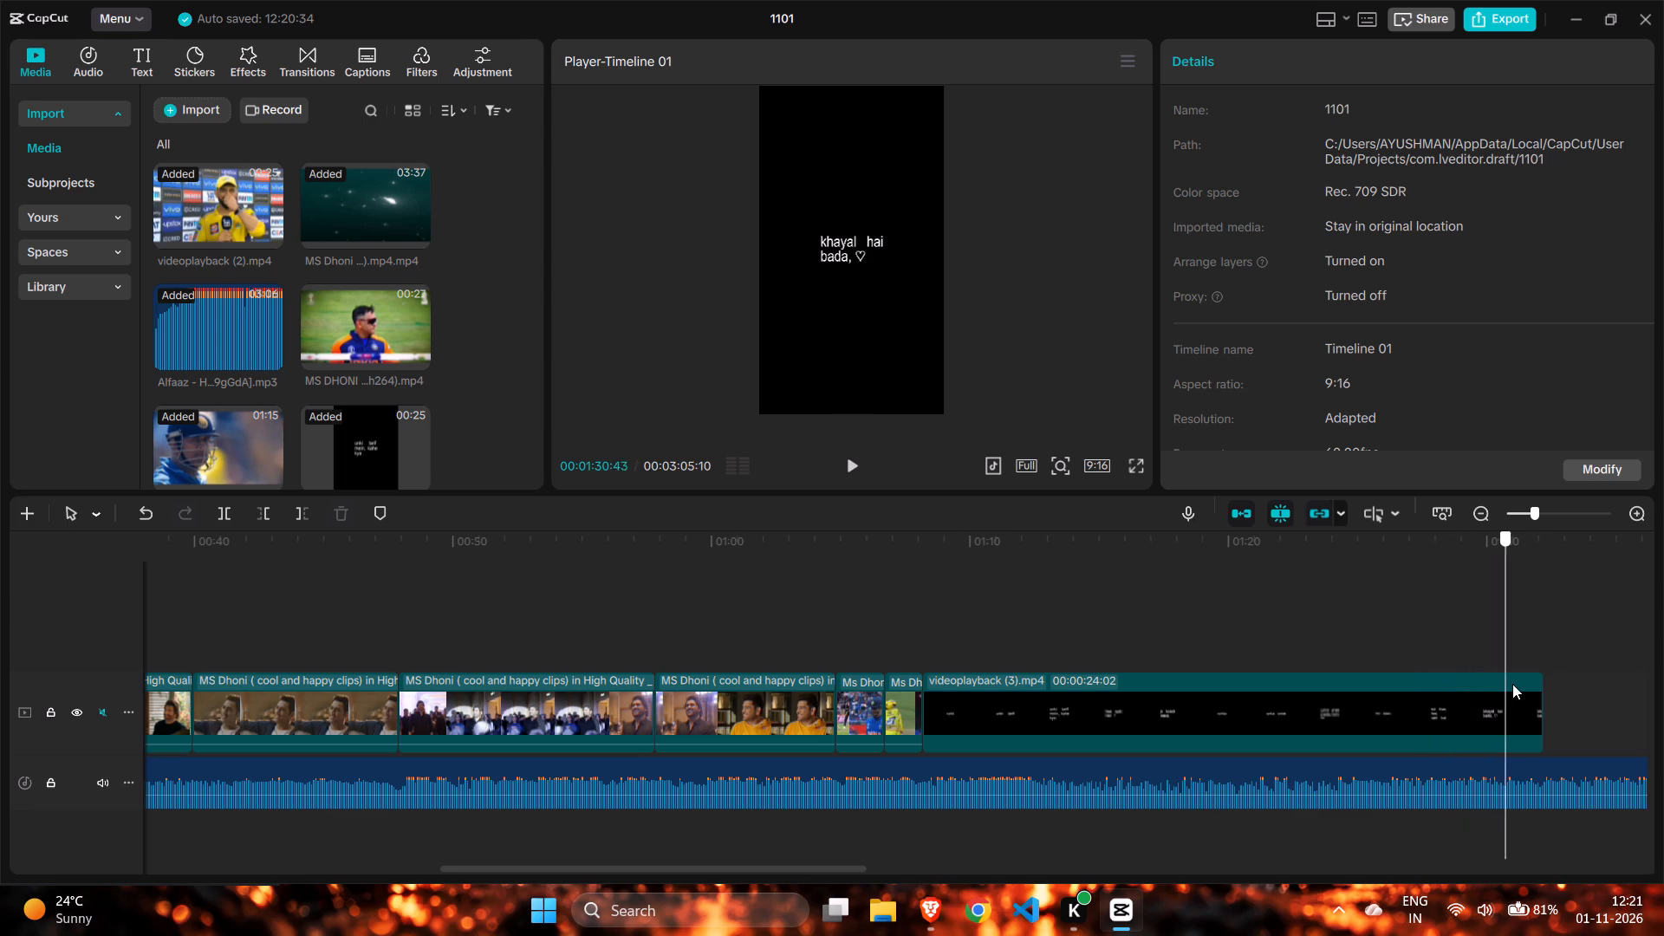
drag(1512, 684, 1540, 692)
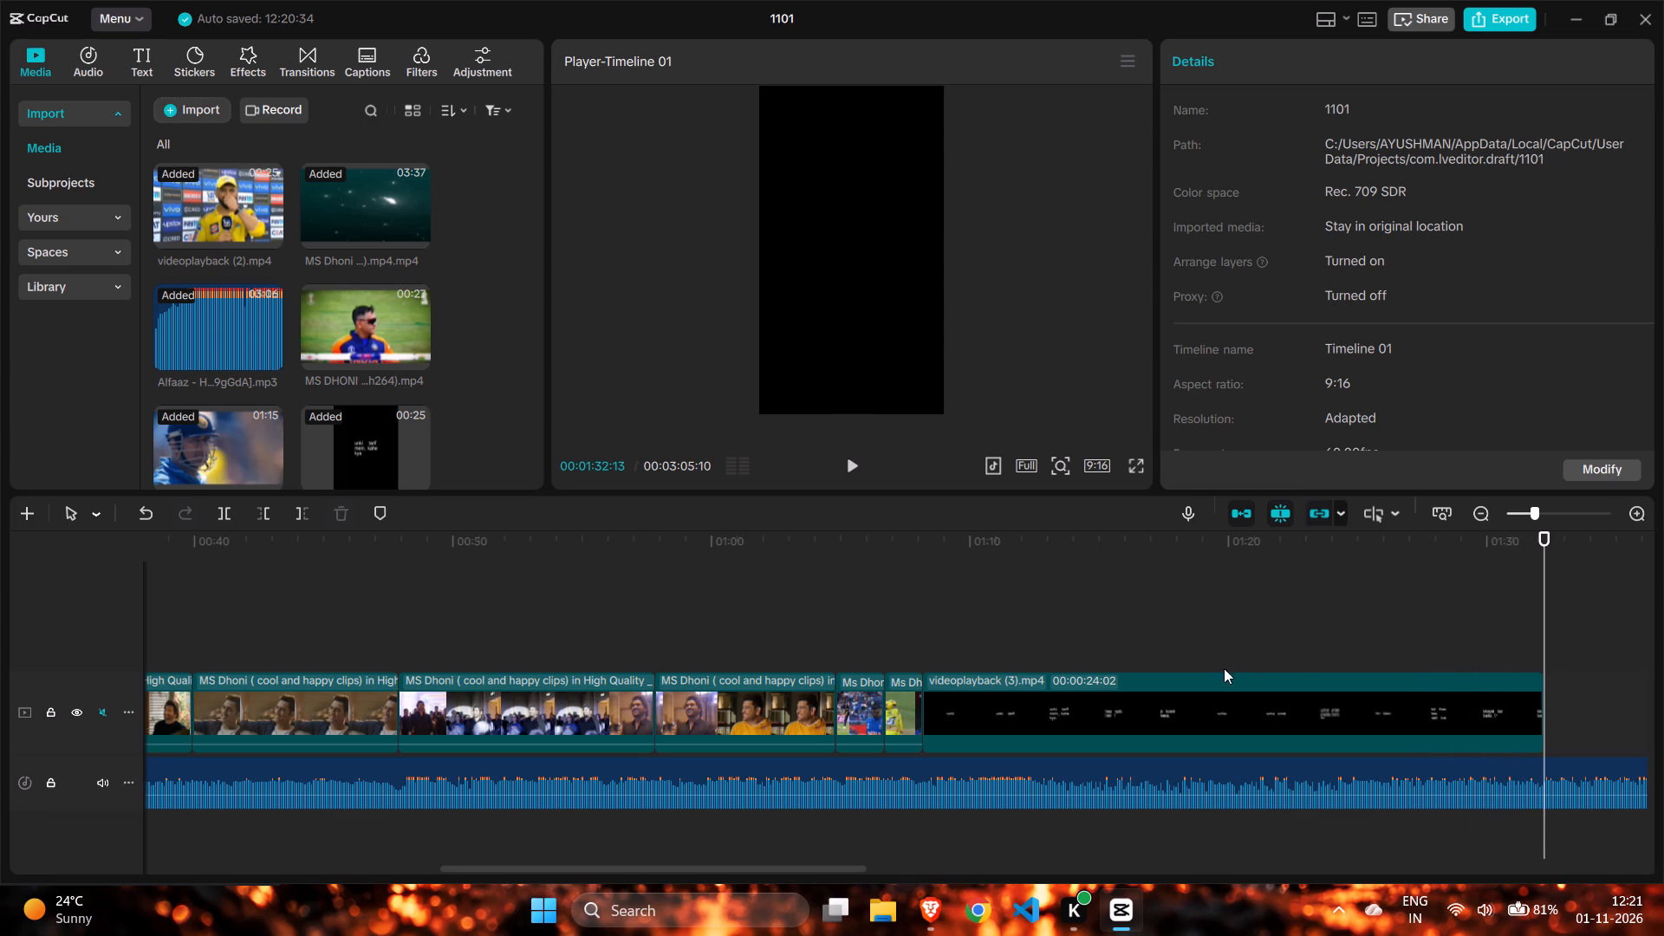
Move the videoplayback (3) lyrics video onto a new track above the main clips, starting at 00:00.
drag(1019, 712, 114, 587)
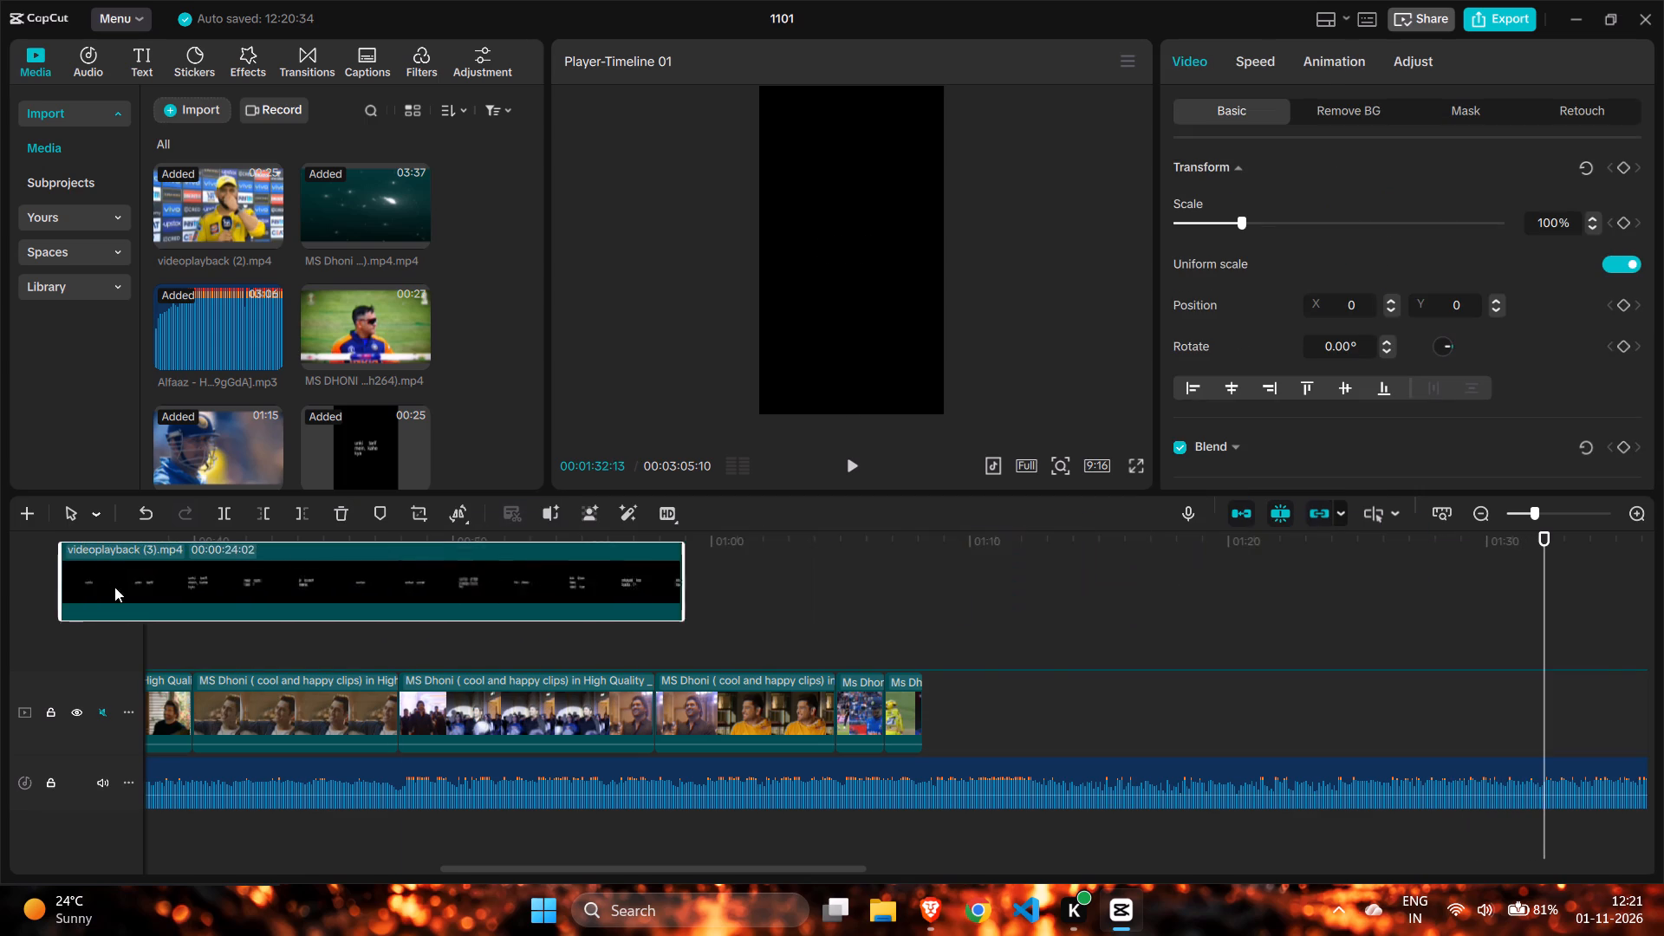
drag(114, 587, 285, 620)
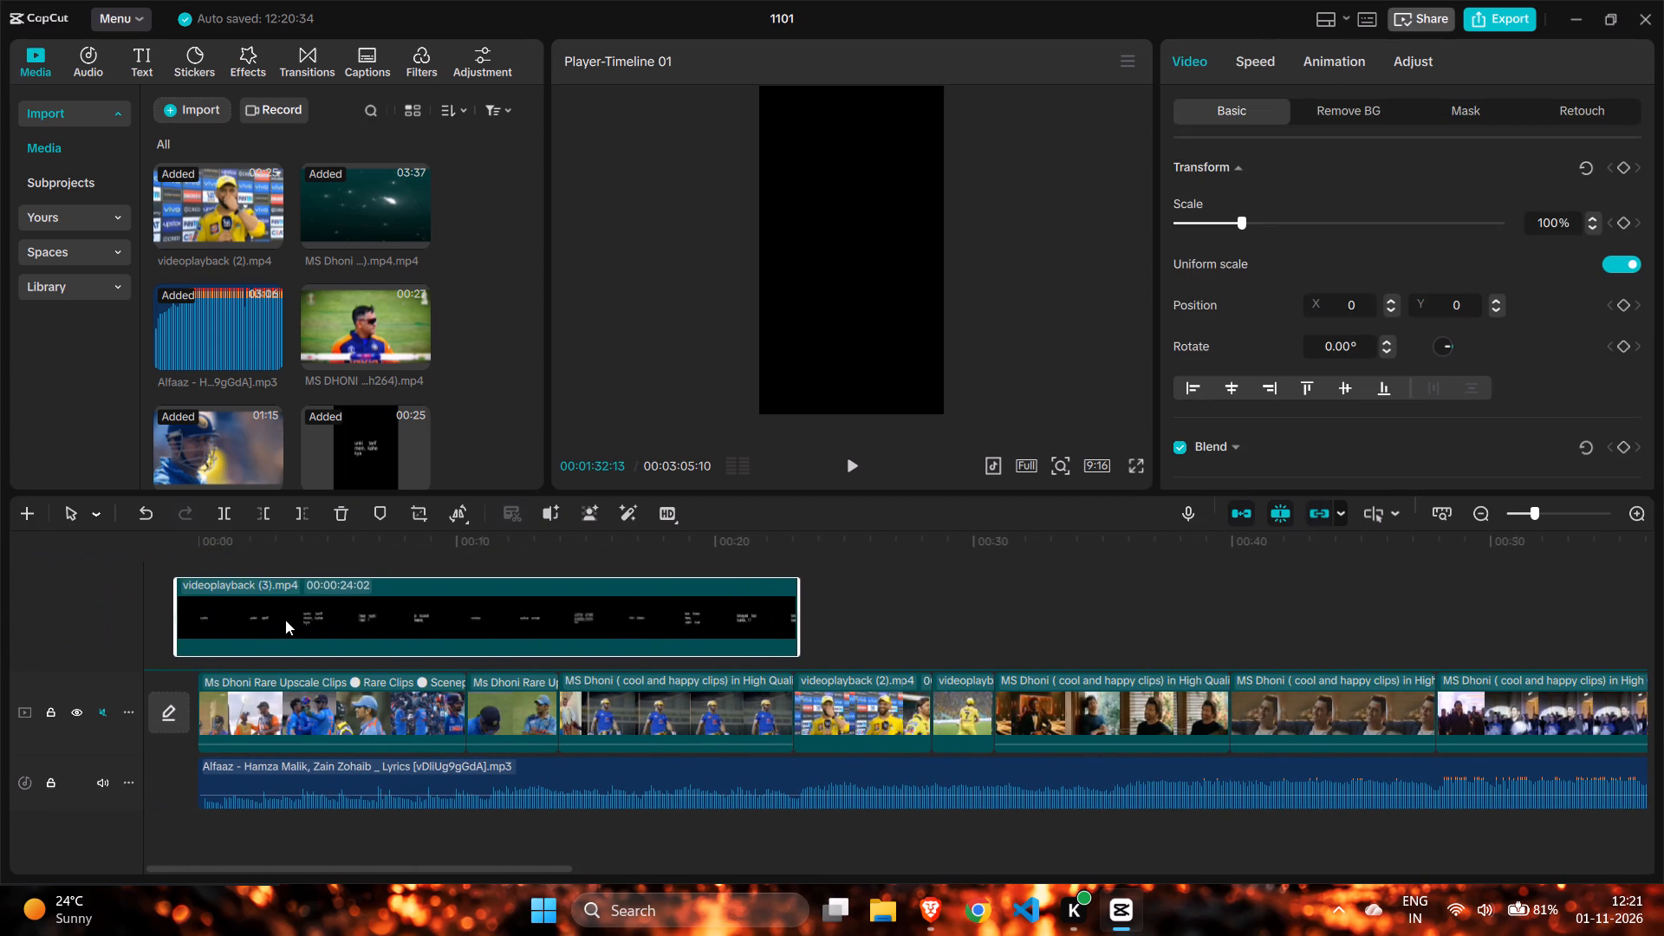
drag(285, 620, 299, 626)
click(210, 572)
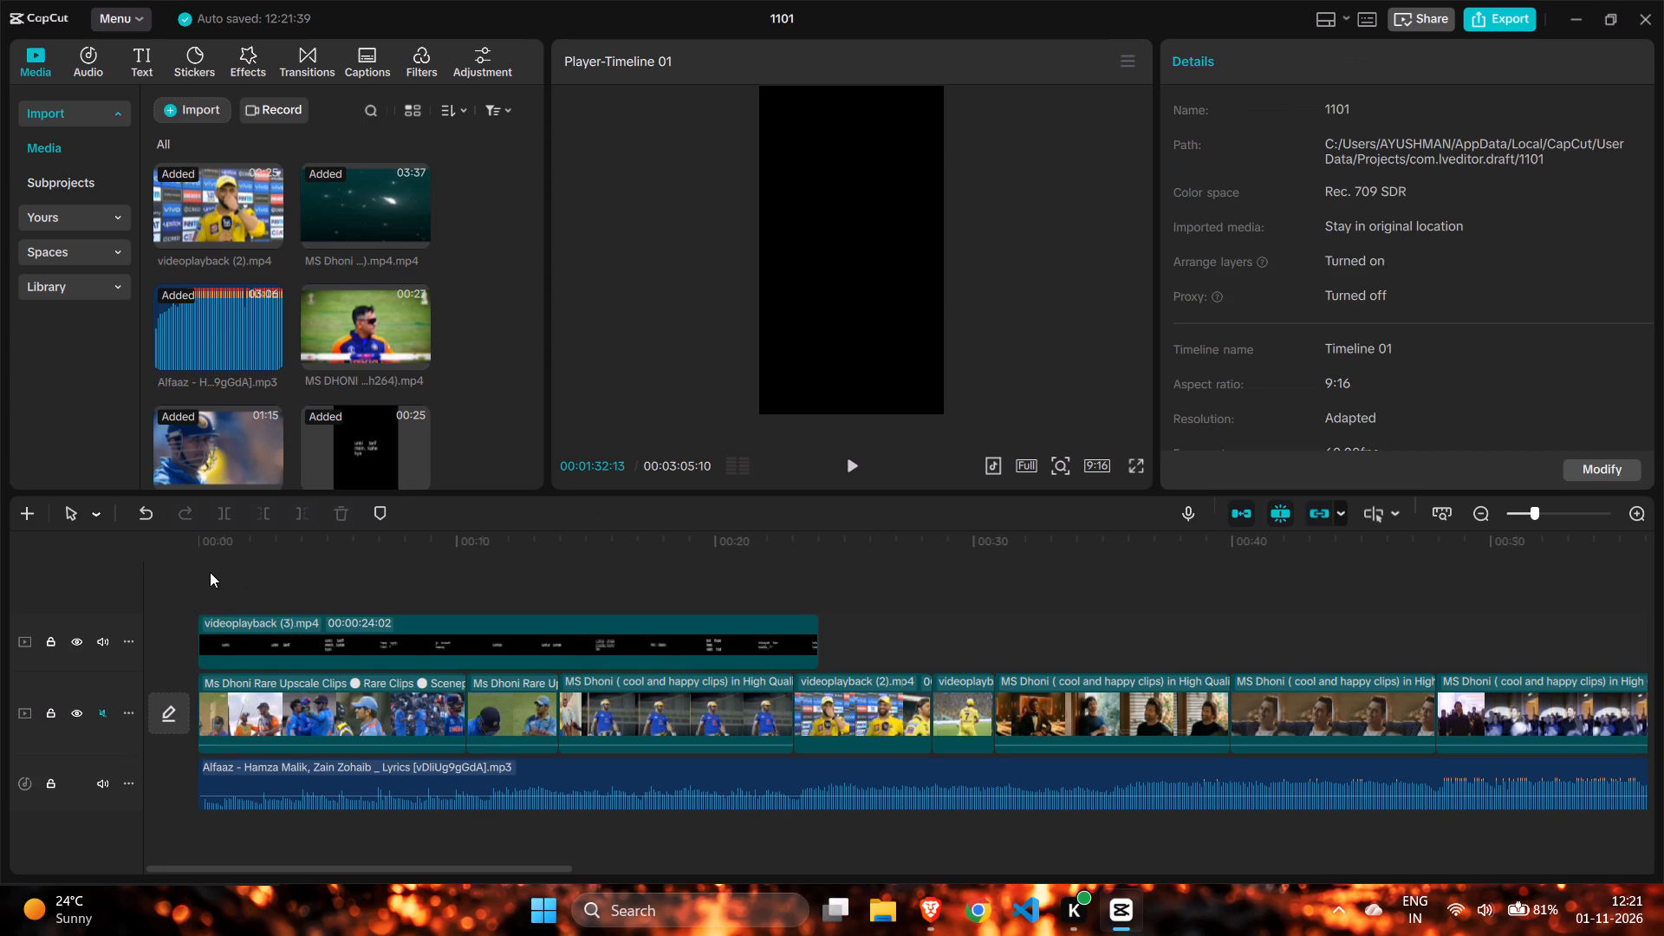
Scrub through the first 24 seconds of the timeline to check the overlaid lyrics video against the main clips.
drag(210, 572, 594, 677)
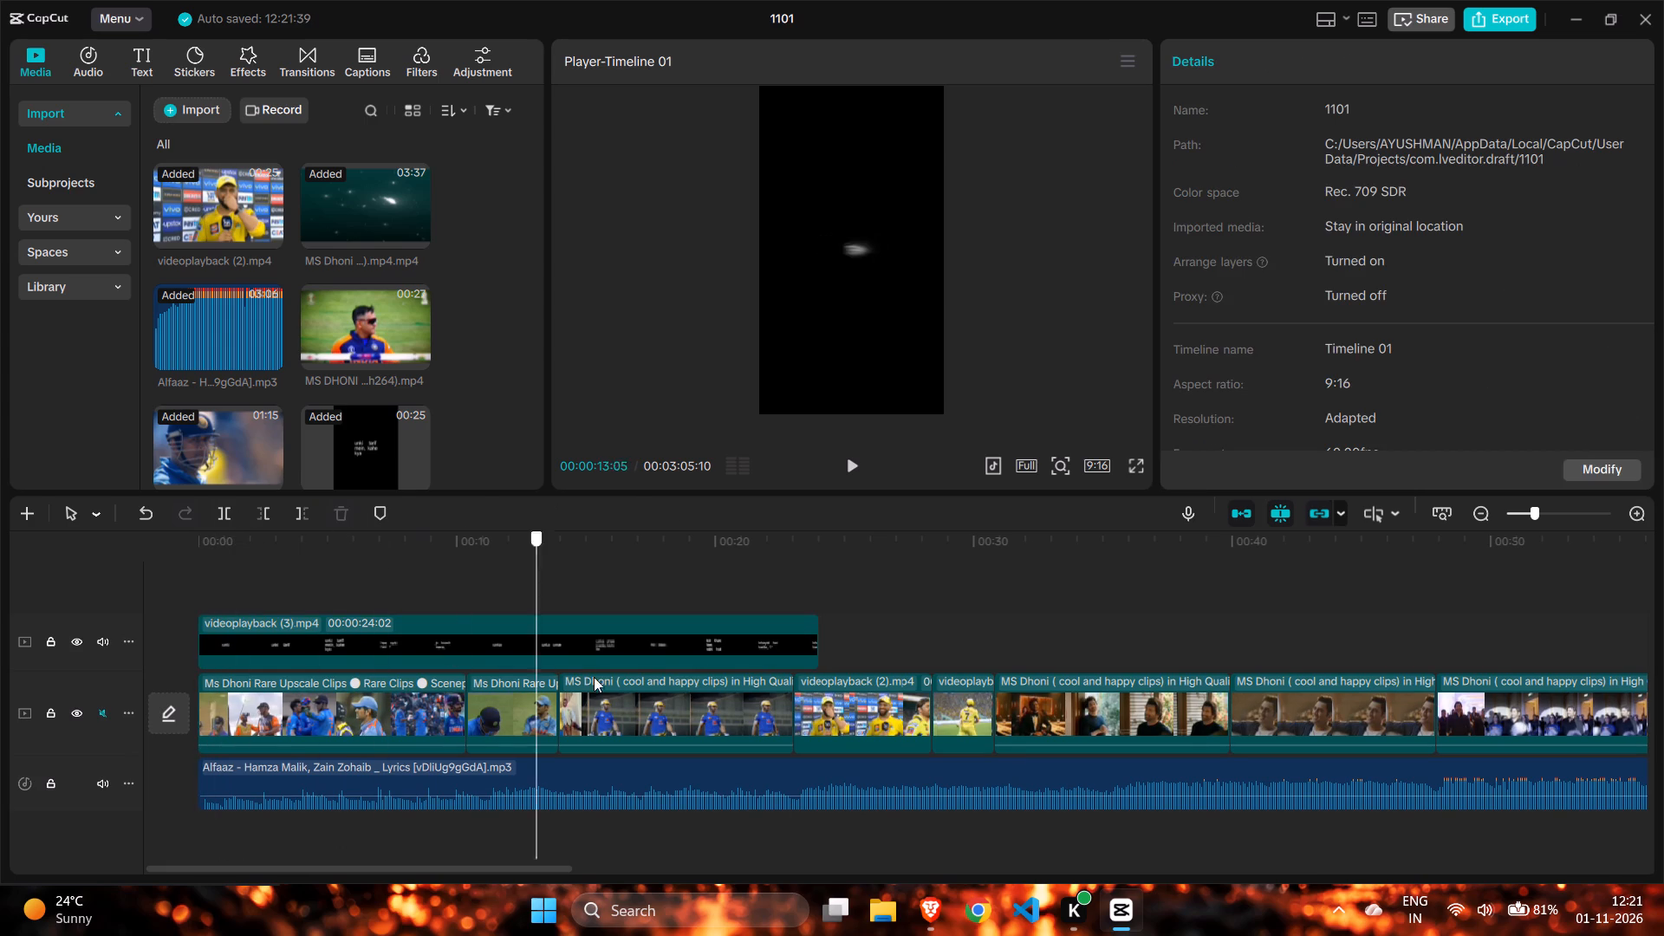
drag(594, 677, 817, 703)
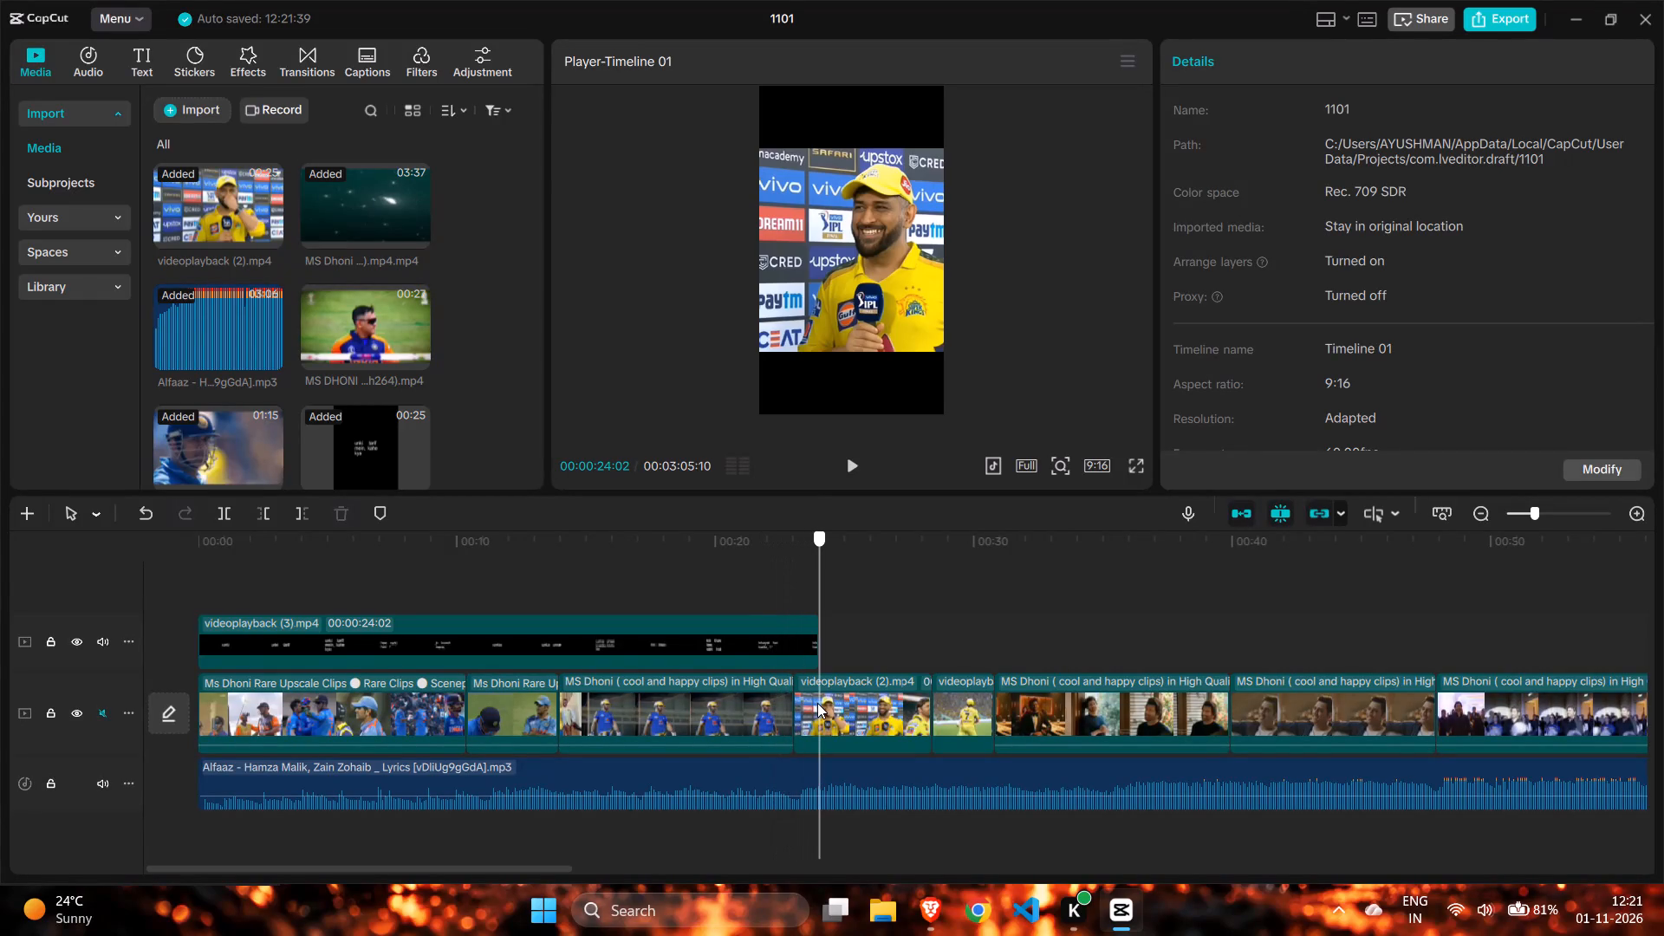
drag(817, 703, 625, 661)
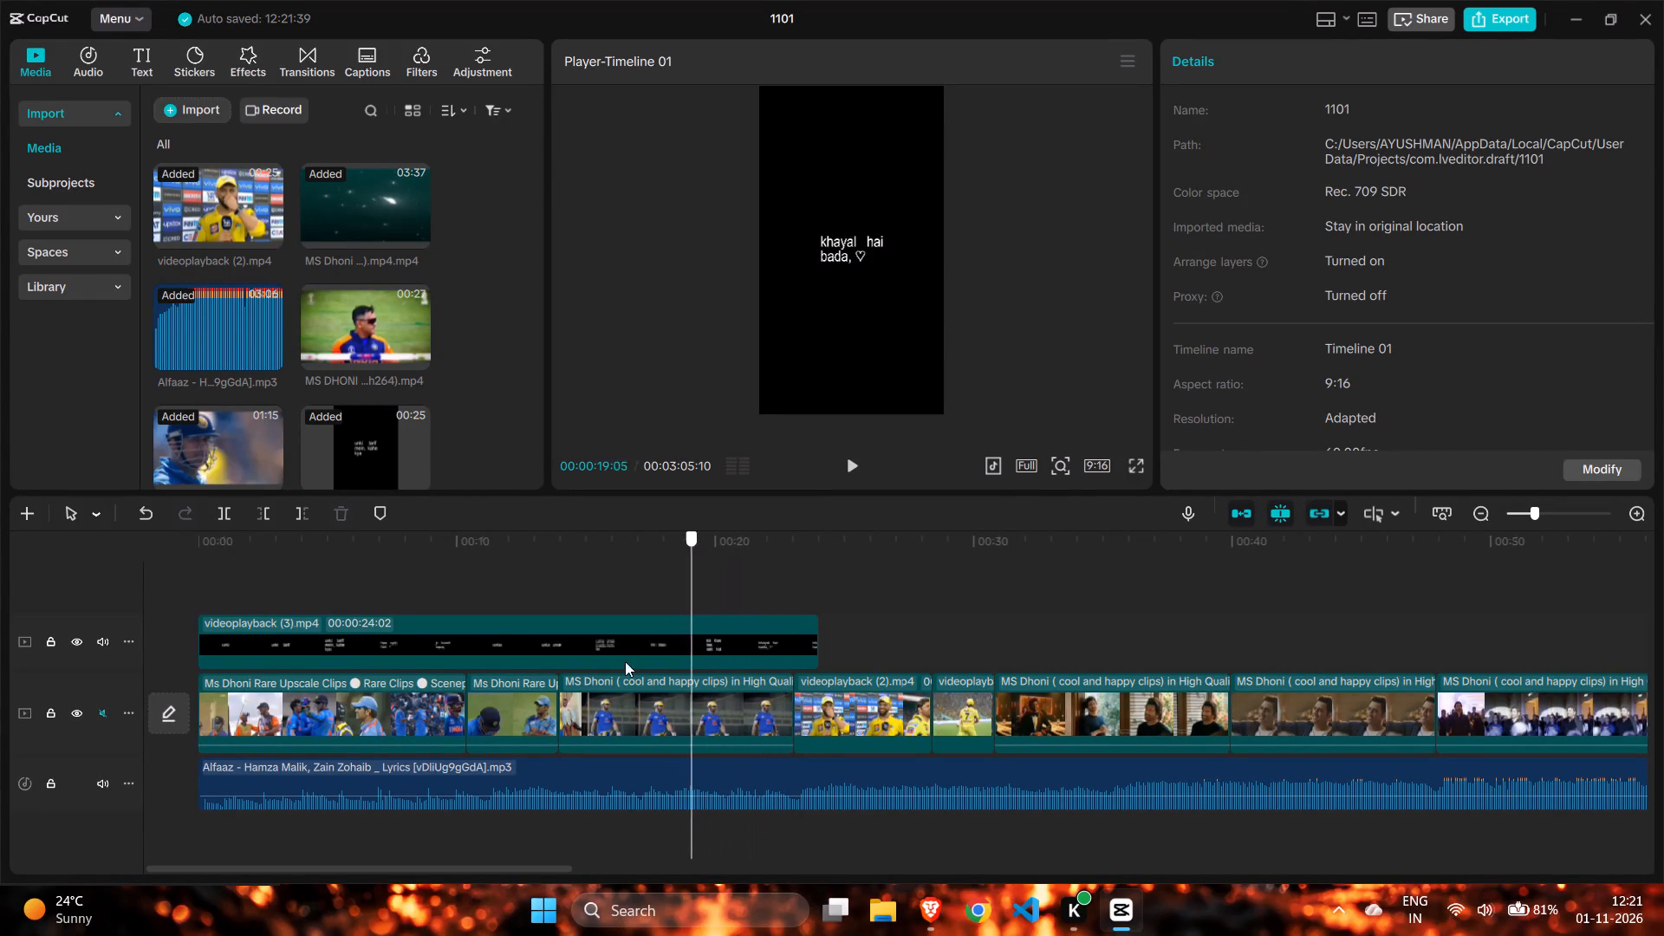
drag(625, 661, 233, 545)
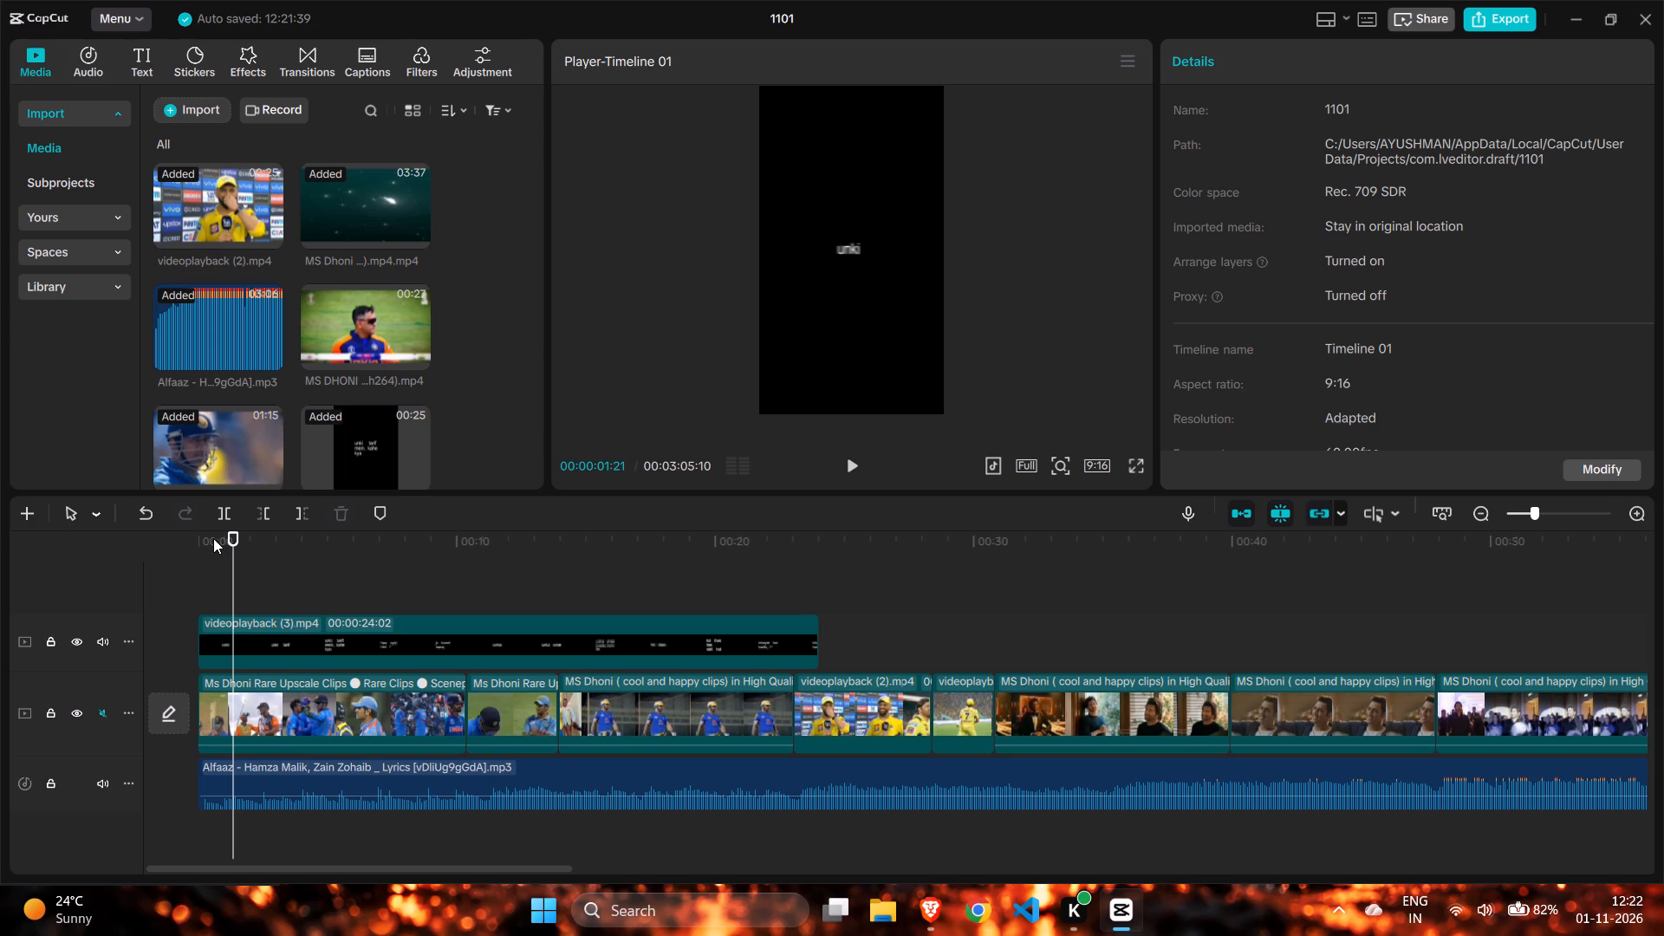
Close project 1101 and exit CapCut from its home window.
click(1637, 22)
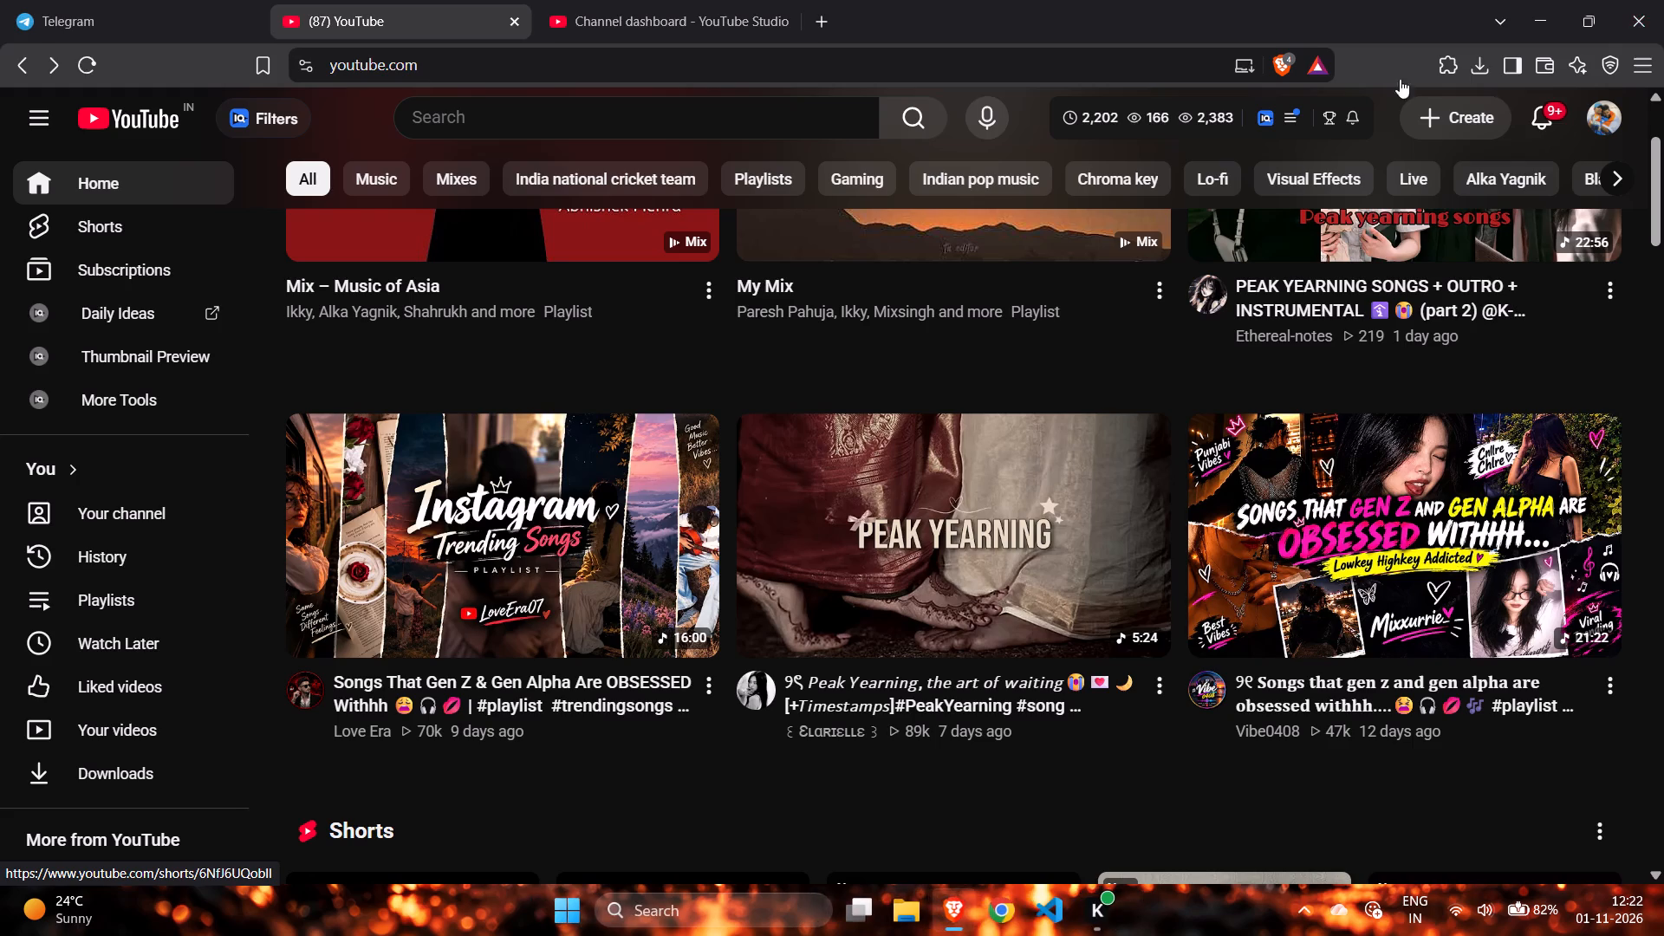
click(1621, 33)
triple_click(1620, 34)
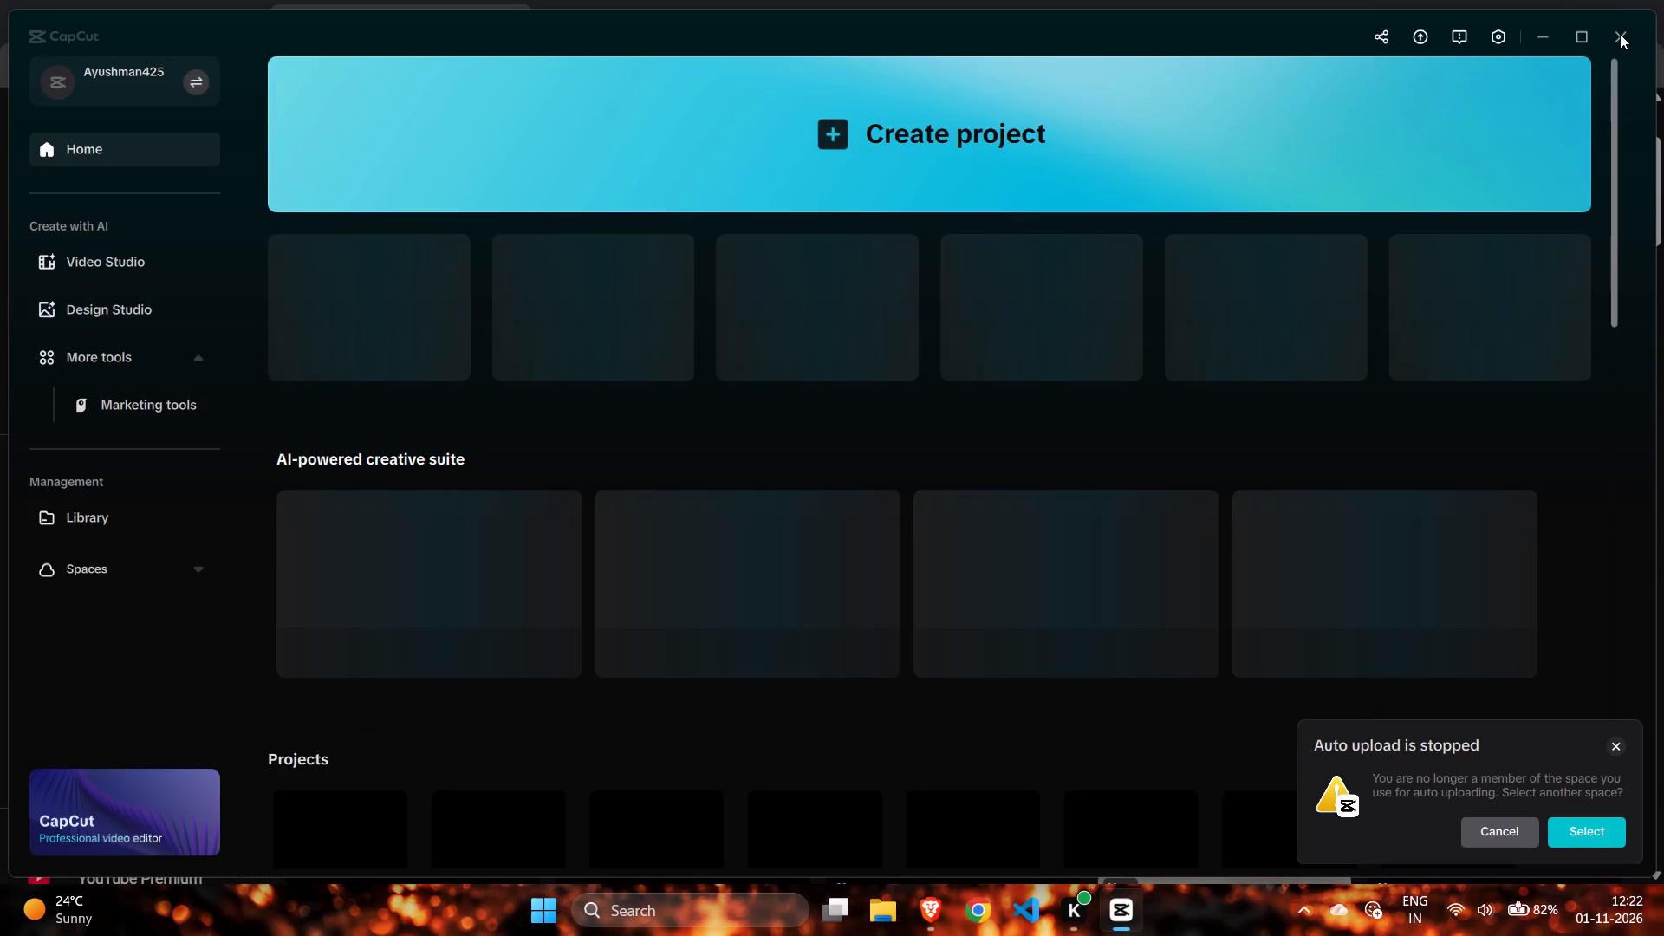